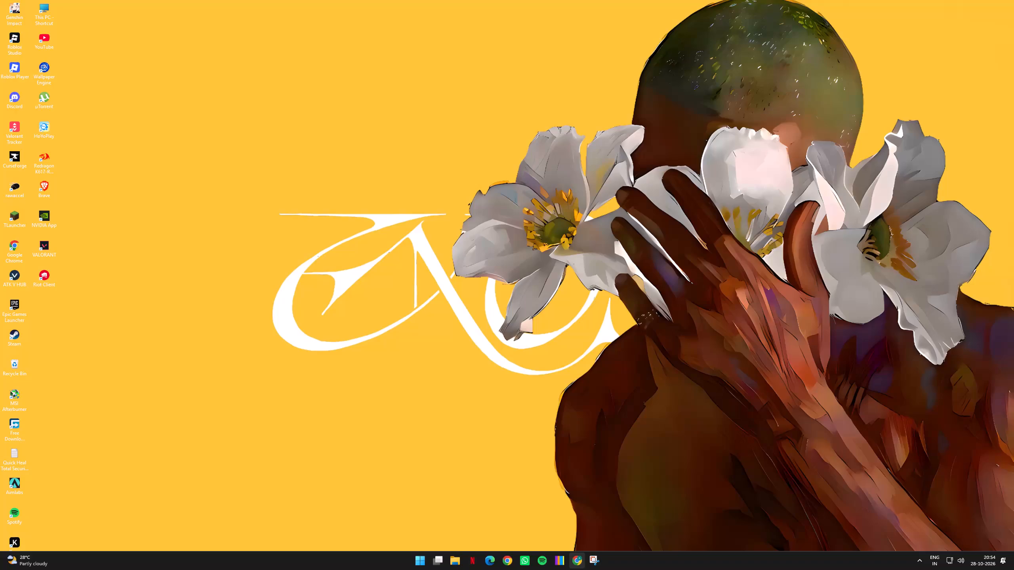
Switch to Chrome and close the extra new-tab window to reach the work window.
double_click(579, 566)
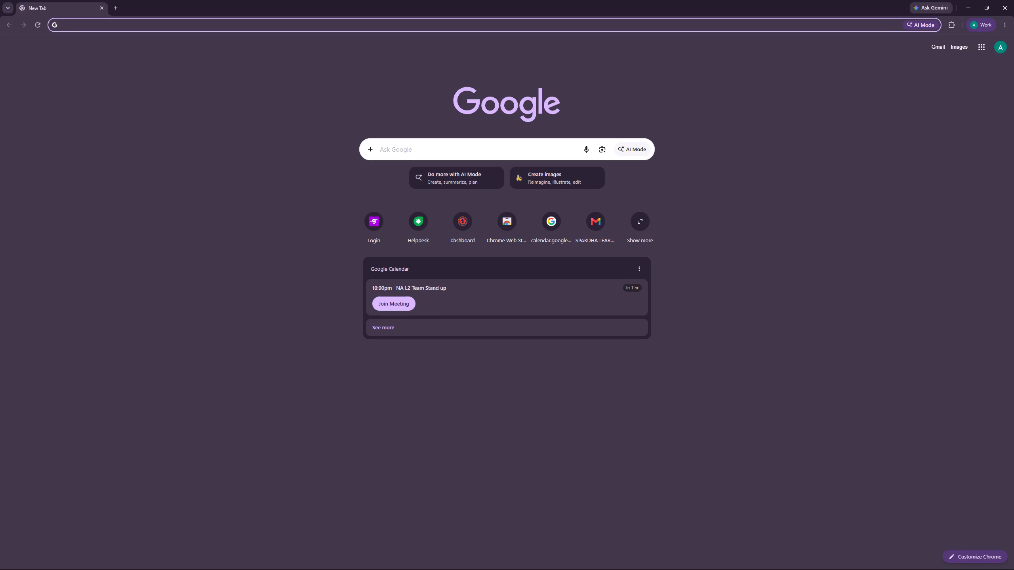
left_click(1013, 1)
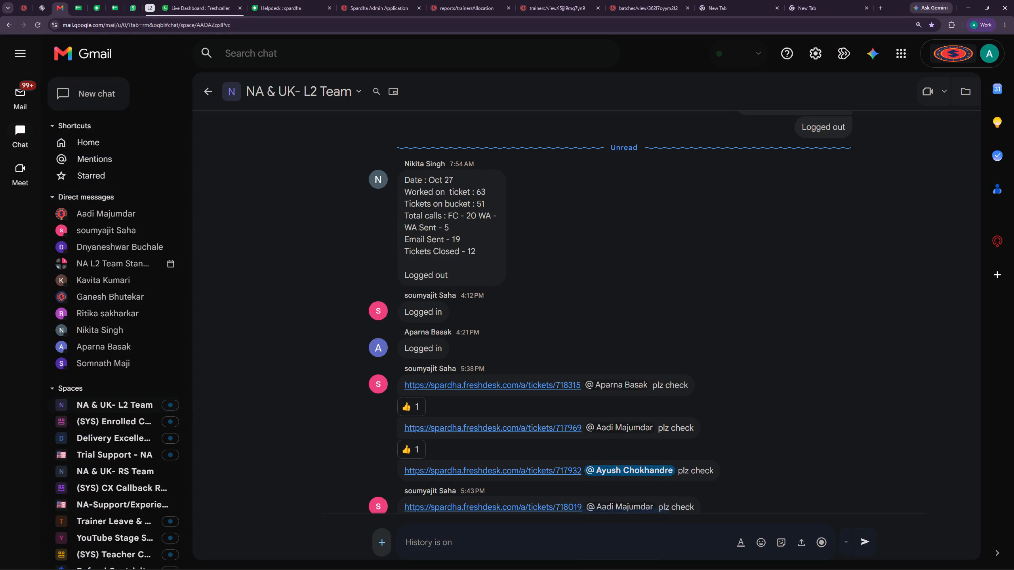
Read through the unread messages in the NA & UK- L2 Team space down to the latest one.
scroll(587, 266, "up", 2)
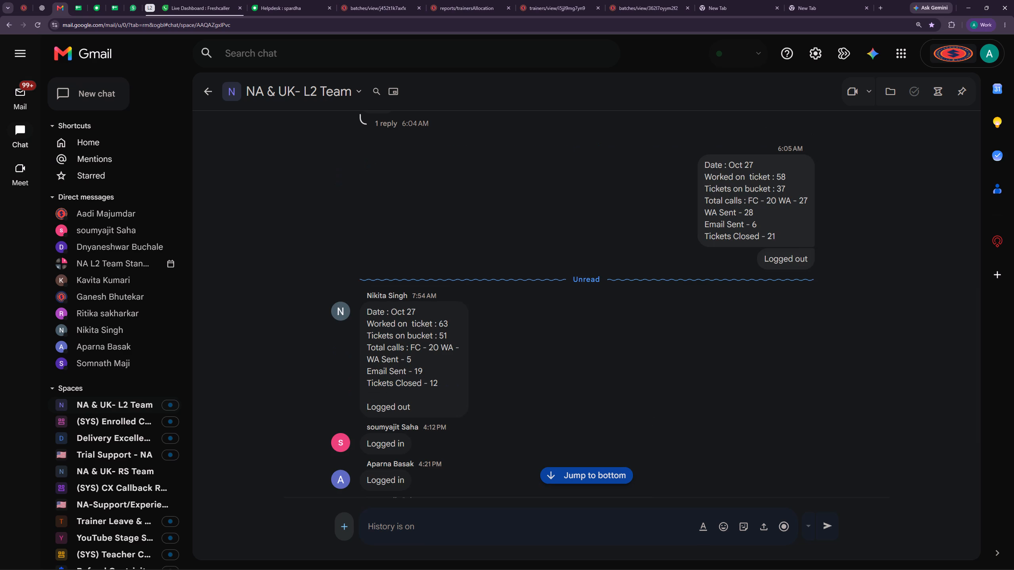
scroll(587, 266, "down", 3)
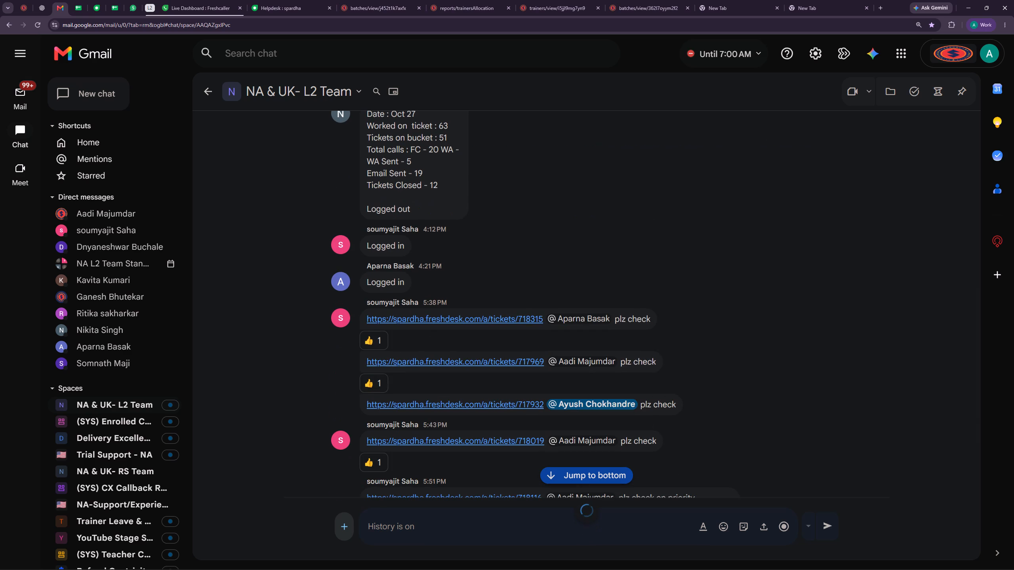
scroll(587, 266, "down", 2)
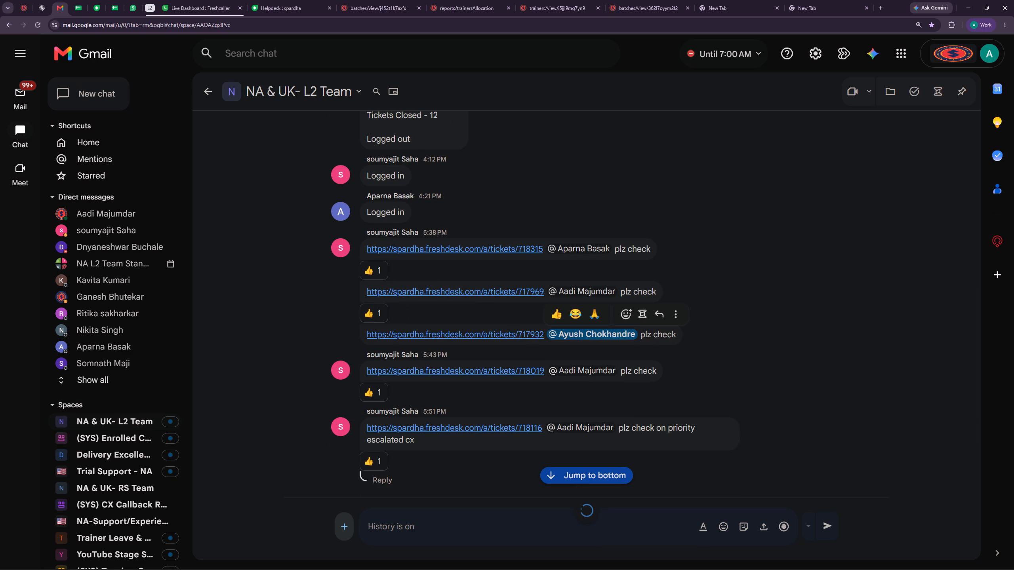
left_click(555, 312)
scroll(559, 314, "down", 3)
scroll(797, 322, "down", 1)
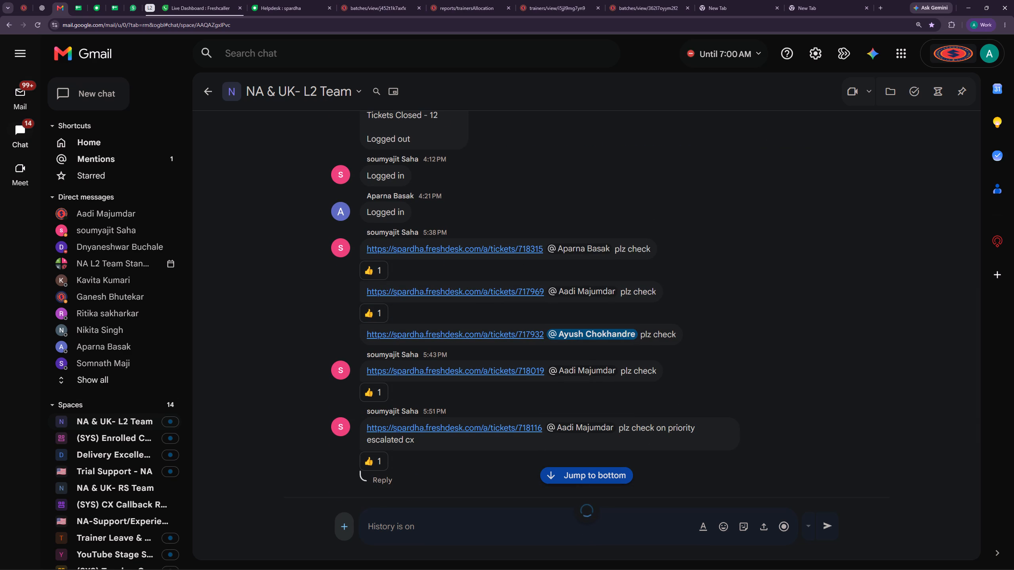
scroll(805, 314, "down", 5)
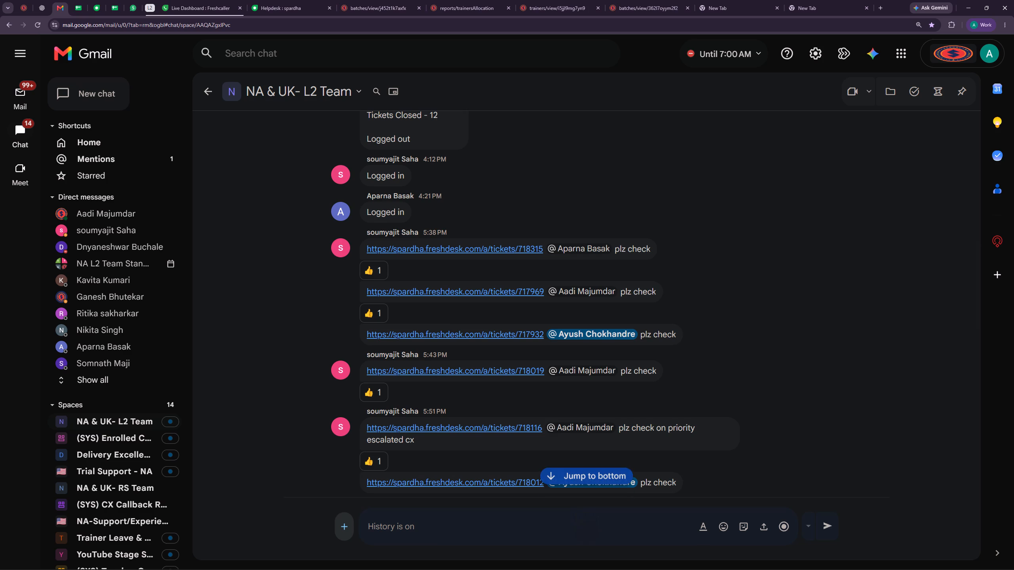
scroll(762, 307, "down", 4)
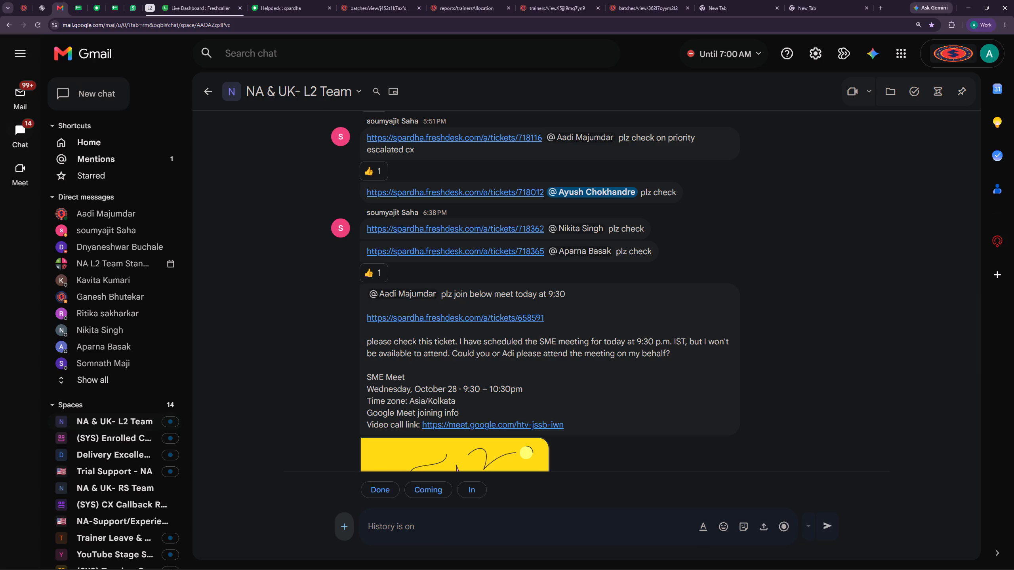
scroll(757, 304, "down", 1)
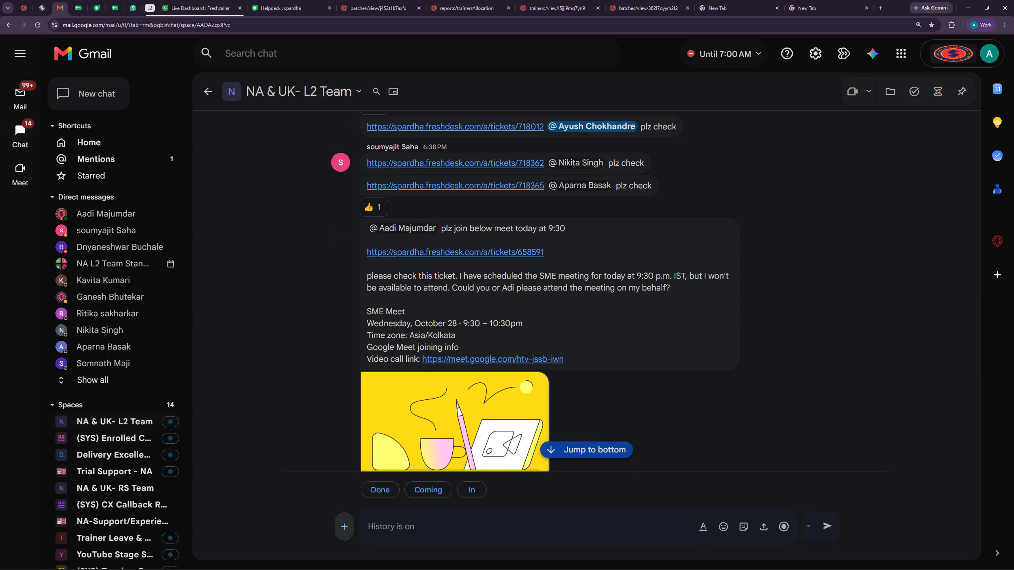
scroll(757, 304, "down", 3)
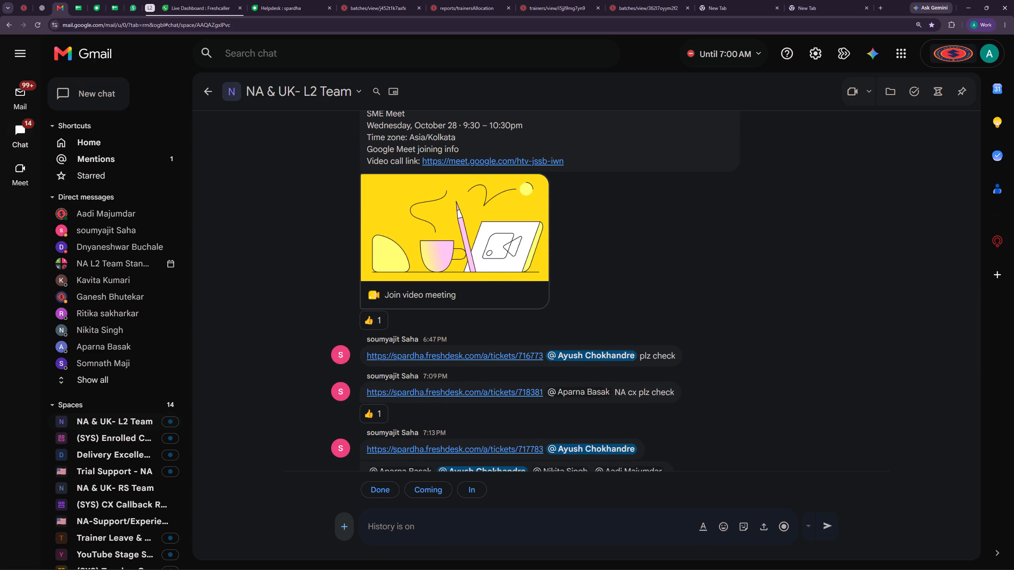
scroll(755, 304, "down", 4)
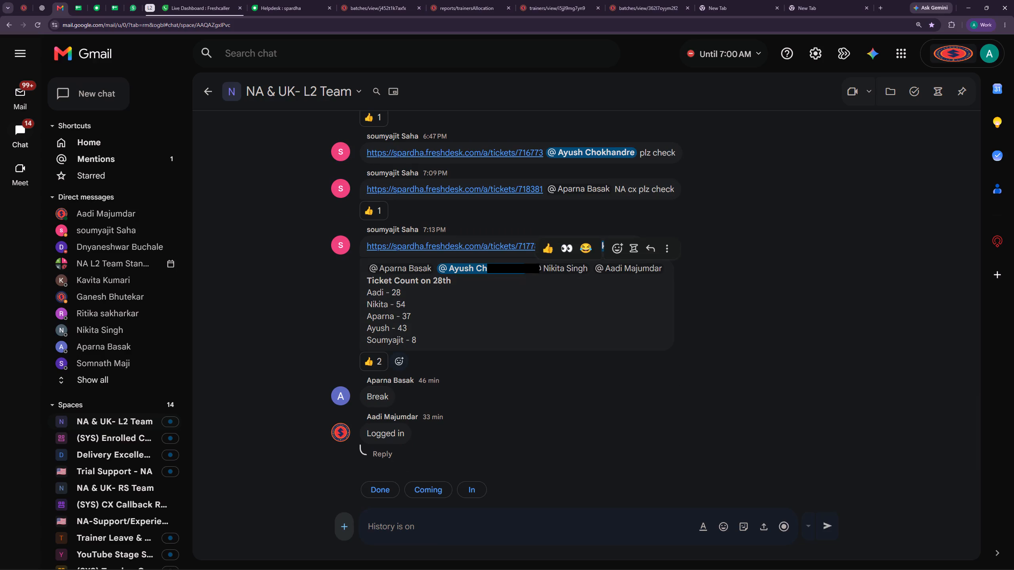
scroll(608, 302, "down", 3)
Post "Logged in" in the NA & UK- L2 Team space.
left_click(564, 521)
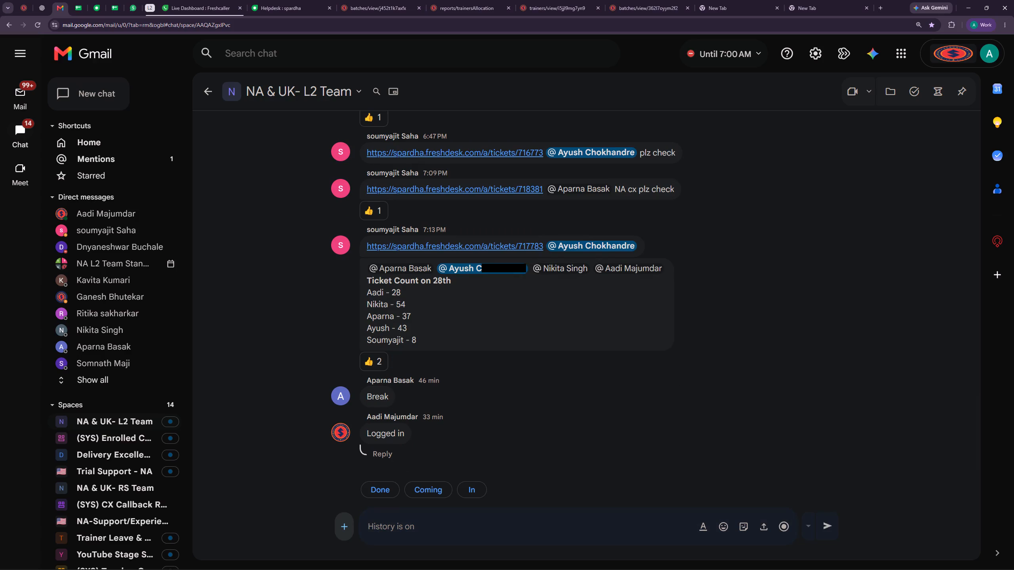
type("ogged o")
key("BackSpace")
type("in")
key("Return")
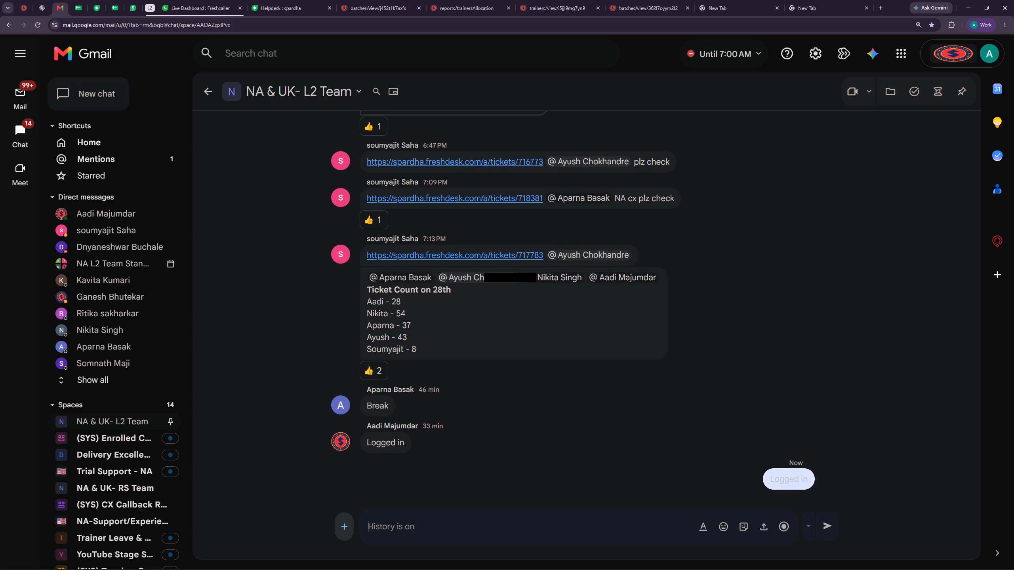
Change the chat status from Do not disturb to Automatic.
left_click(760, 49)
left_click(741, 98)
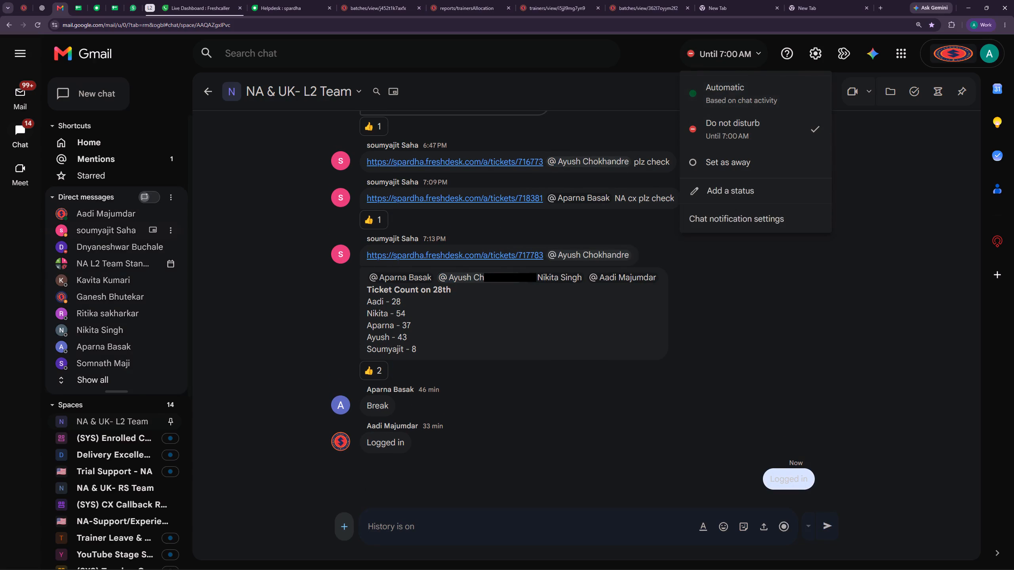
left_click(127, 162)
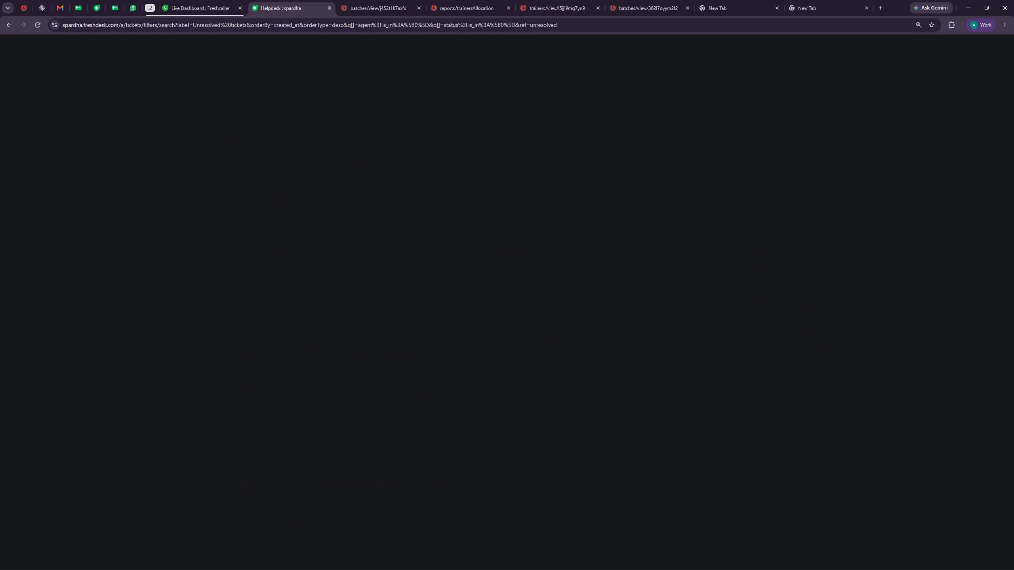
left_click(178, 0)
left_click(868, 47)
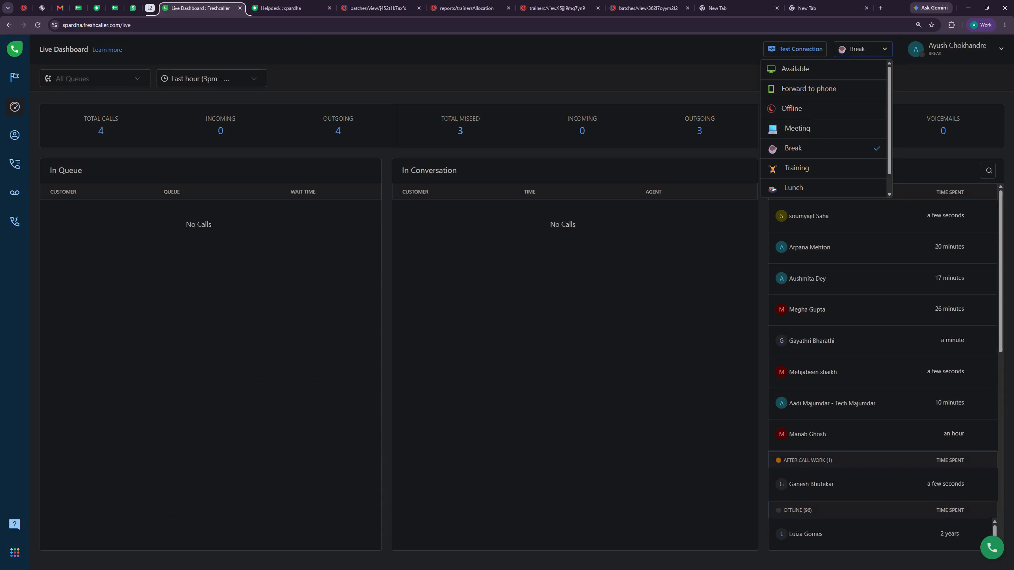
left_click(828, 66)
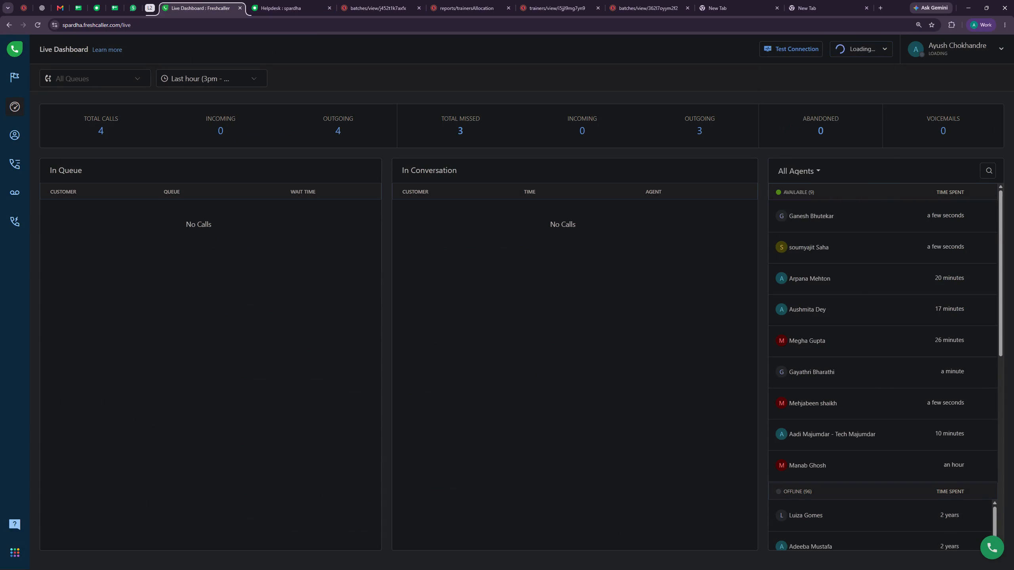
left_click(37, 28)
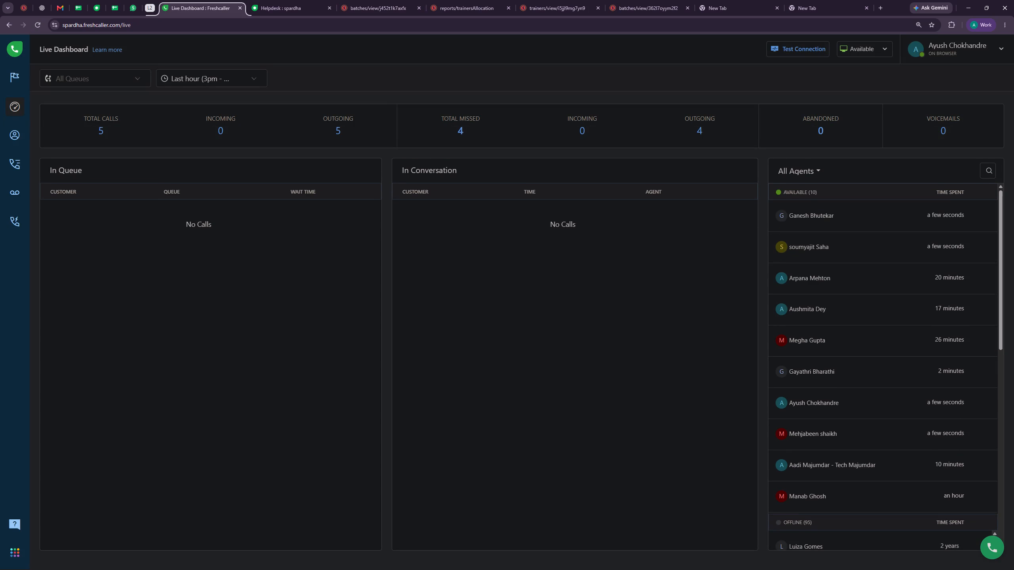
Check the Freshdesk notifications and open My Dashboard.
left_click(59, 7)
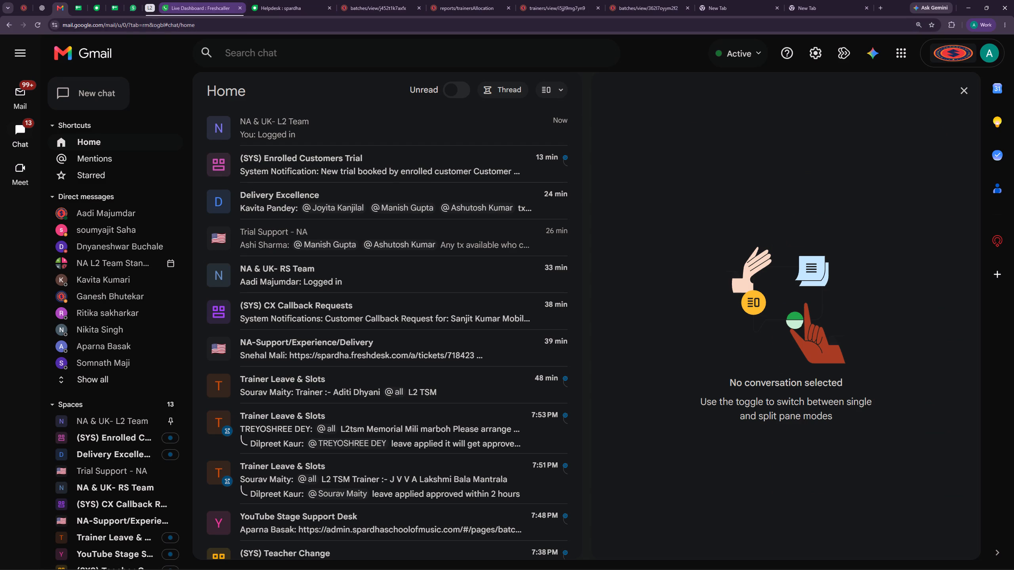
left_click(288, 0)
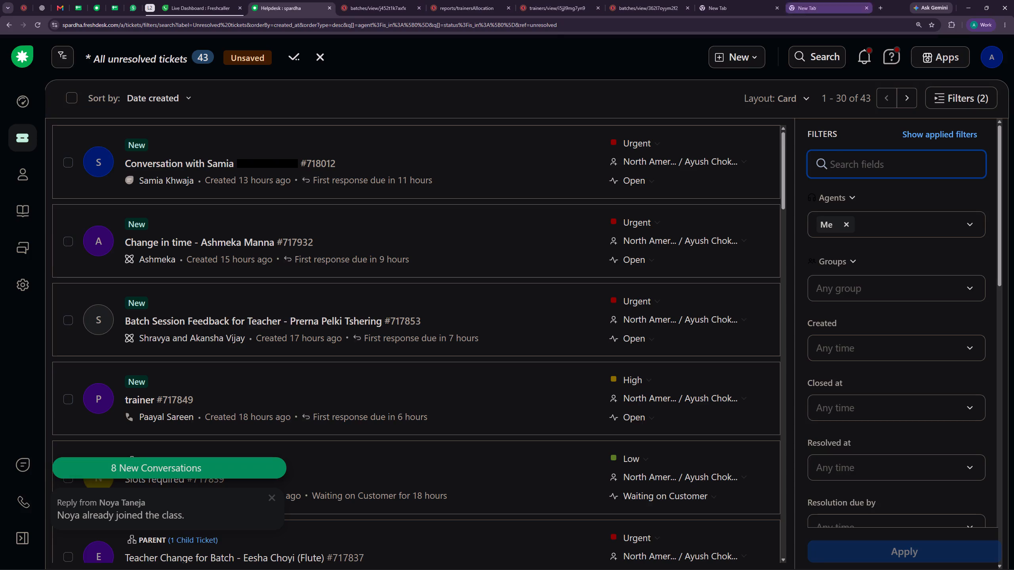
left_click(864, 55)
double_click(866, 55)
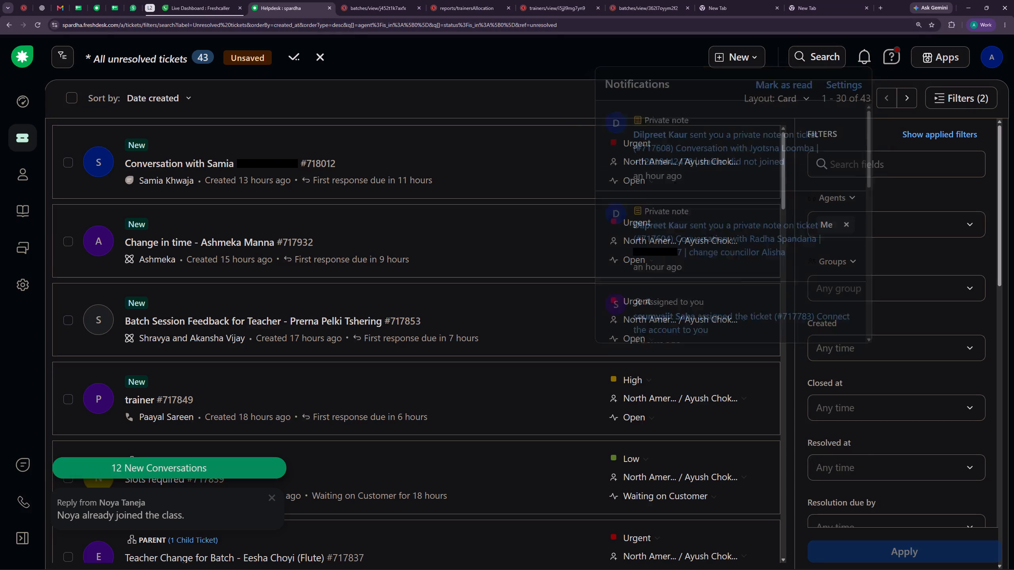
scroll(787, 150, "down", 5)
left_click(862, 62)
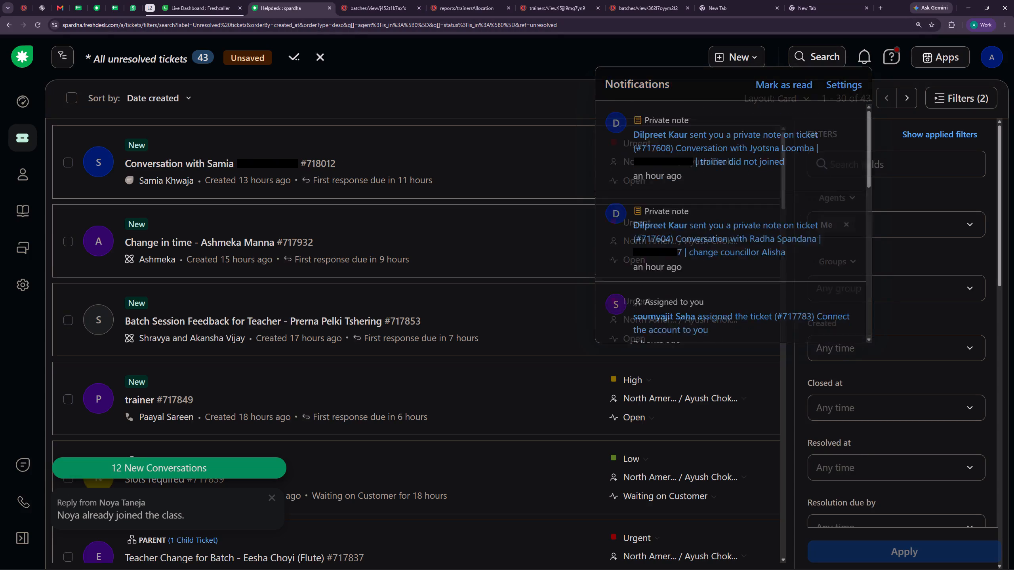
left_click(21, 97)
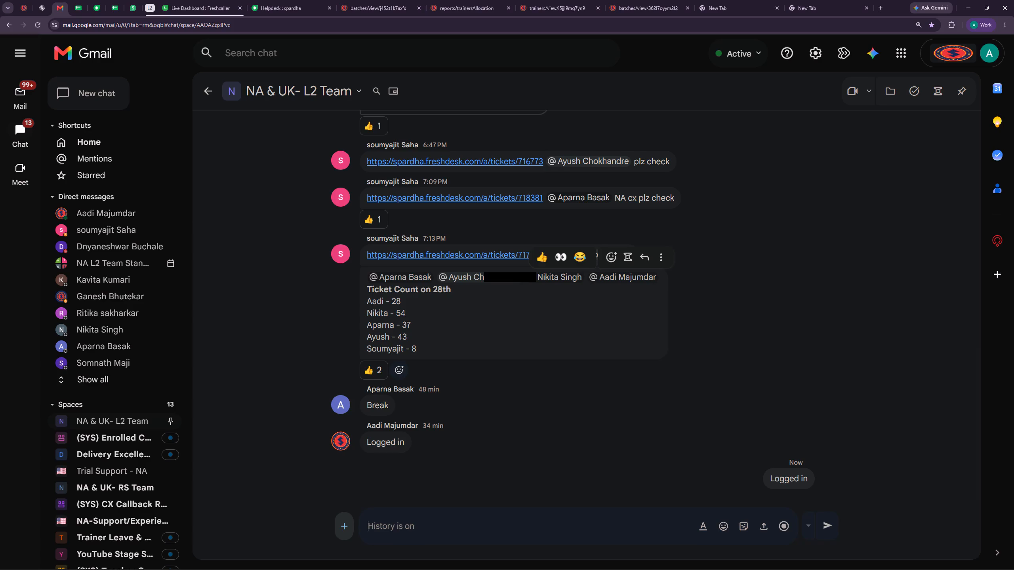
scroll(628, 351, "up", 1)
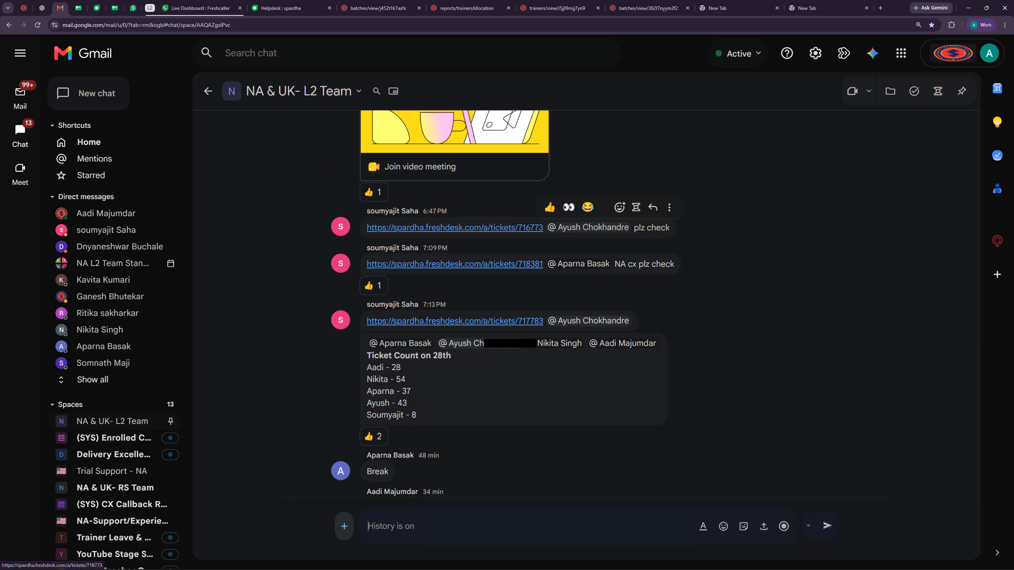
left_click(551, 207)
scroll(762, 265, "up", 7)
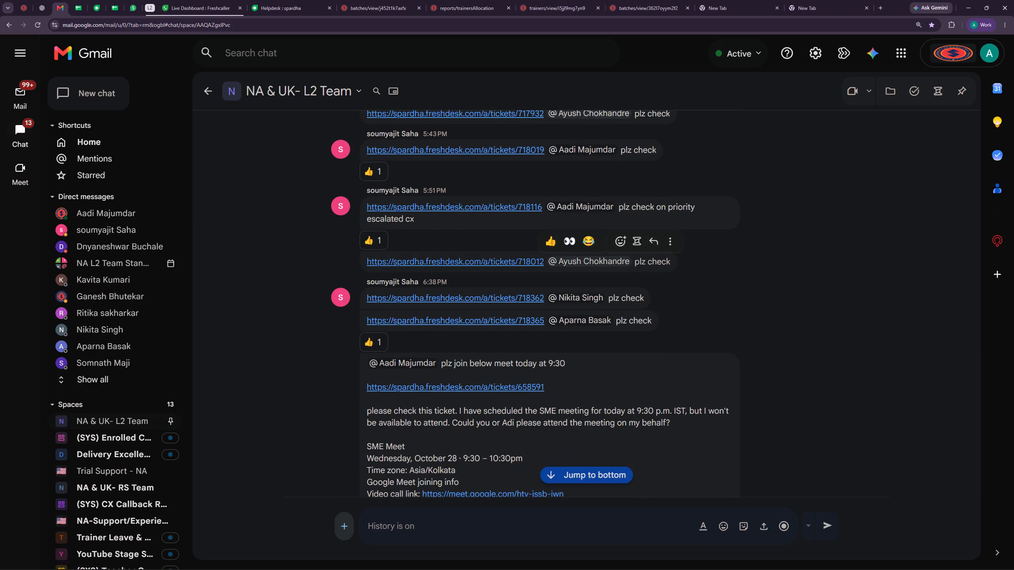
left_click(548, 244)
scroll(759, 273, "up", 3)
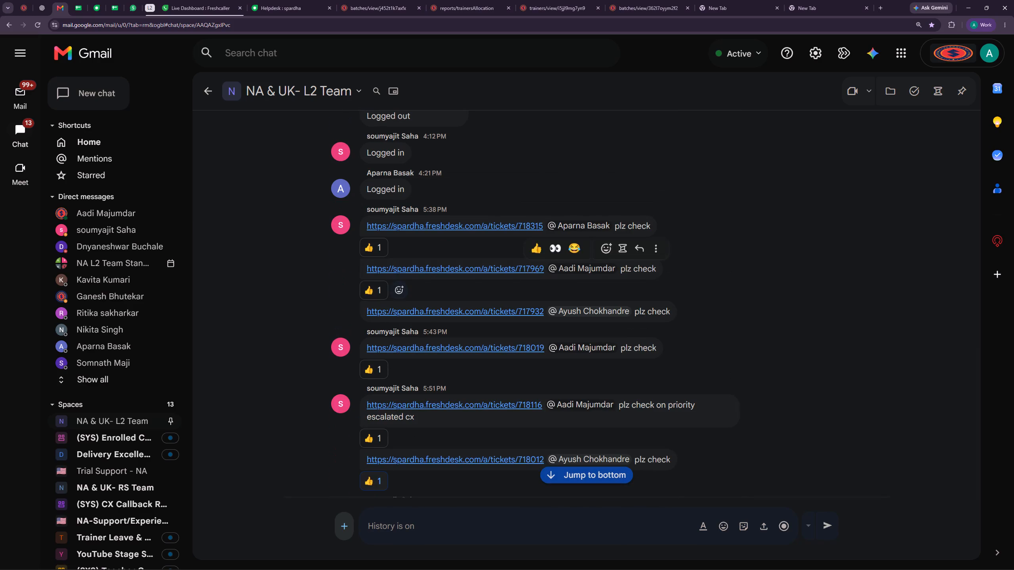
left_click(550, 289)
scroll(766, 289, "up", 4)
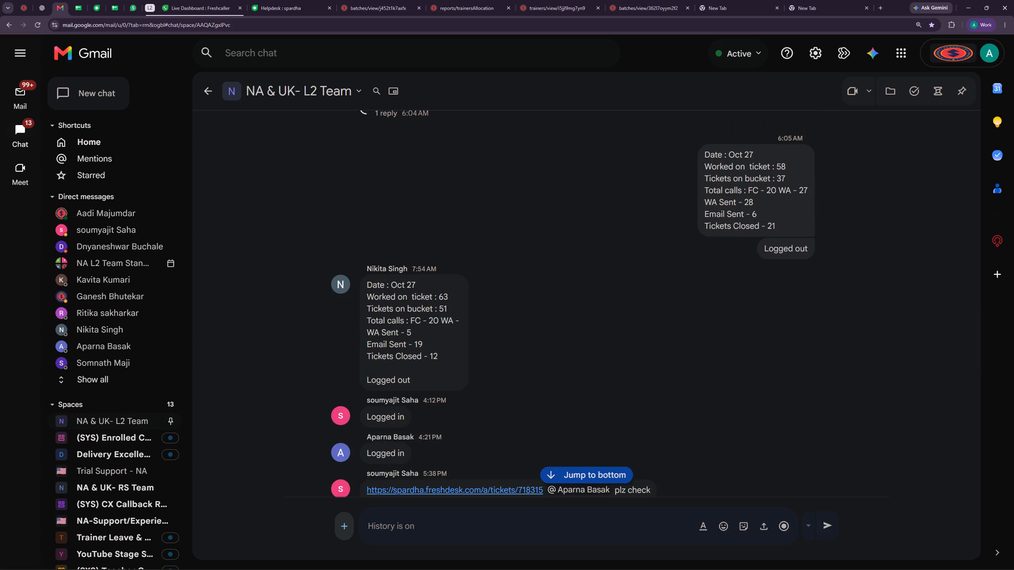
scroll(675, 289, "up", 1)
scroll(670, 289, "down", 20)
Return to My Dashboard in Freshdesk.
left_click(292, 0)
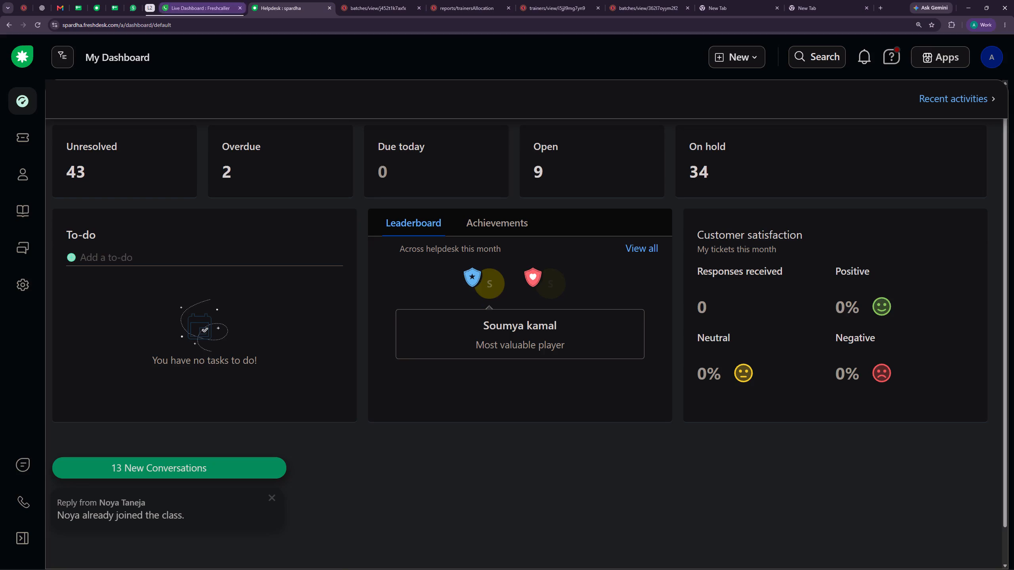
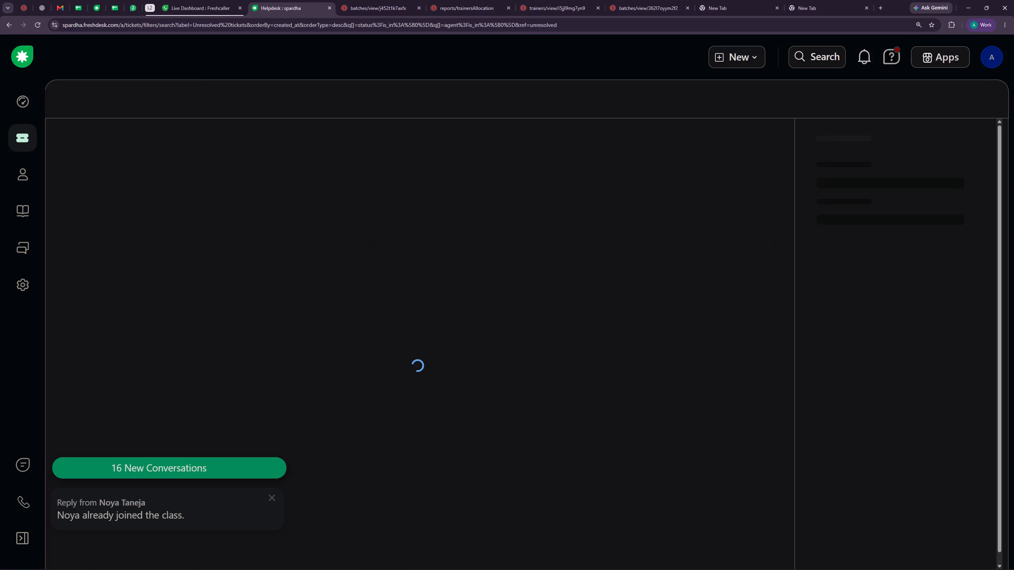
Add Feature Request and Student Absent to the ticket type filter for the unresolved tickets.
scroll(923, 275, "down", 7)
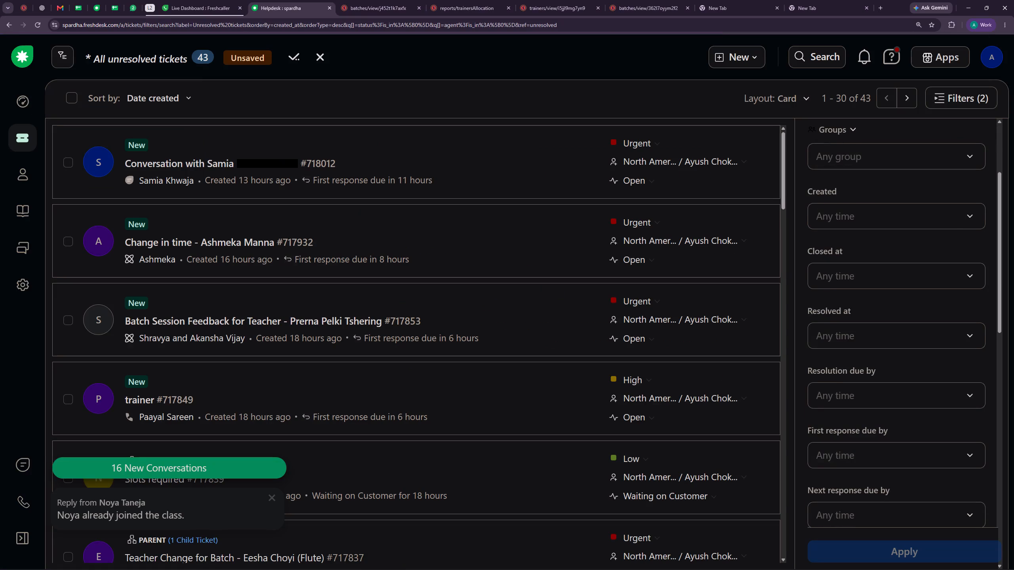
scroll(886, 410, "down", 2)
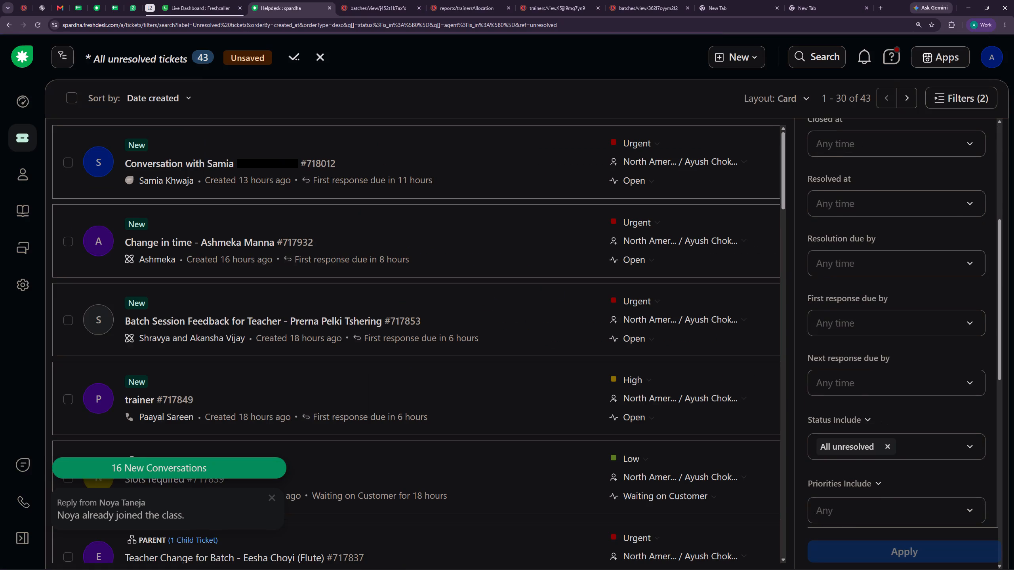
scroll(897, 362, "up", 2)
scroll(897, 362, "down", 6)
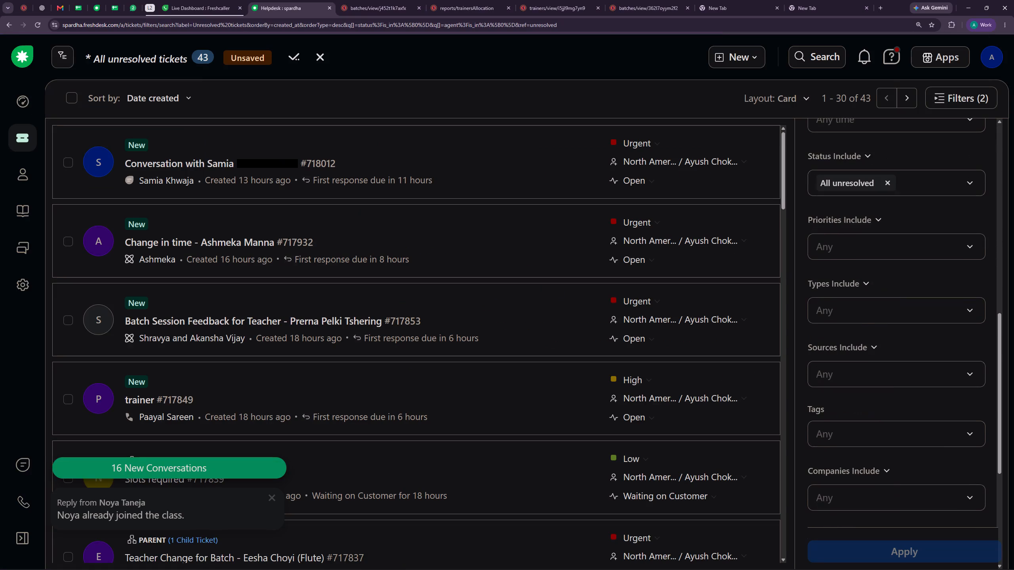
left_click(887, 315)
left_click(876, 378)
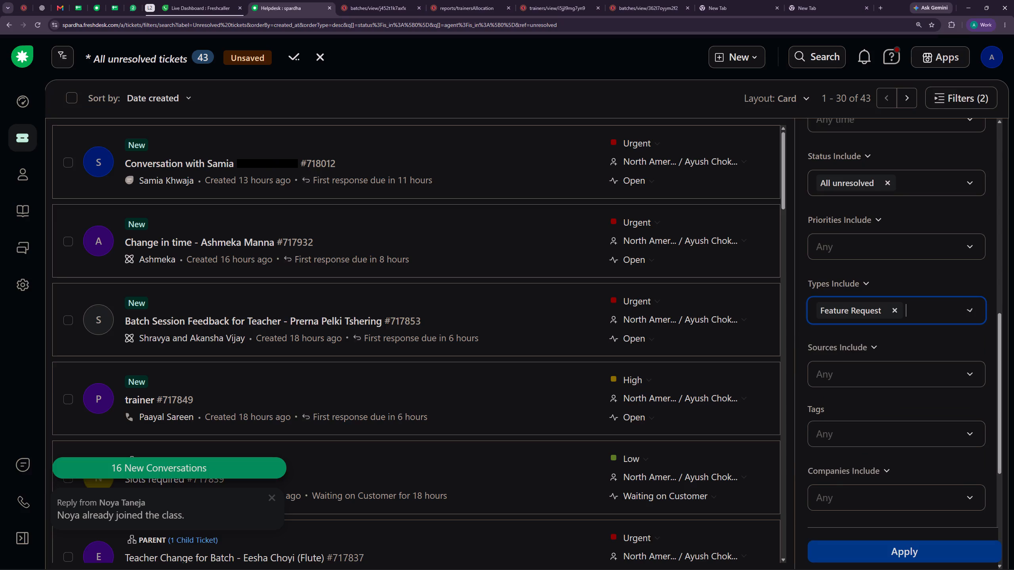
left_click(923, 324)
left_click(932, 310)
scroll(894, 384, "down", 1)
left_click(886, 389)
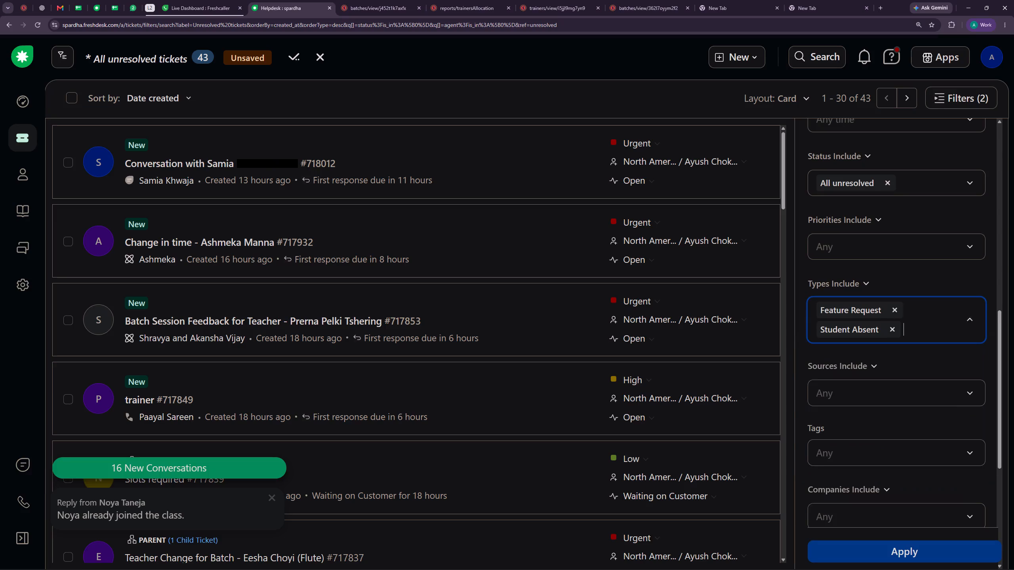
Add the First Session and Customer Callback types to the ticket type filter.
left_click(948, 324)
scroll(917, 380, "up", 1)
scroll(917, 380, "down", 2)
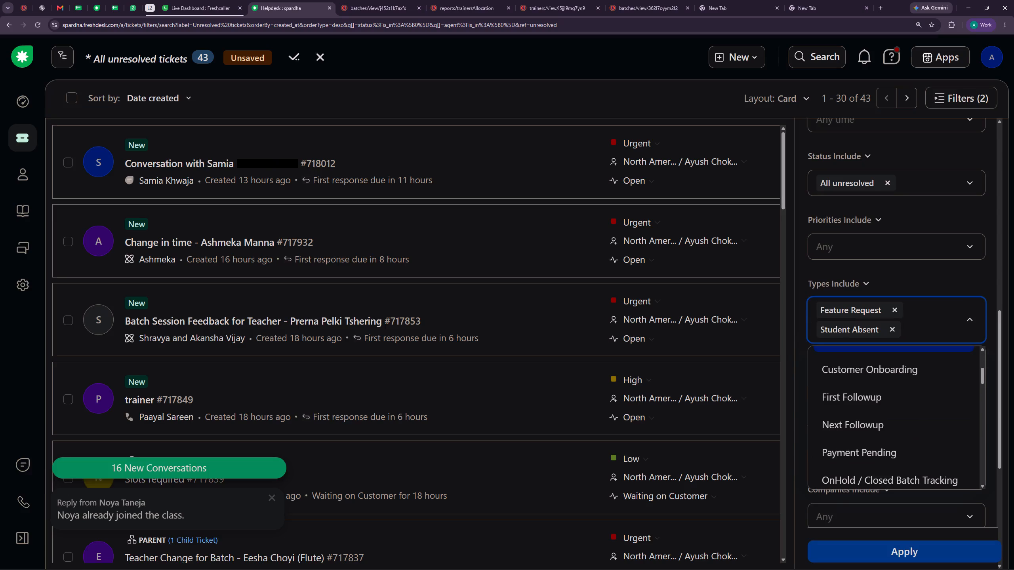
scroll(887, 441, "down", 1)
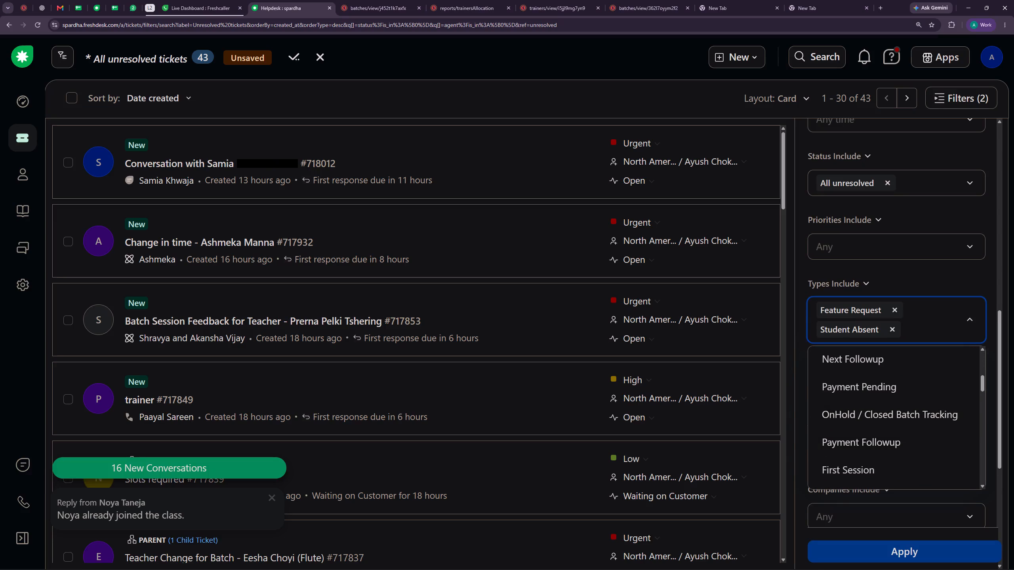
left_click(866, 467)
left_click(941, 338)
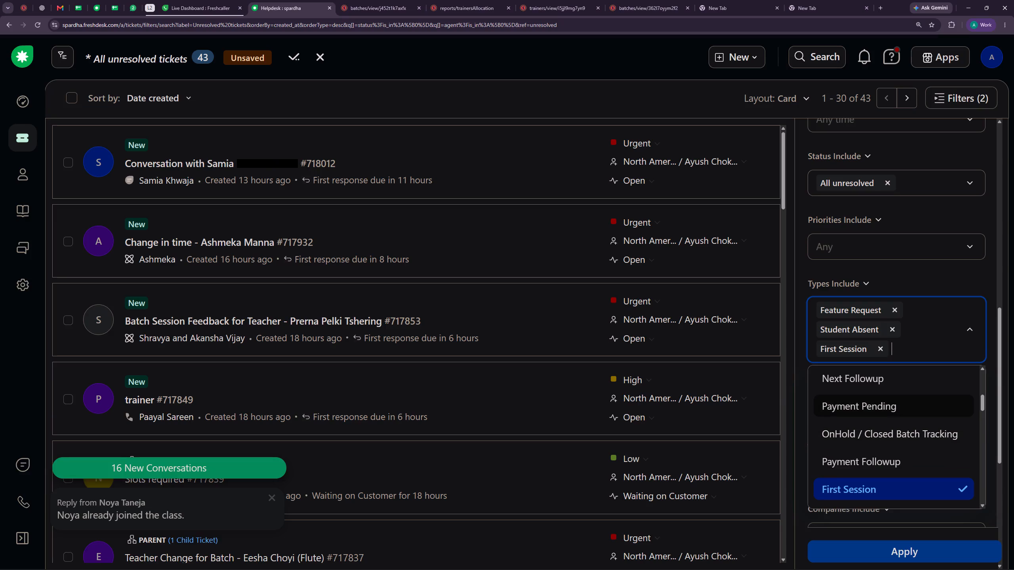
scroll(913, 419, "up", 1)
scroll(913, 420, "down", 4)
scroll(913, 420, "up", 1)
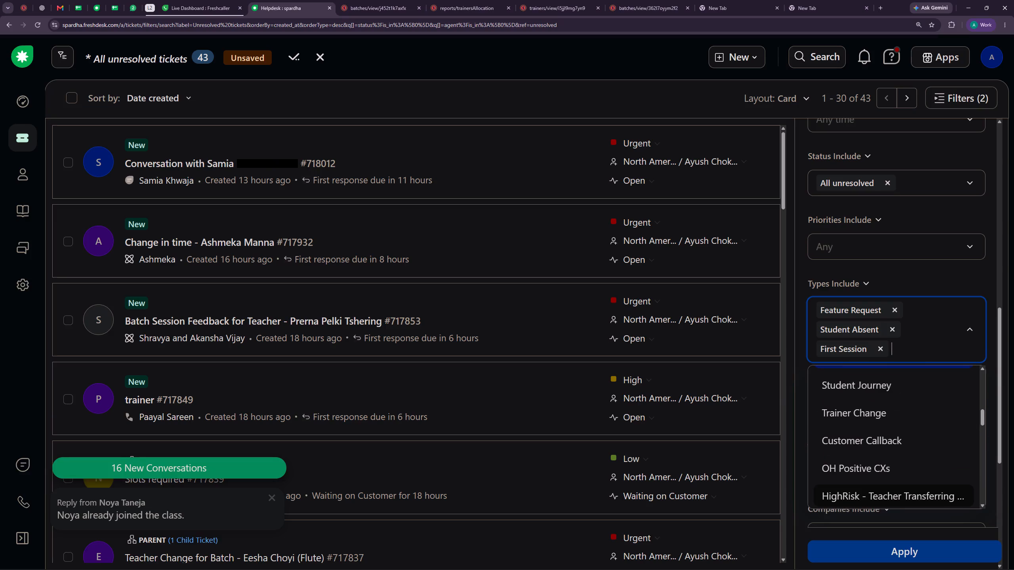
left_click(904, 439)
Add the three HighRisk types for teacher transferring, negative teacher and lower rating to the ticket type filter.
left_click(939, 340)
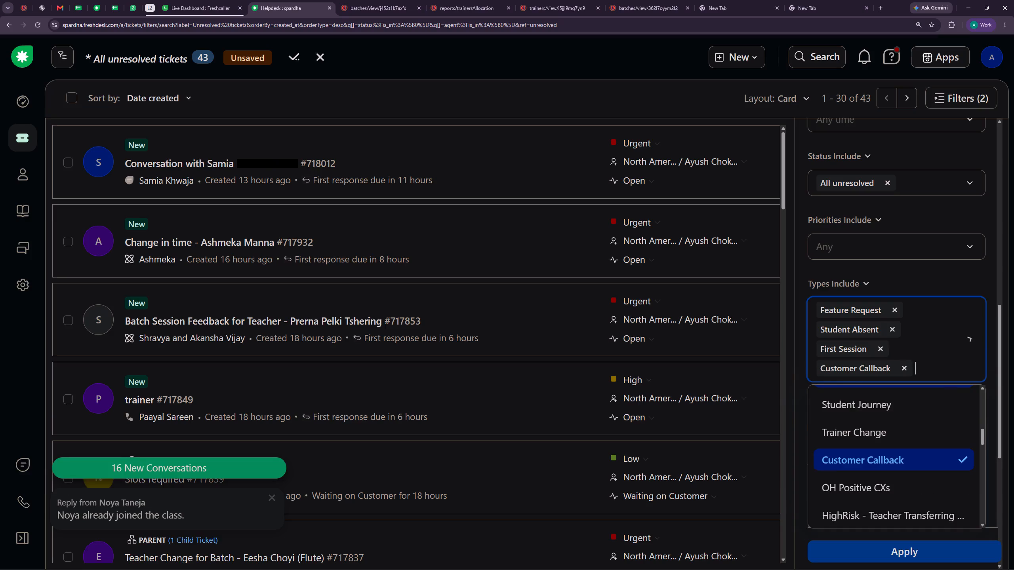
scroll(915, 417, "down", 1)
left_click(896, 448)
left_click(943, 349)
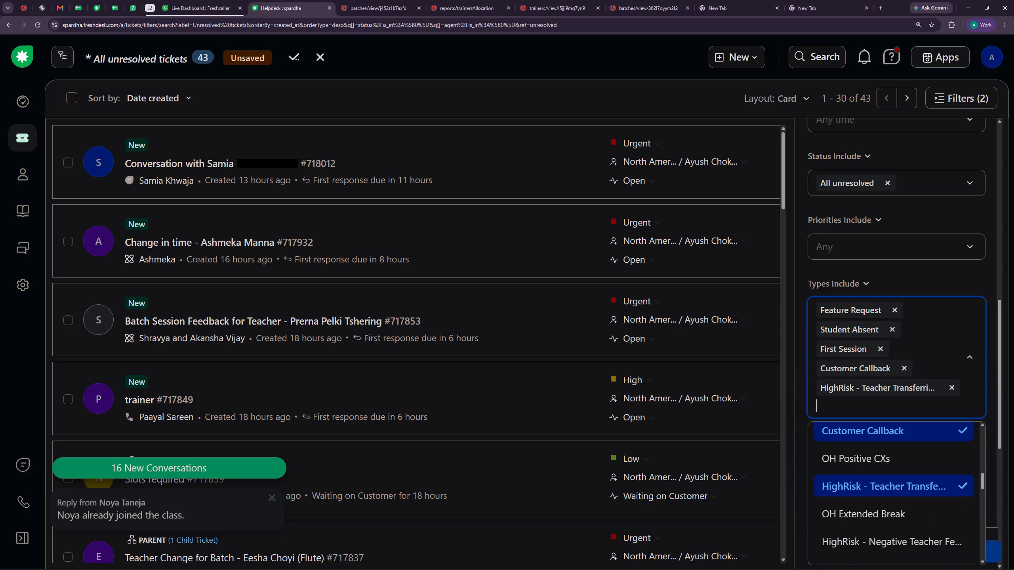
left_click(892, 540)
left_click(938, 353)
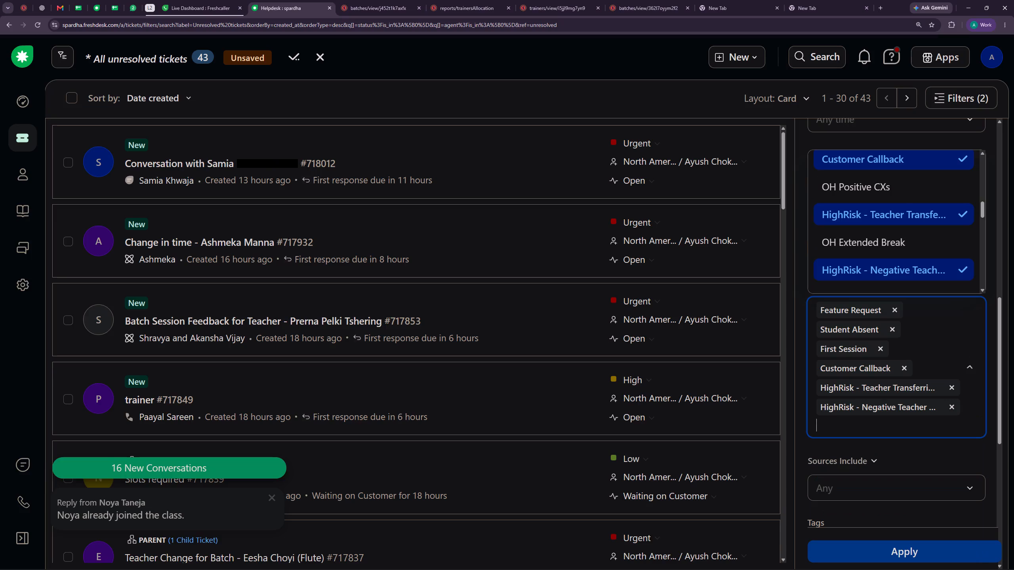
scroll(898, 270, "down", 1)
left_click(907, 232)
Add the Lower Session Rating and TeacherServiceRequest types to the ticket type filter.
left_click(924, 338)
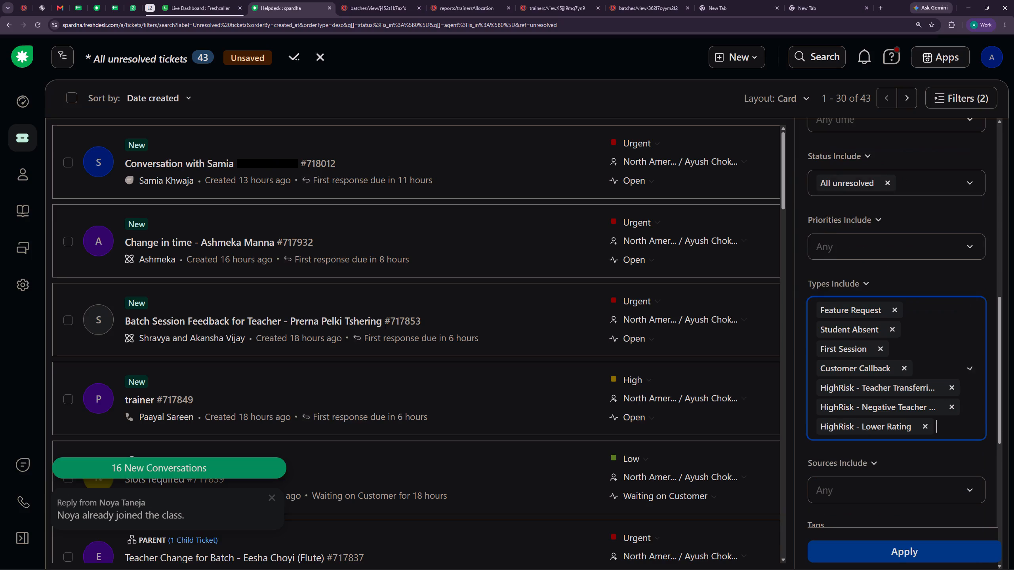
scroll(913, 245, "down", 1)
left_click(919, 224)
left_click(944, 334)
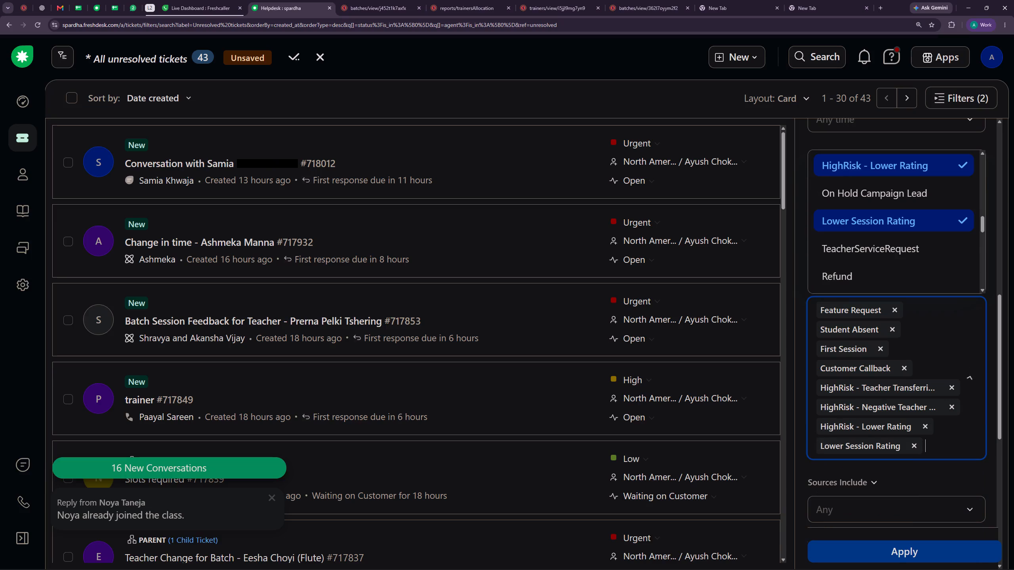
left_click(902, 253)
Check the remaining ticket types without adding more, and apply the type filter to the unresolved tickets.
left_click(942, 329)
scroll(911, 235, "down", 1)
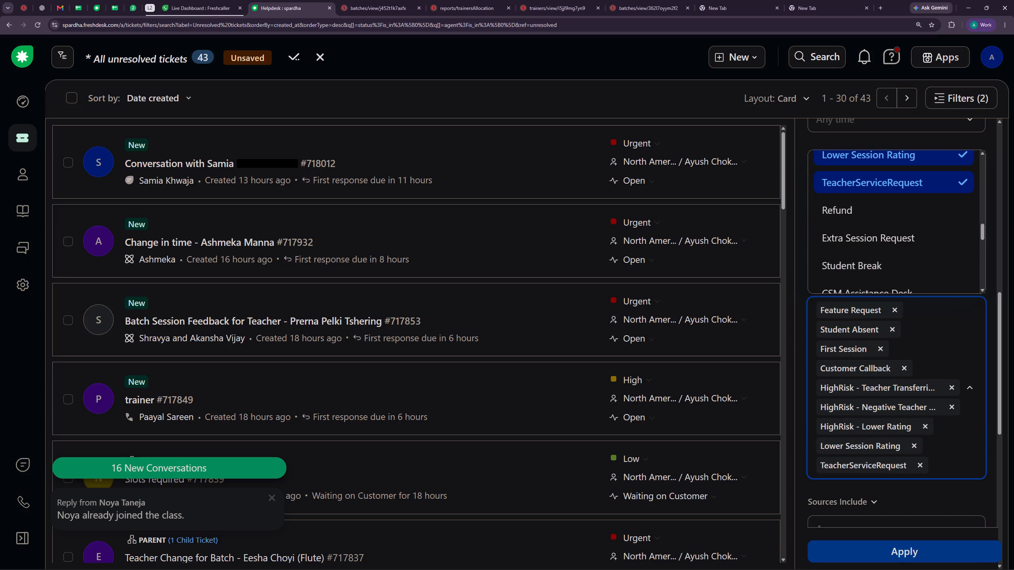
scroll(886, 220, "down", 1)
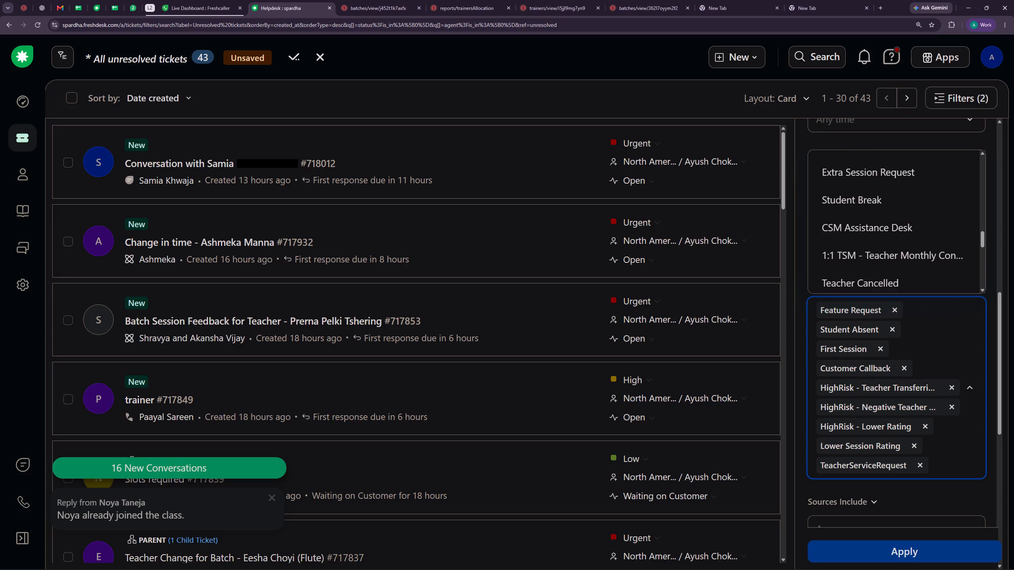
scroll(898, 259, "down", 11)
scroll(887, 268, "up", 3)
left_click(882, 557)
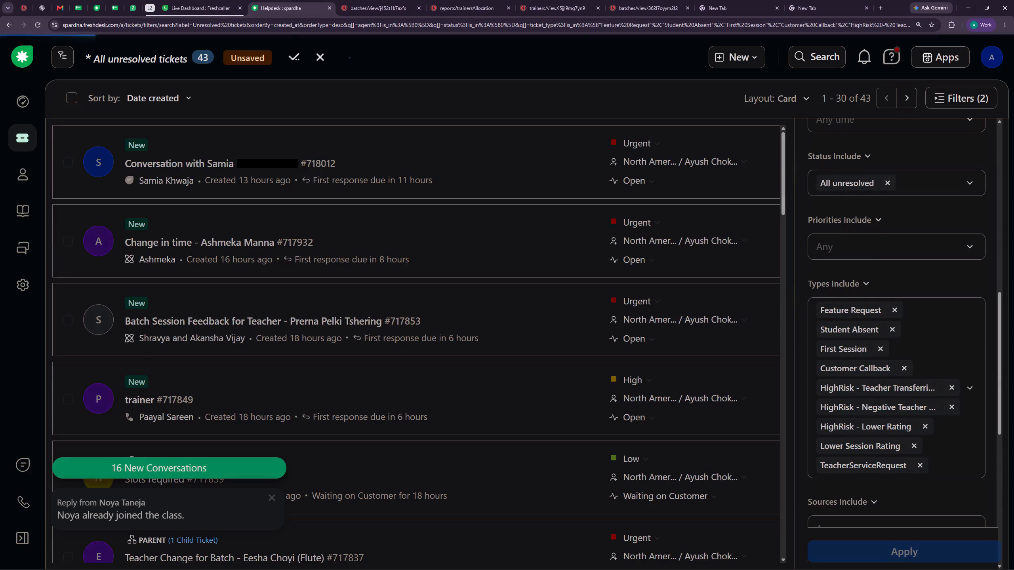
Look through the filtered list of unresolved tickets.
scroll(451, 412, "down", 6)
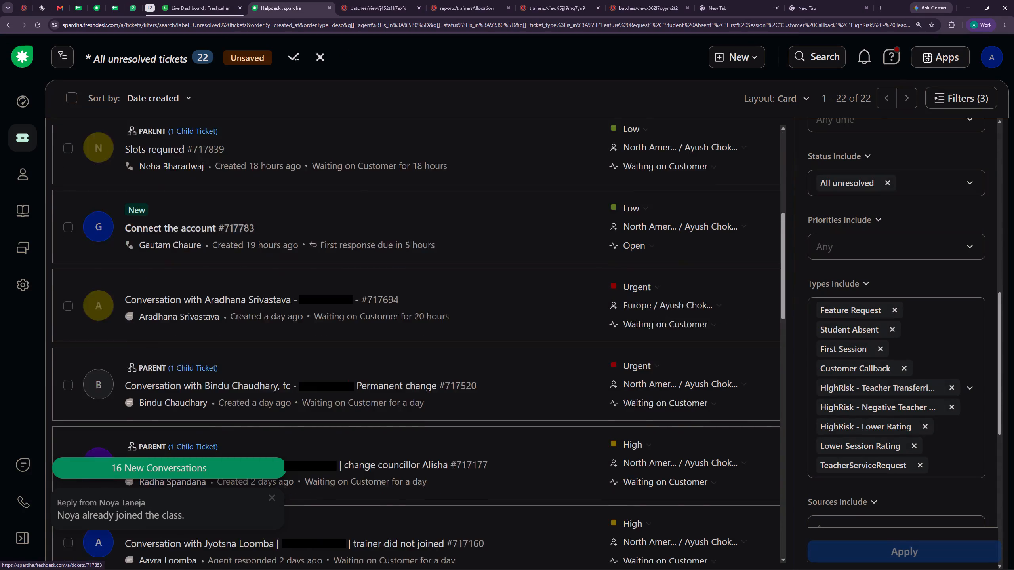
scroll(461, 413, "down", 20)
scroll(461, 413, "down", 20)
scroll(461, 413, "down", 5)
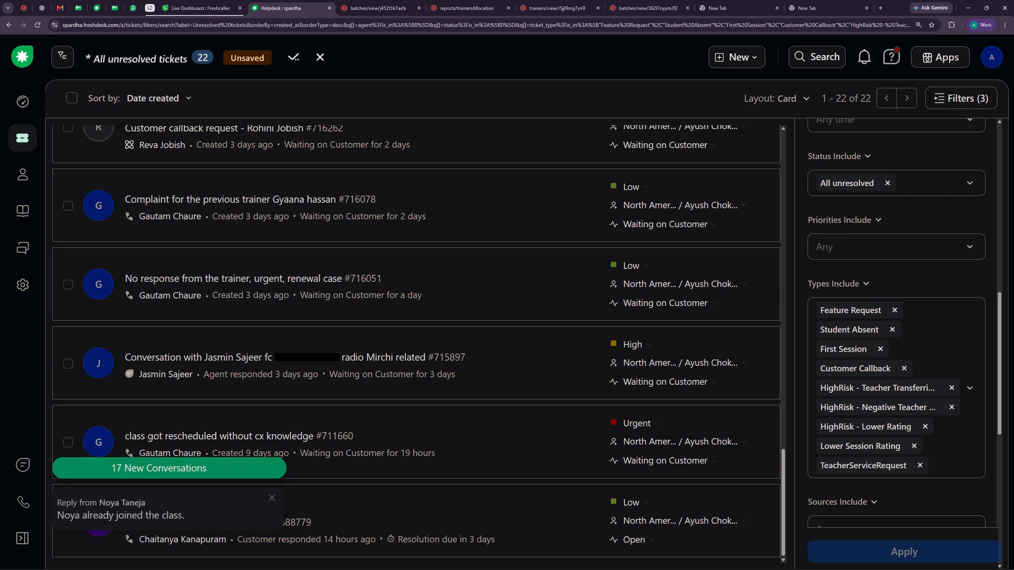
left_click(274, 496)
left_click(189, 518)
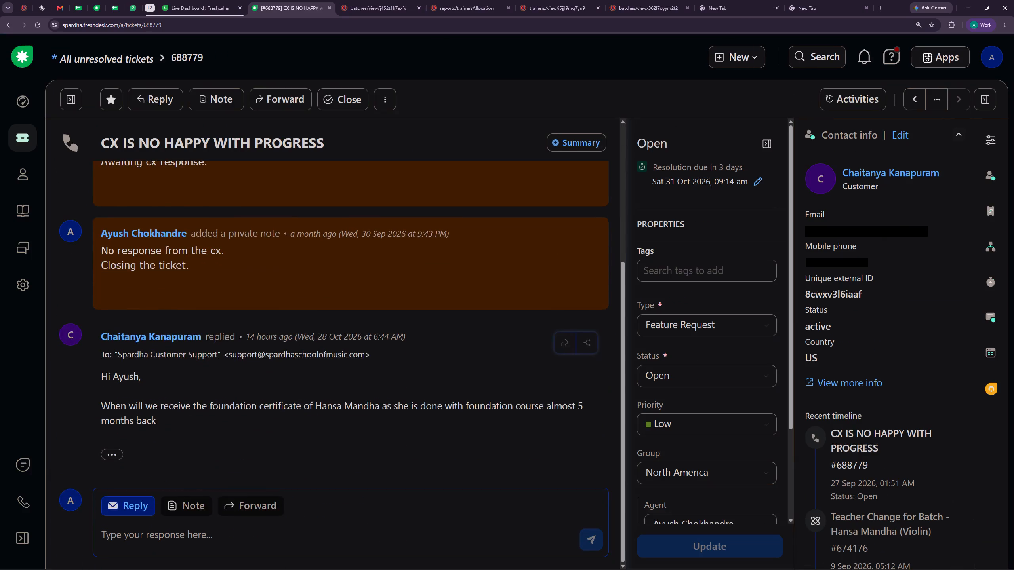
Read through the ticket's conversation, covering the original complaint, the private notes with chat screenshots and the customer's latest reply.
scroll(562, 341, "up", 6)
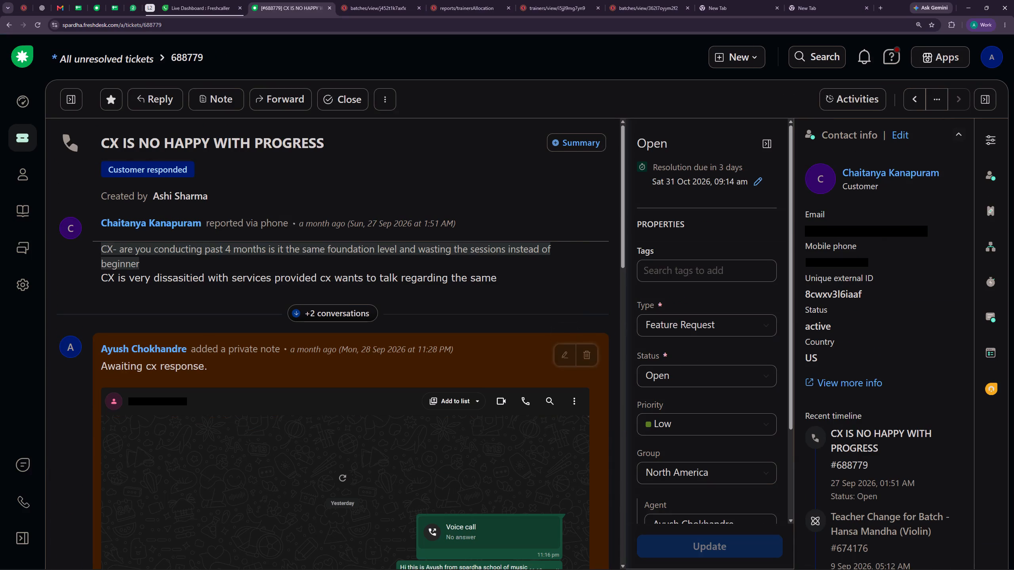
scroll(488, 334, "down", 6)
scroll(499, 337, "up", 4)
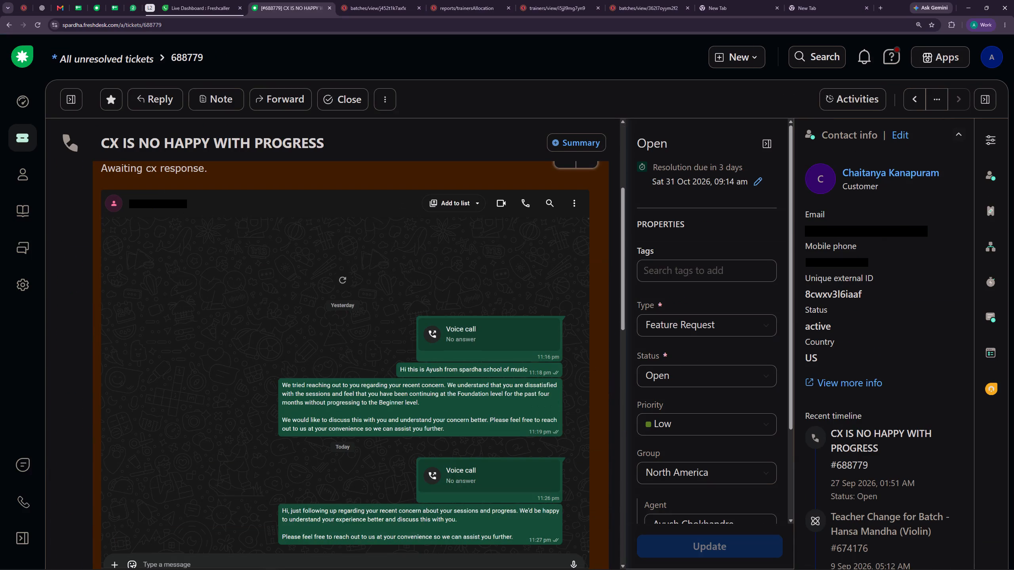
scroll(468, 334, "down", 16)
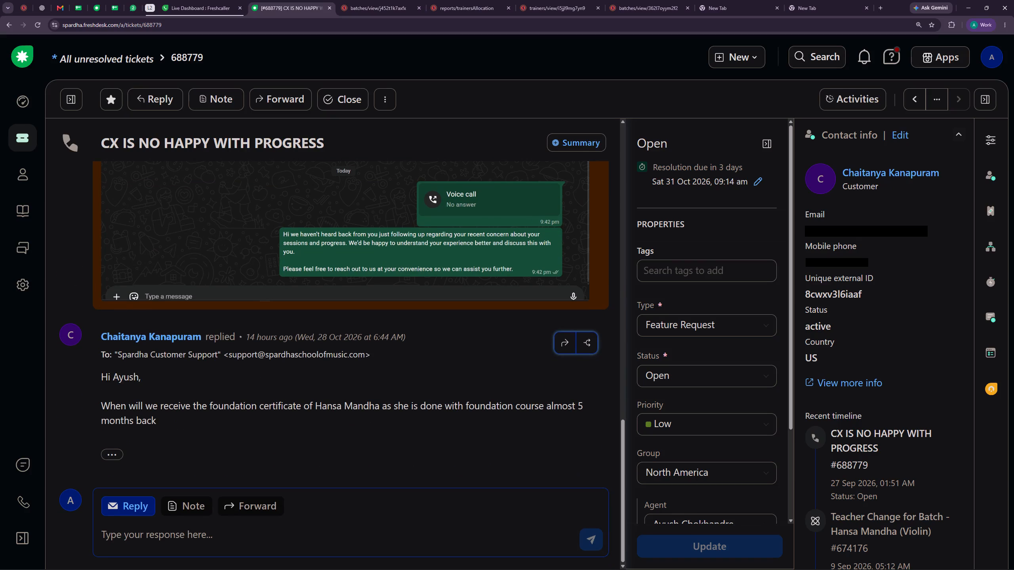
scroll(510, 328, "up", 5)
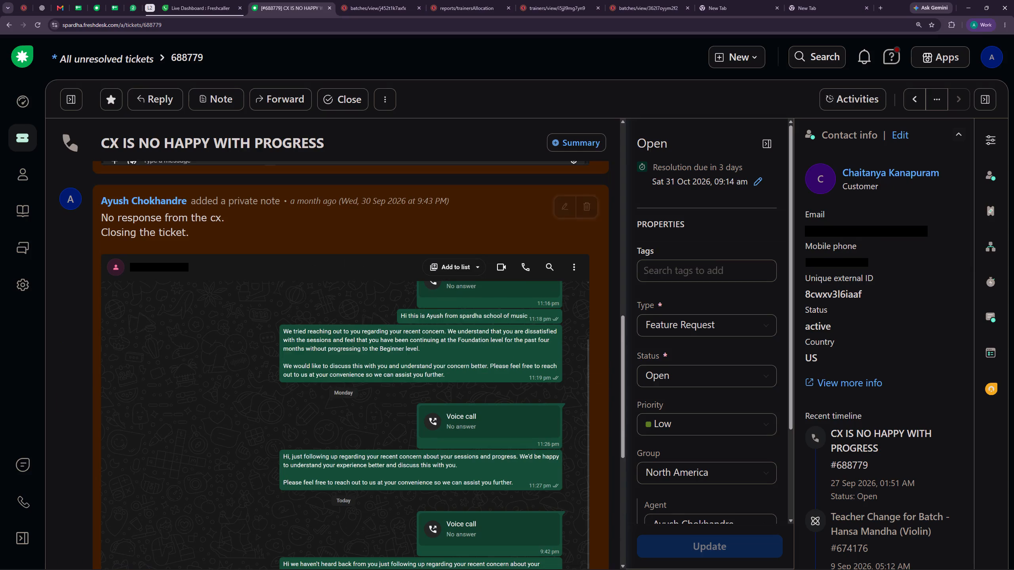
scroll(510, 328, "down", 1)
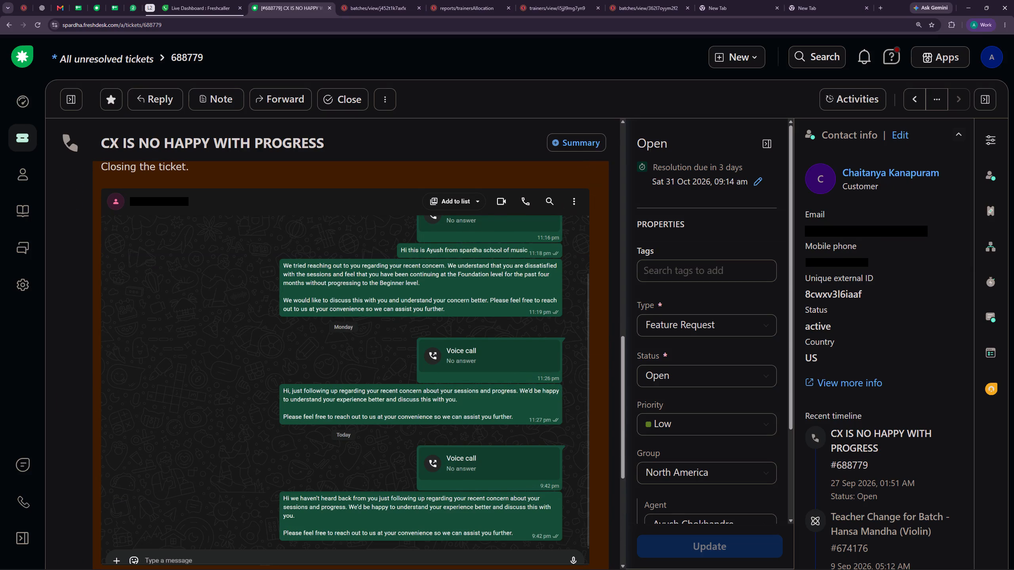
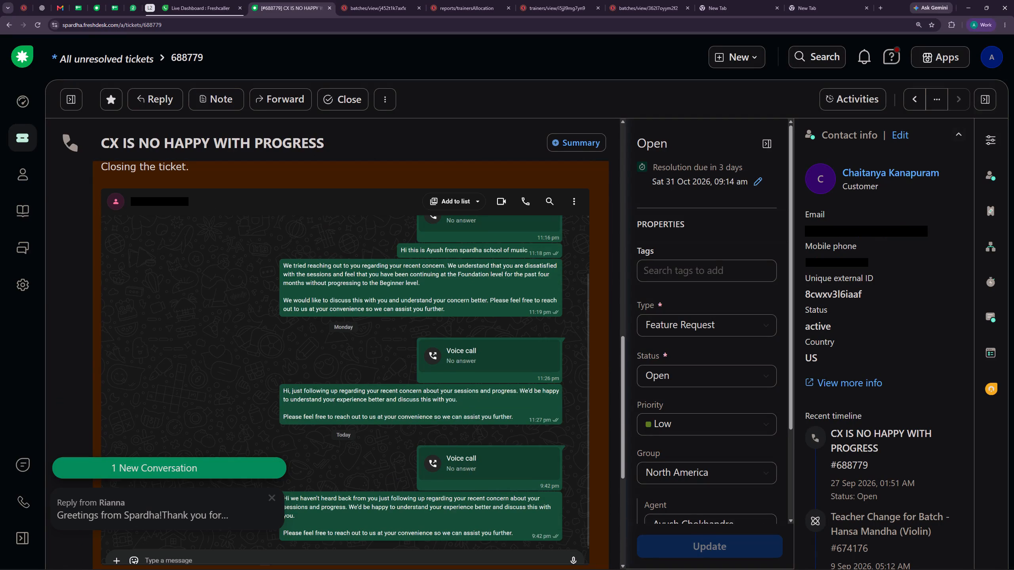
left_click(707, 330)
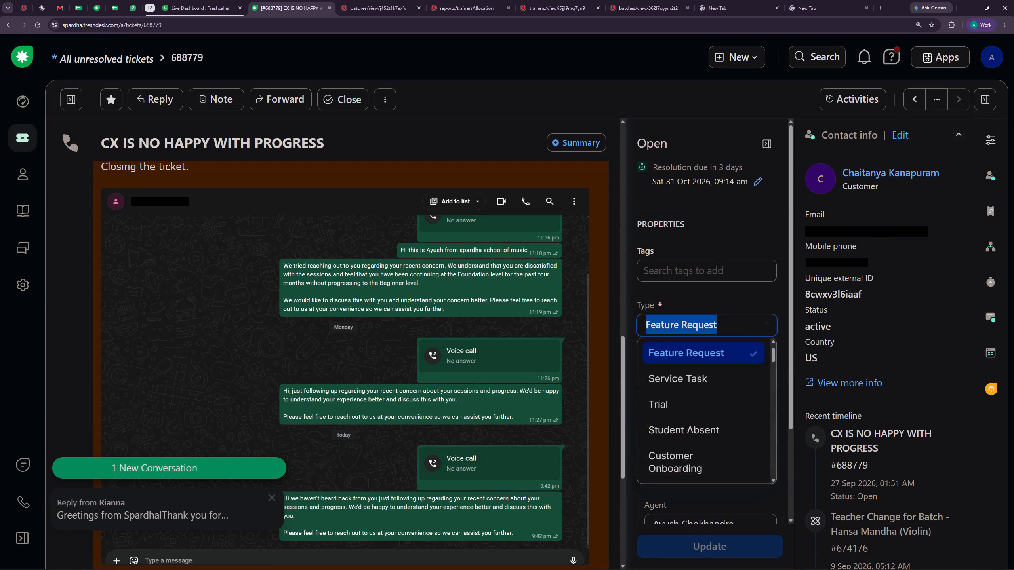
left_click(707, 330)
left_click(703, 330)
scroll(705, 397, "down", 5)
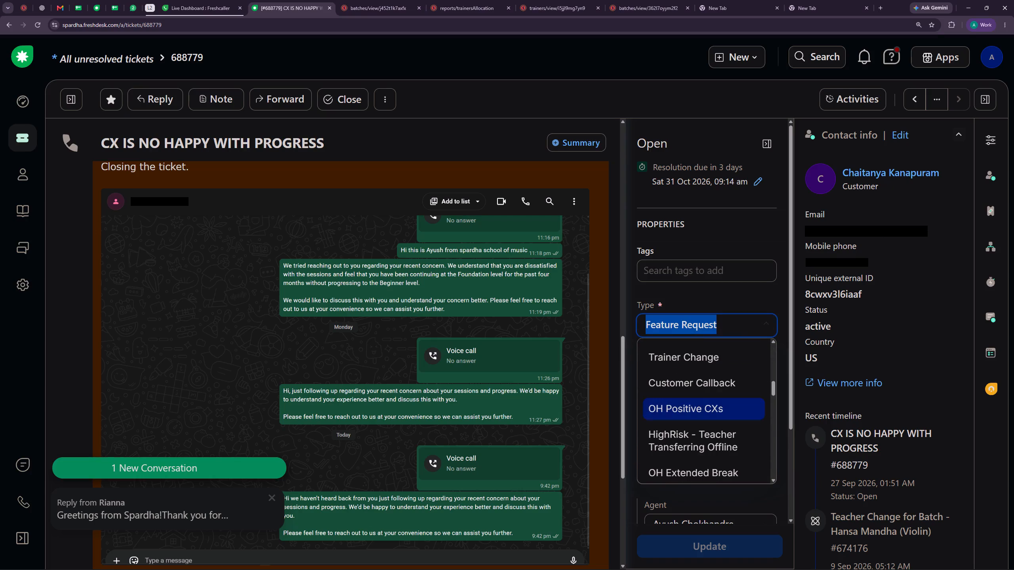
scroll(709, 391, "down", 9)
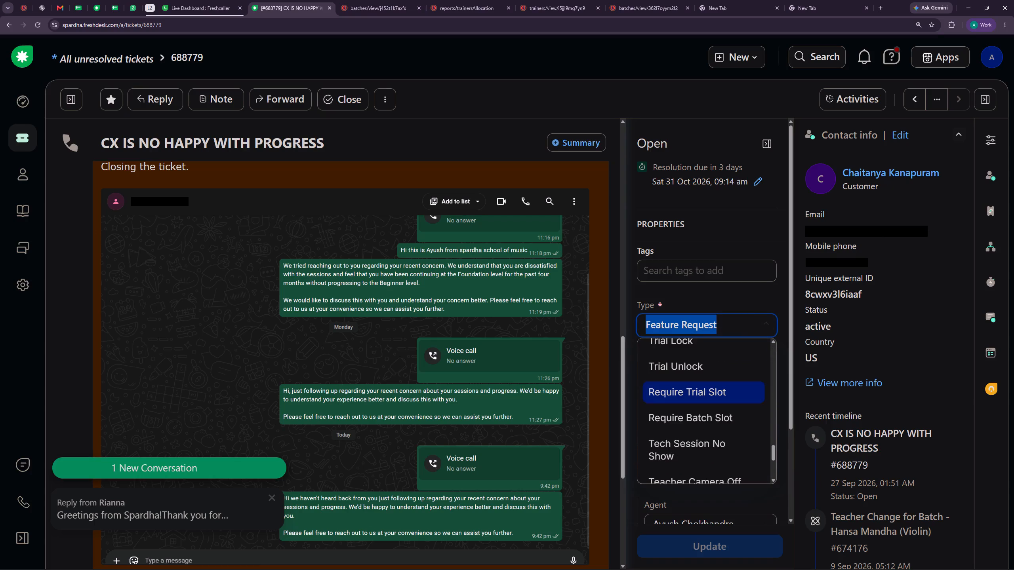
left_click(614, 292)
left_click(913, 98)
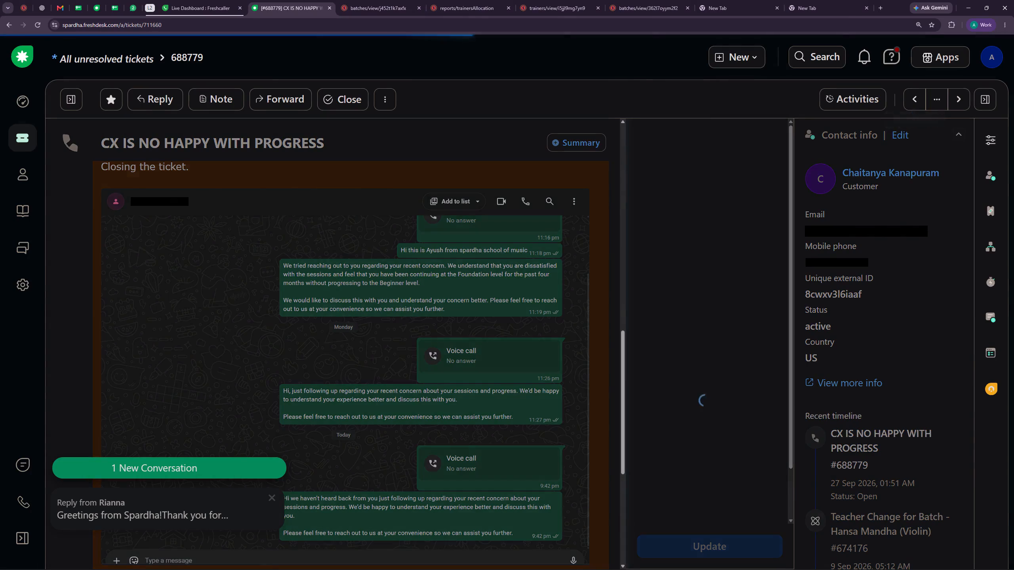
left_click(273, 494)
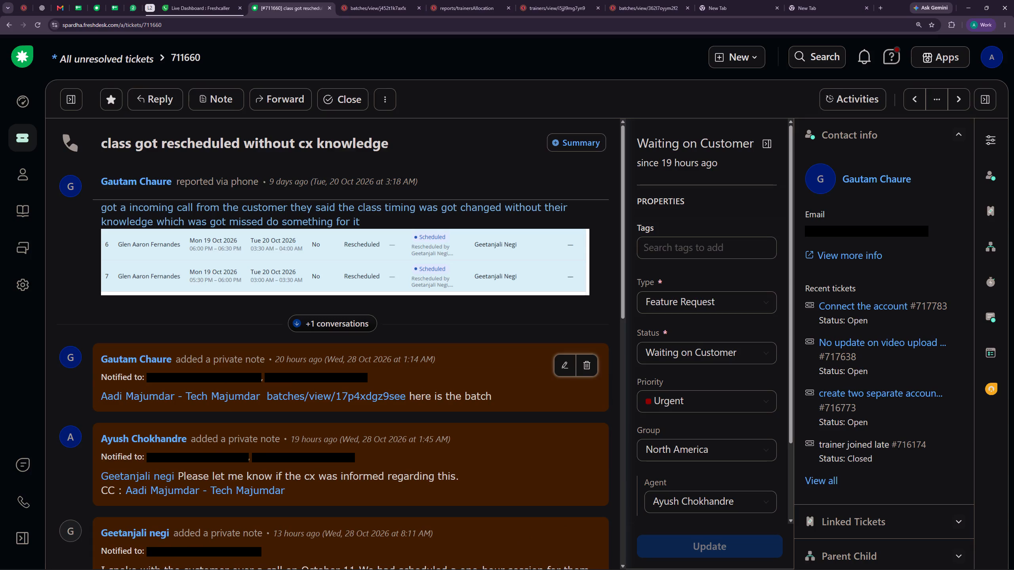
scroll(465, 376, "down", 6)
scroll(467, 376, "up", 1)
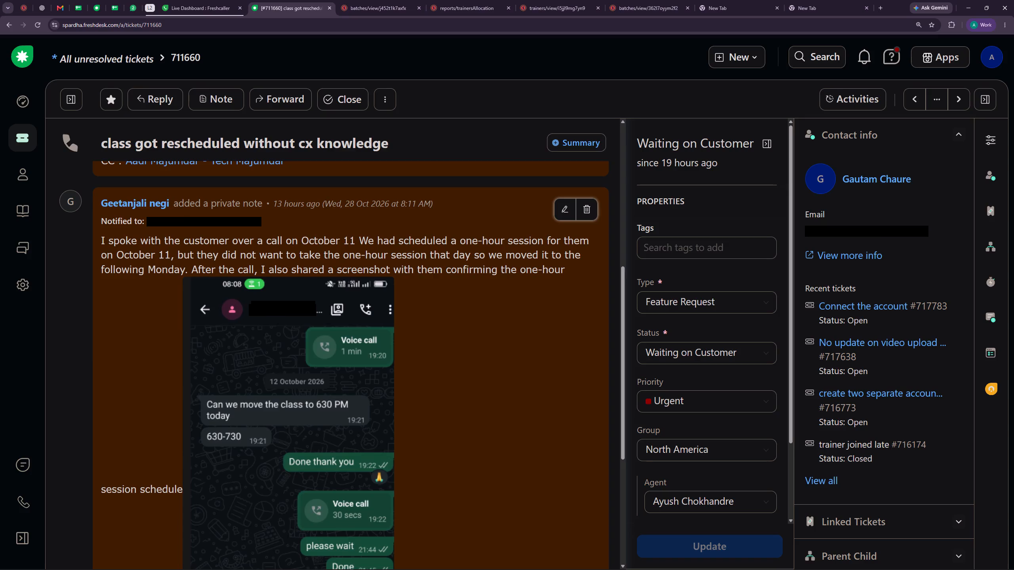
scroll(317, 368, "down", 1)
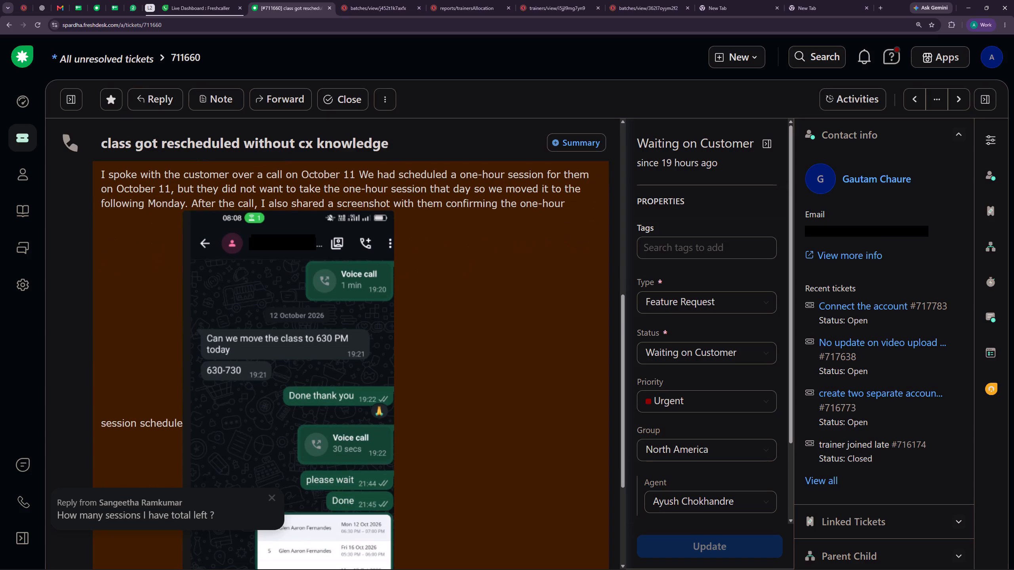
scroll(330, 369, "down", 2)
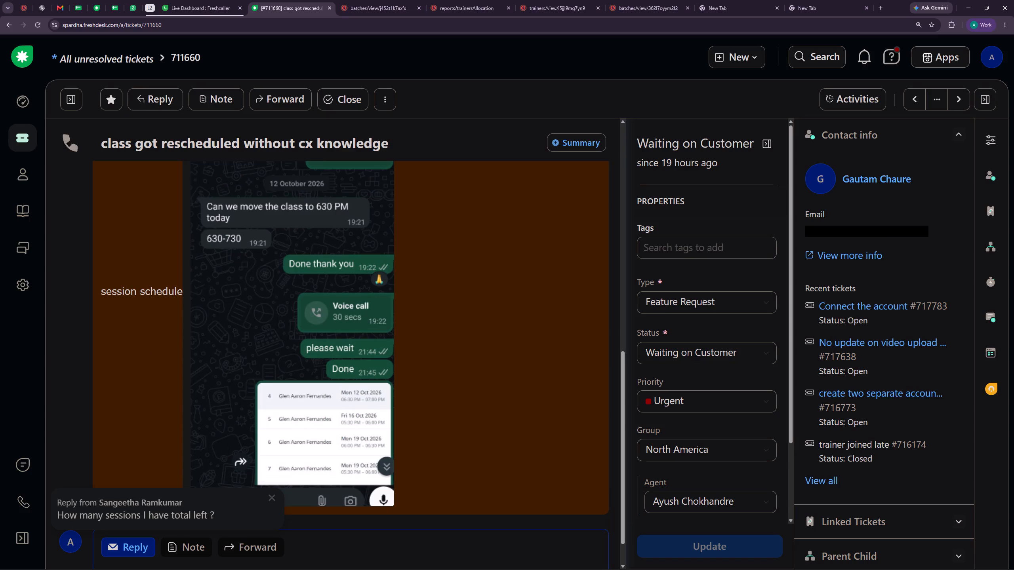
left_click(323, 370)
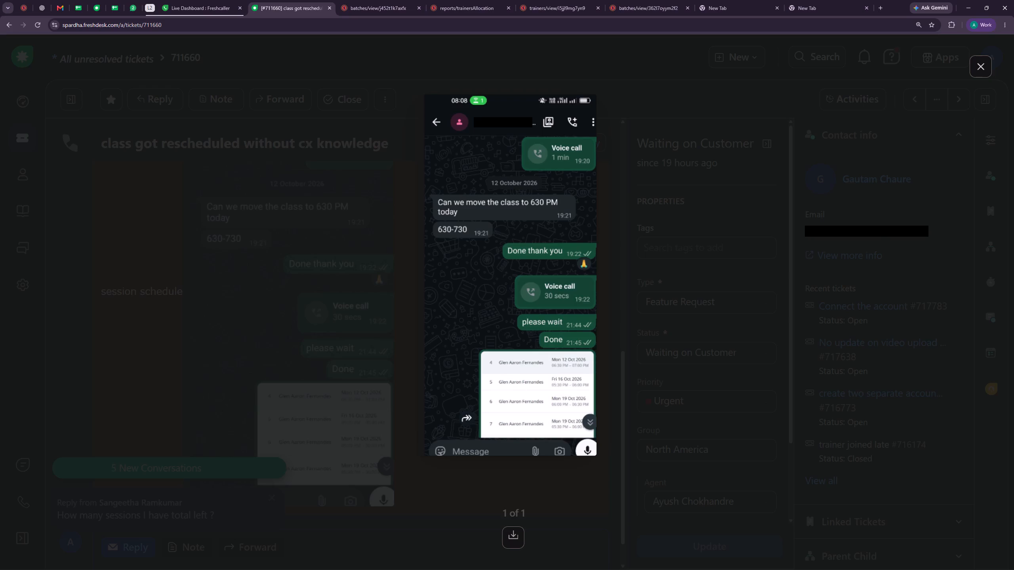
left_click(657, 308)
scroll(482, 317, "down", 6)
scroll(483, 313, "up", 2)
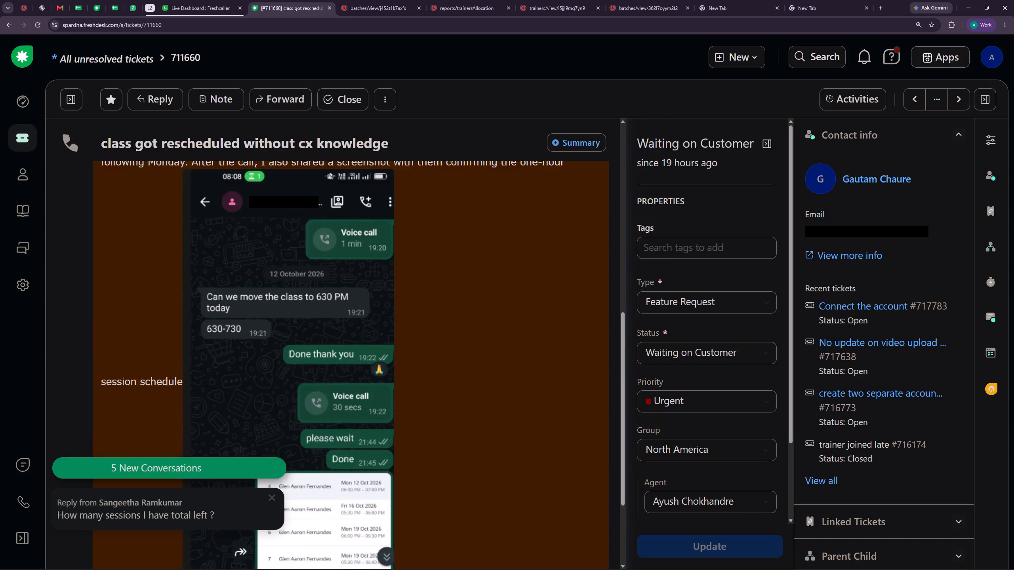
scroll(482, 315, "down", 2)
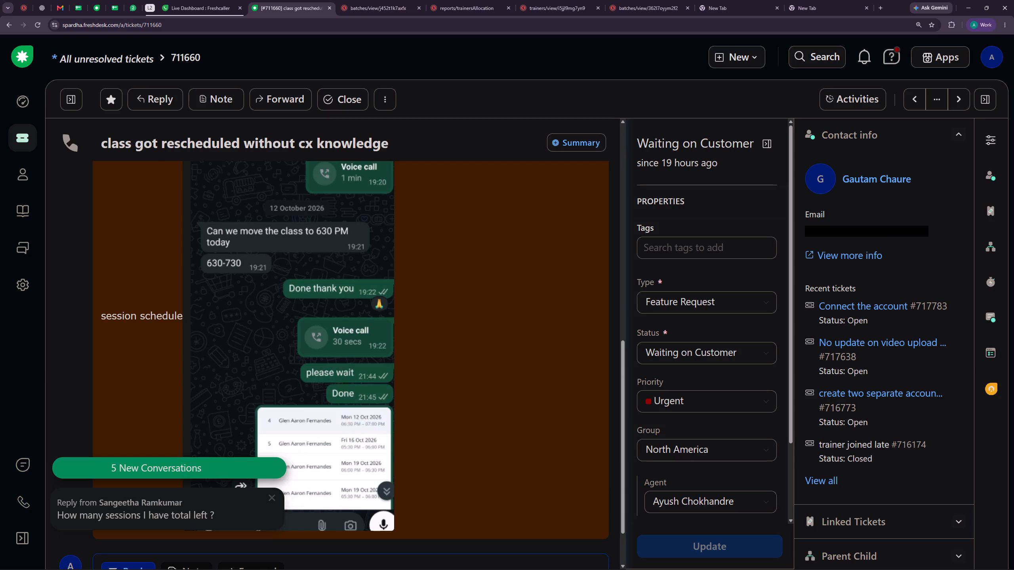
scroll(446, 308, "up", 4)
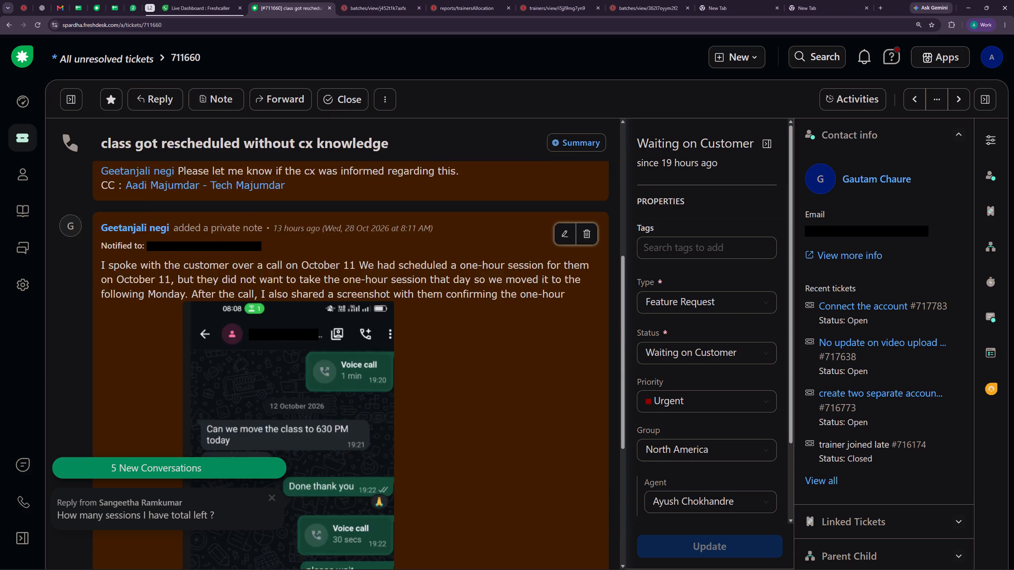
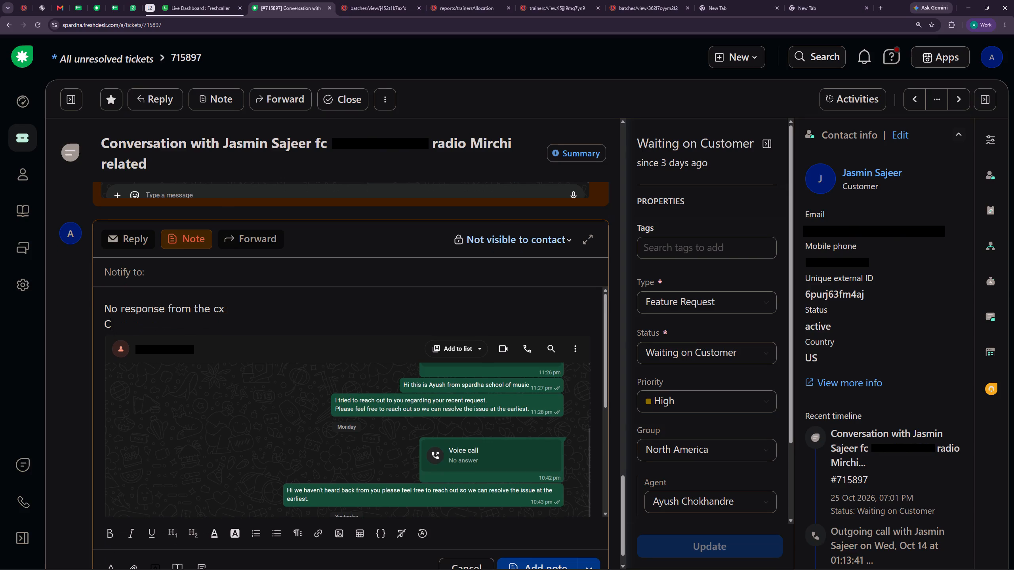
Complete the private note's second line as "Closing the ticket as the SLA is breaching." and add the note to ticket 715897.
type("losing the ticket as the")
key("space")
key("s")
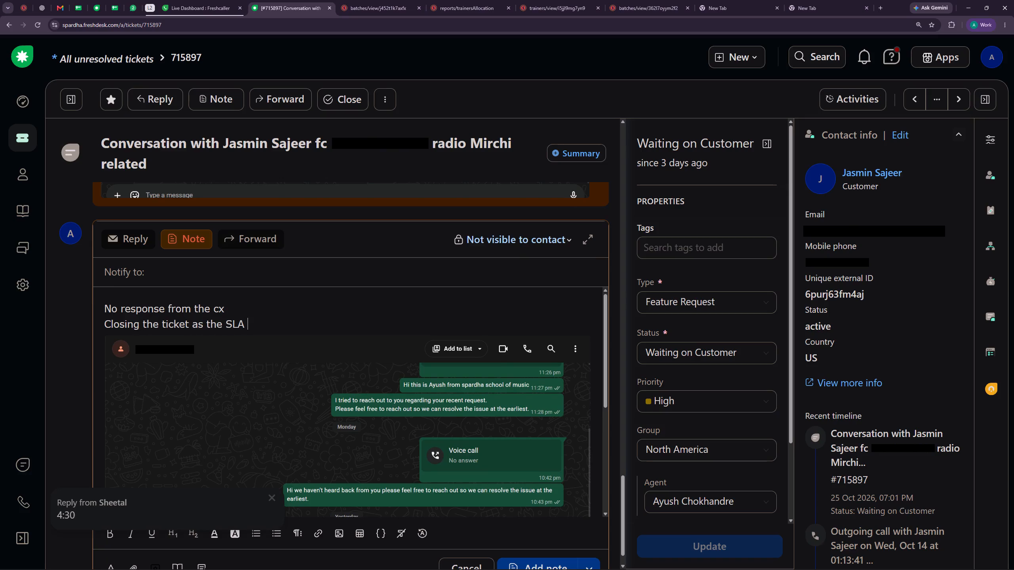
type("is re")
key("BackSpace")
key("BackSpace")
type("bresc")
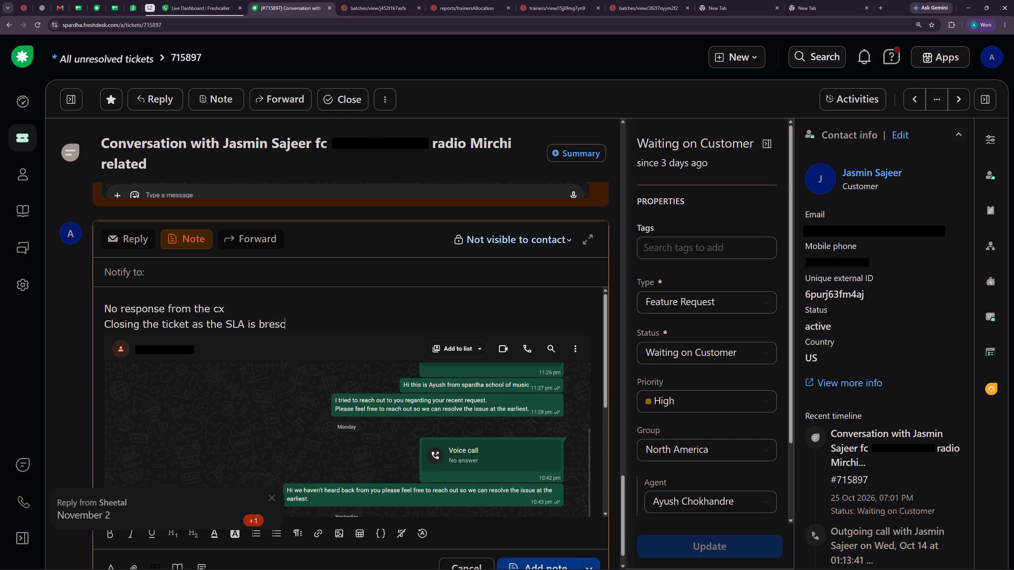
key("BackSpace")
key("BackSpace")
type("aching")
type(".")
key("space")
scroll(590, 422, "down", 6)
scroll(575, 498, "down", 4)
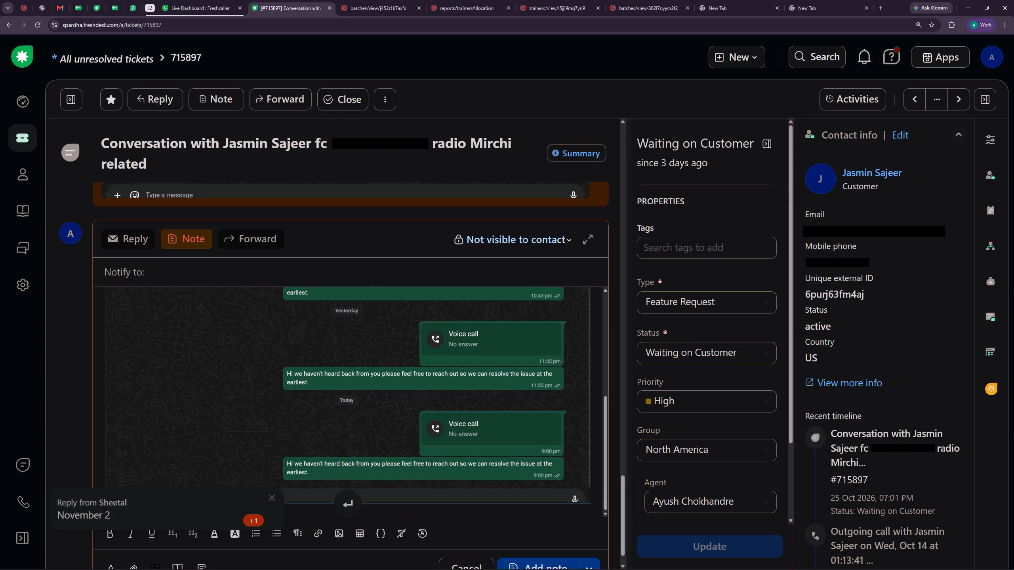
scroll(554, 524, "down", 5)
left_click(547, 536)
Set the status of ticket 715897 to Closed and update its properties.
left_click(707, 352)
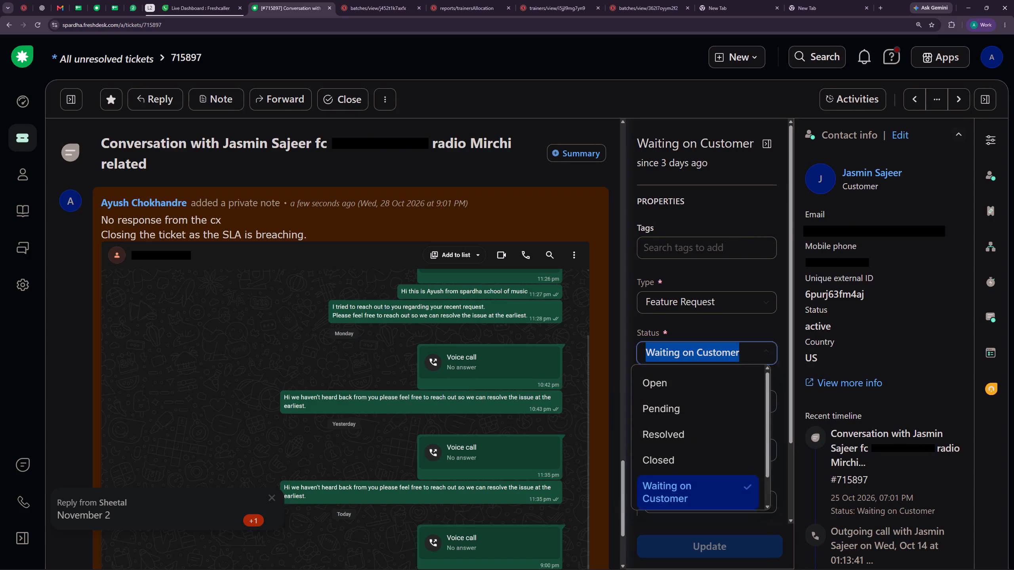
left_click(688, 472)
left_click(715, 548)
left_click(924, 109)
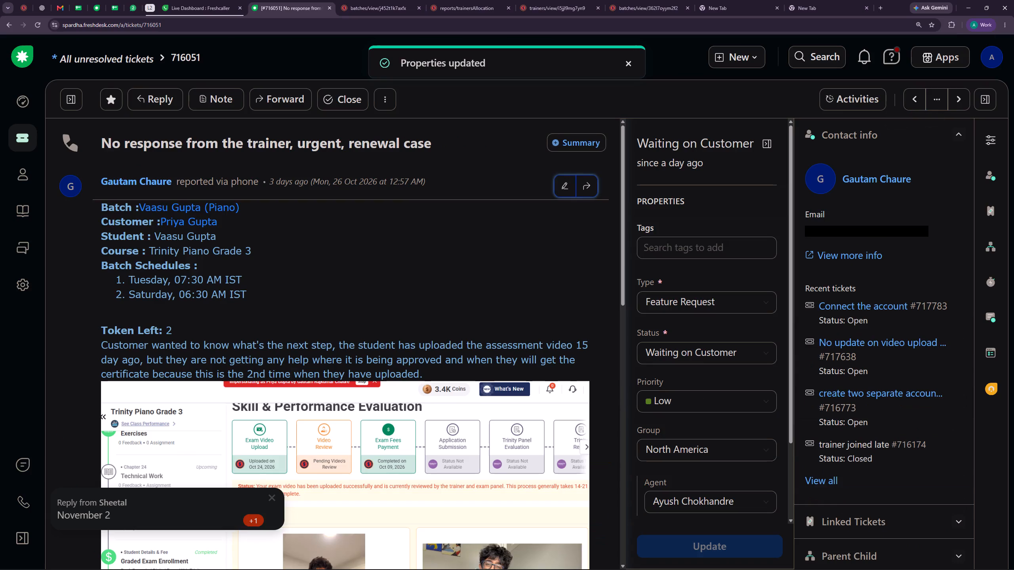
left_click(270, 498)
scroll(378, 418, "down", 5)
scroll(418, 427, "up", 6)
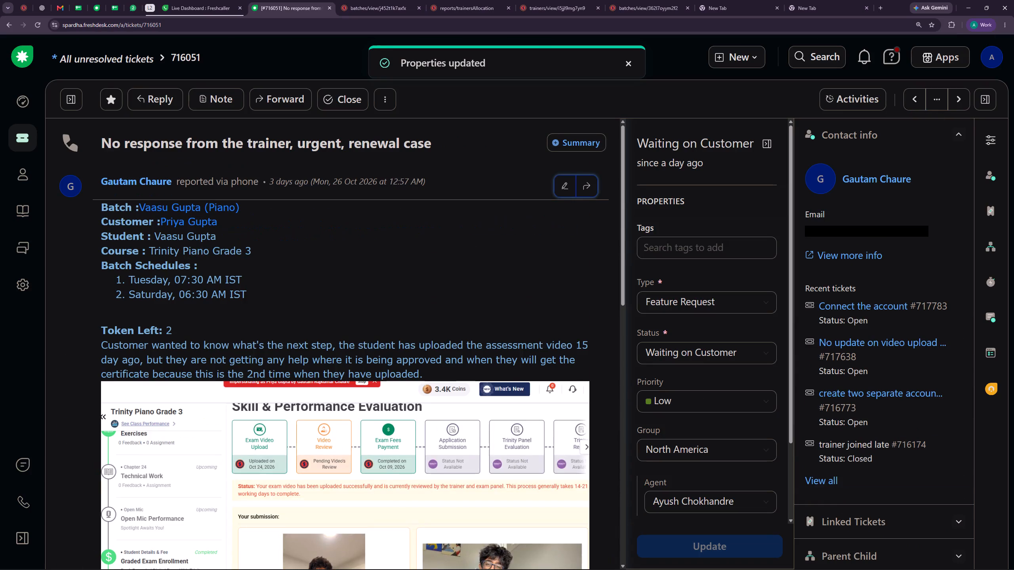
scroll(448, 390, "down", 9)
scroll(496, 395, "down", 5)
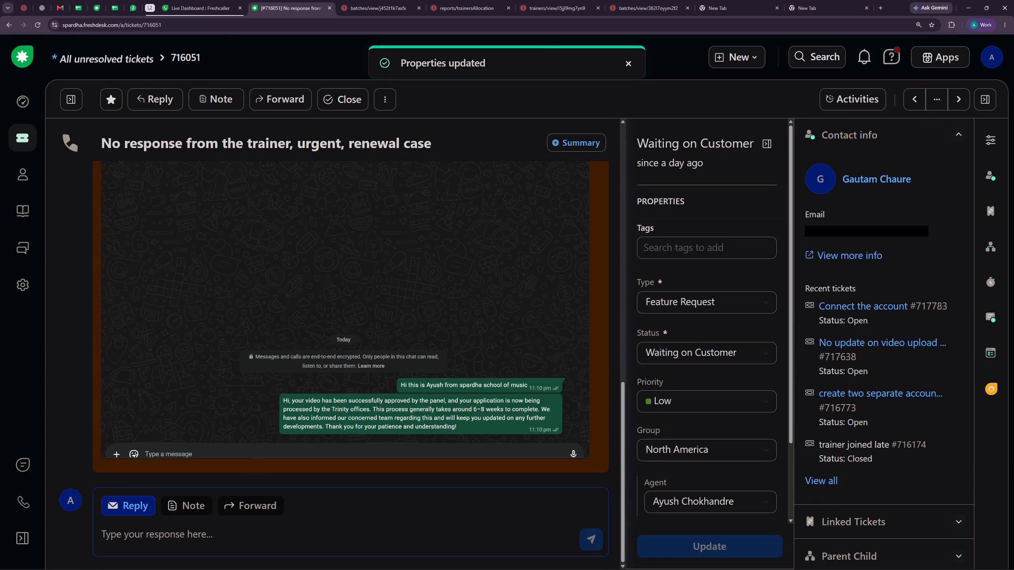
scroll(498, 395, "up", 3)
scroll(520, 393, "down", 3)
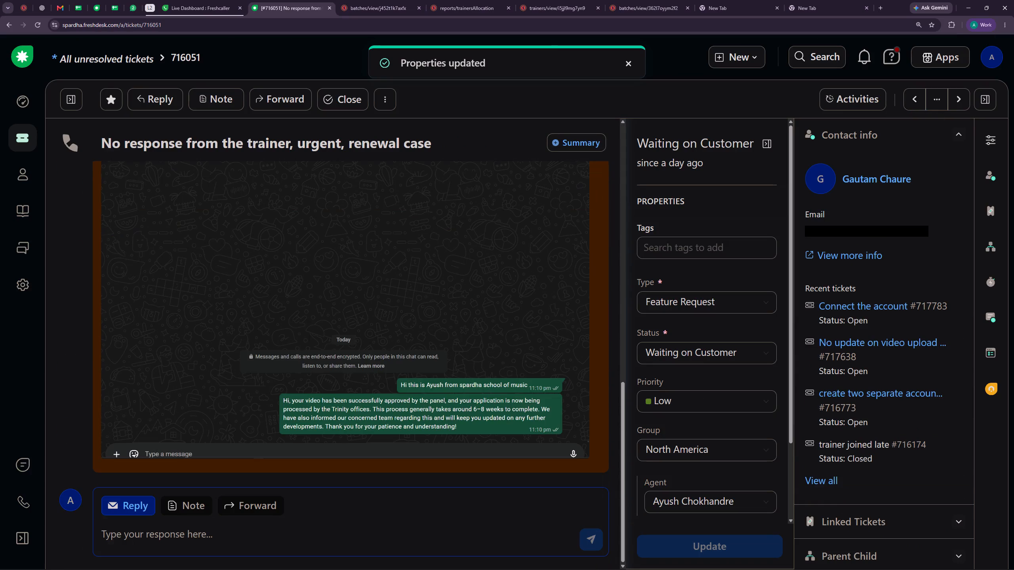
scroll(535, 383, "up", 5)
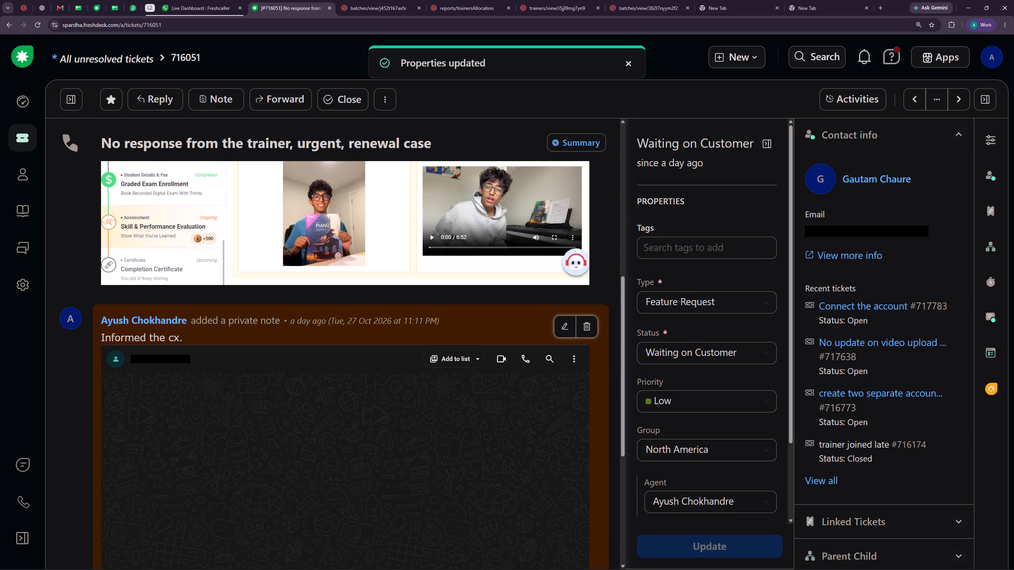
scroll(526, 376, "up", 1)
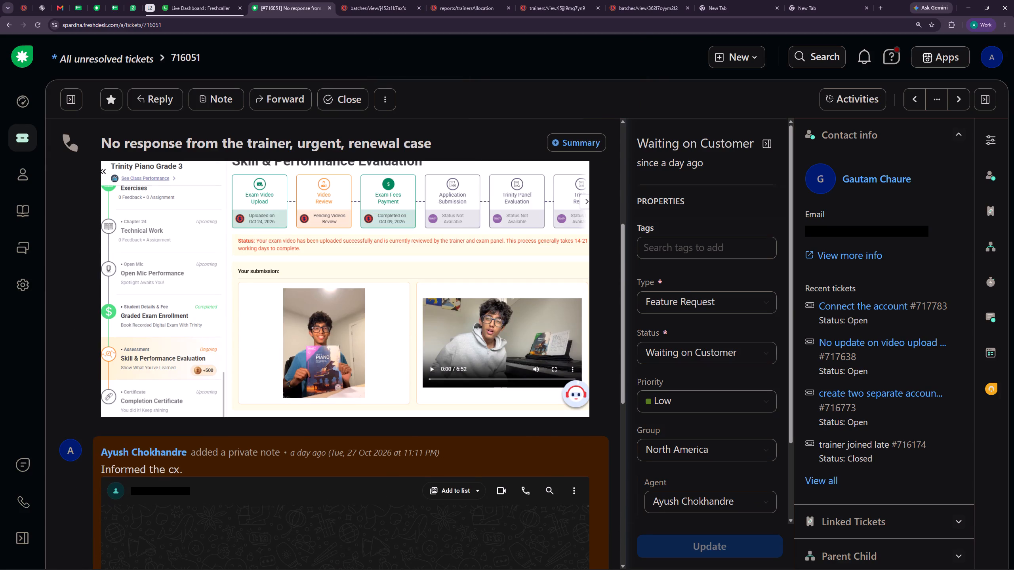
scroll(646, 380, "down", 6)
scroll(790, 376, "up", 7)
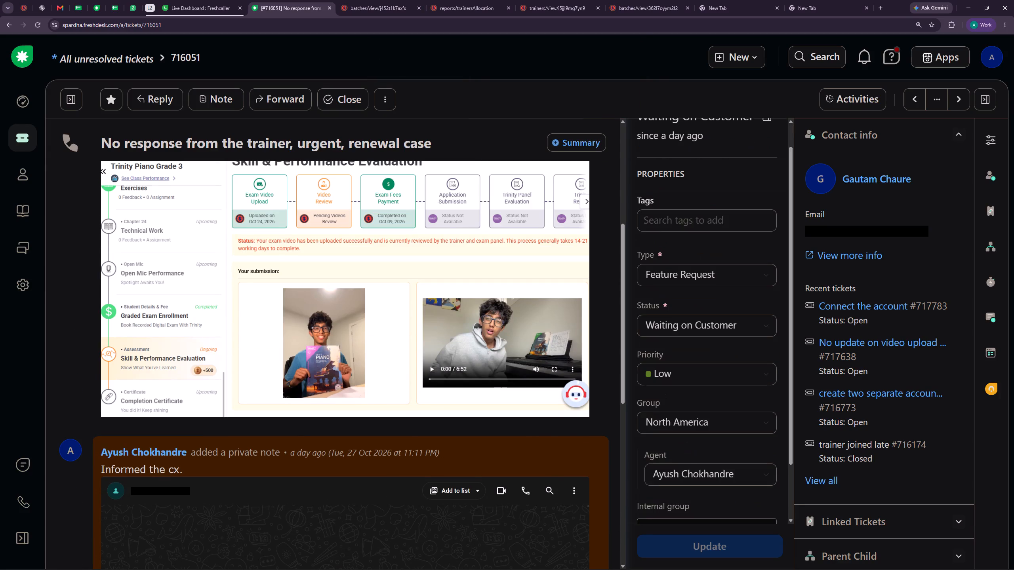
scroll(583, 363, "up", 9)
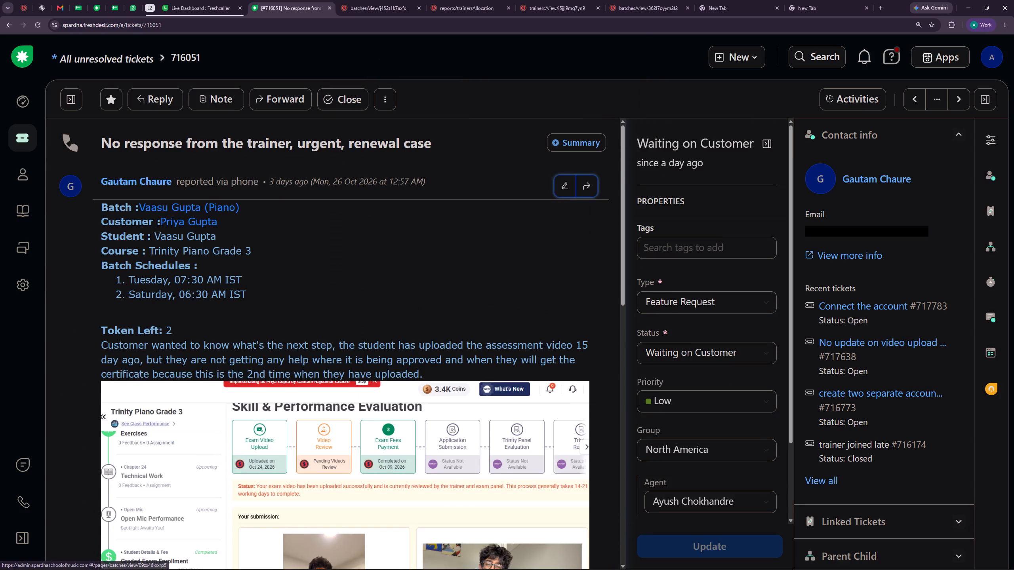
Open the piano batch linked in the ticket and go from its student list to the customer's profile.
left_click(197, 210)
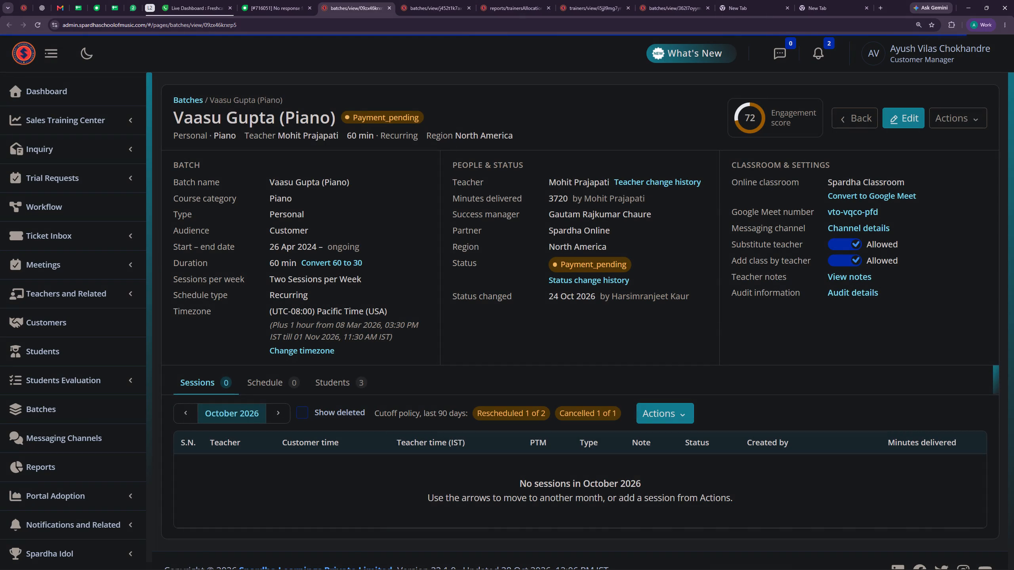
left_click(332, 381)
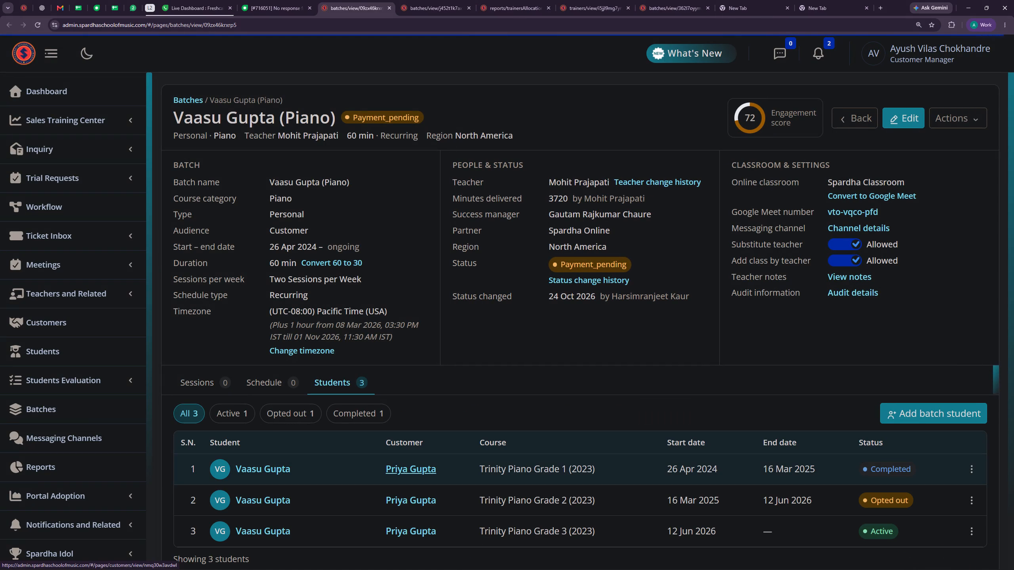
left_click(412, 471)
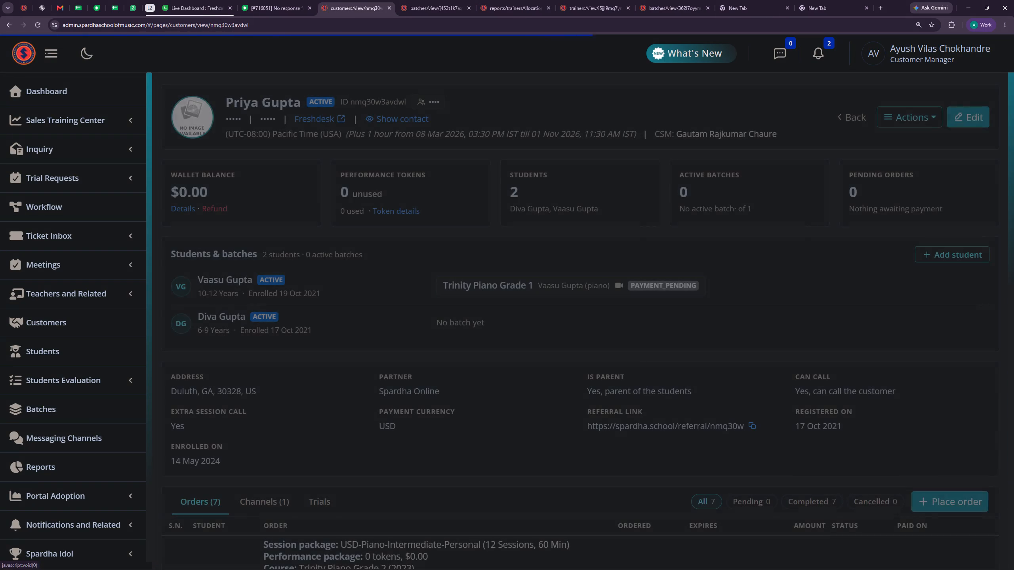
Impersonate the customer in the student portal and select the profile of the piano student named in the ticket.
left_click(881, 115)
left_click(851, 179)
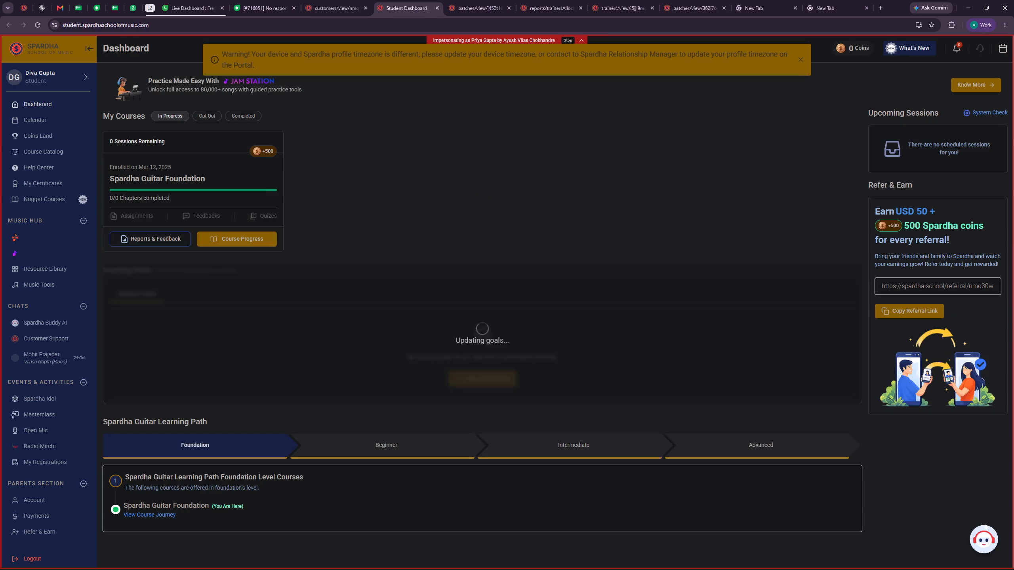
left_click(419, 357)
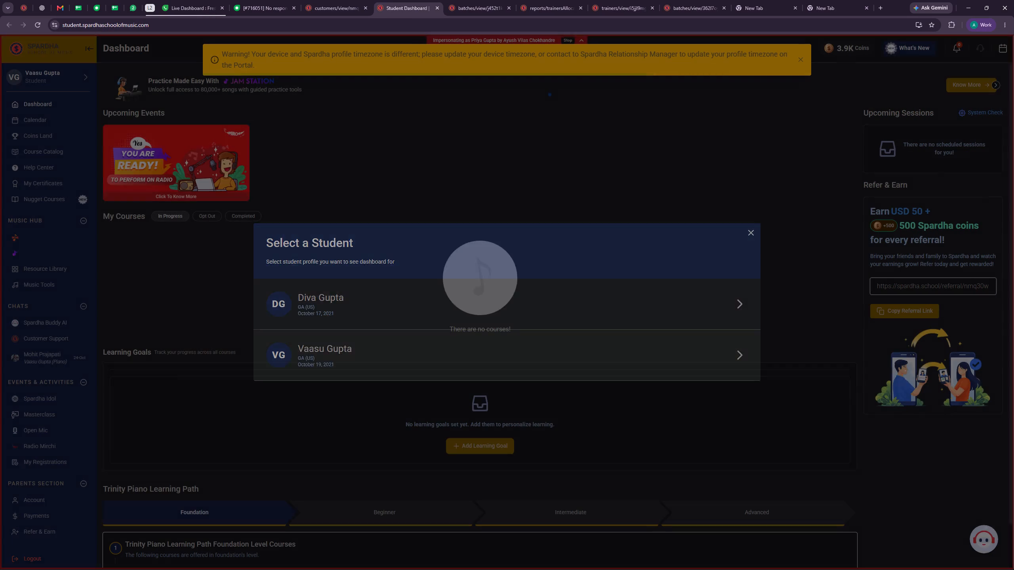
Open the course progress of the completed Trinity Piano Grade 3 course and look through its chapter list.
left_click(245, 212)
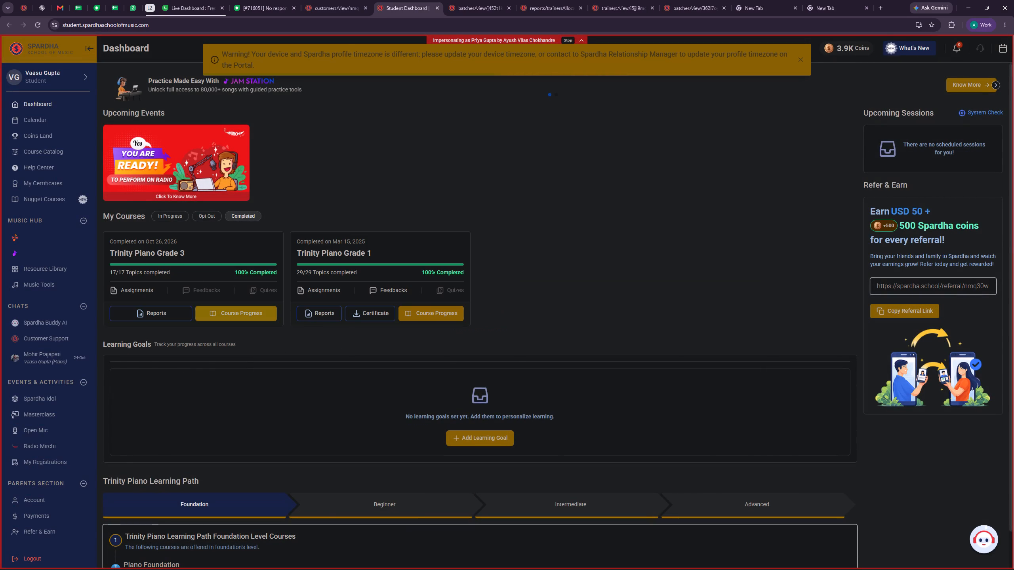
left_click(236, 307)
scroll(378, 312, "down", 4)
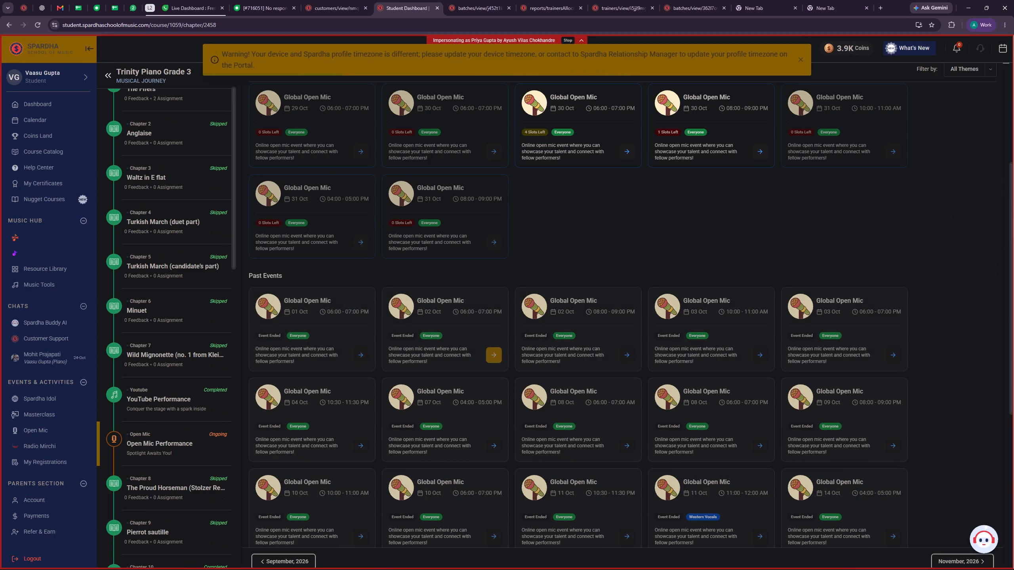
scroll(184, 296, "down", 3)
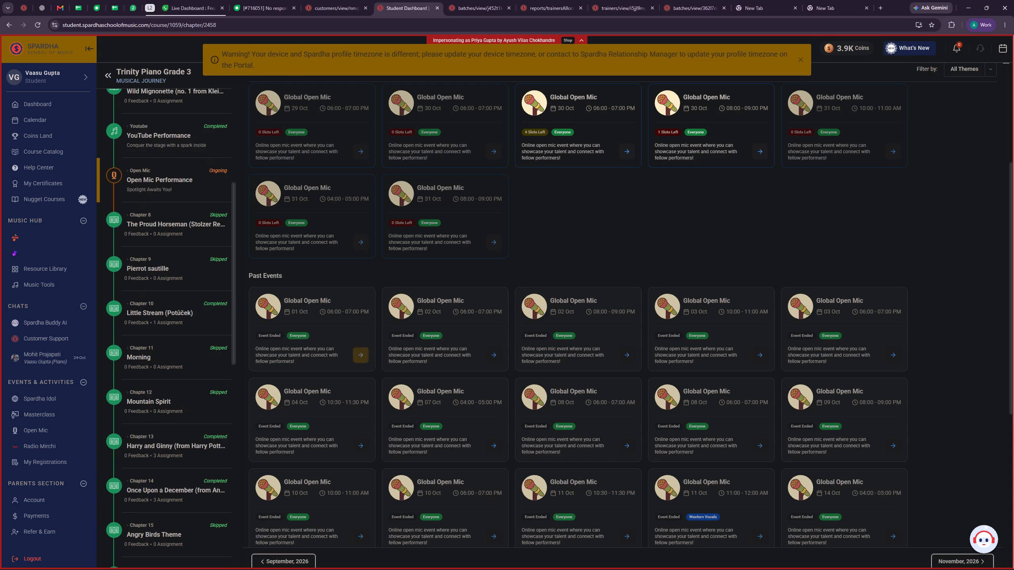
Open the course's Skill & Performance Evaluation assessment and read the status message on the Trinity exam application.
scroll(136, 282, "down", 16)
left_click(179, 496)
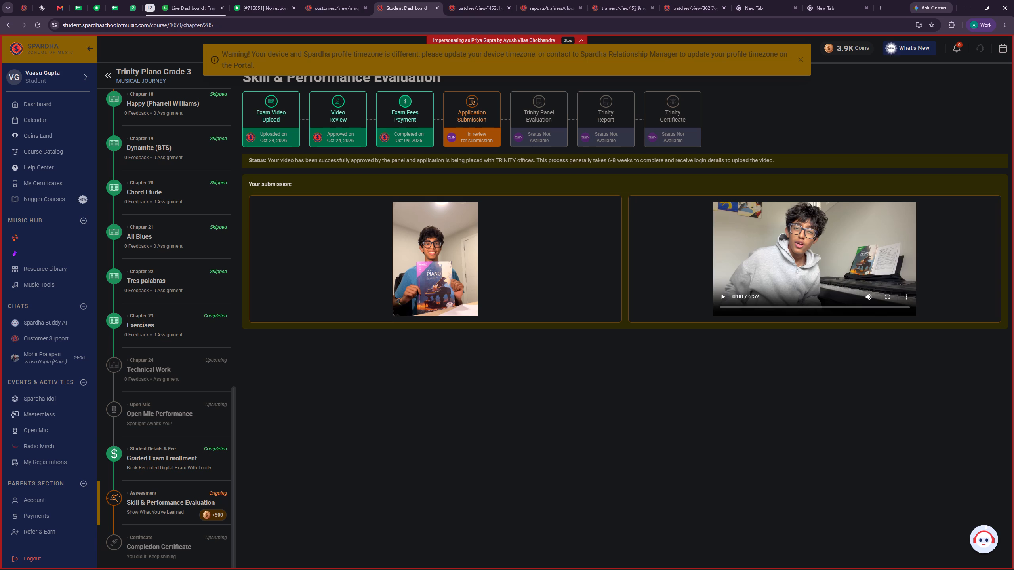
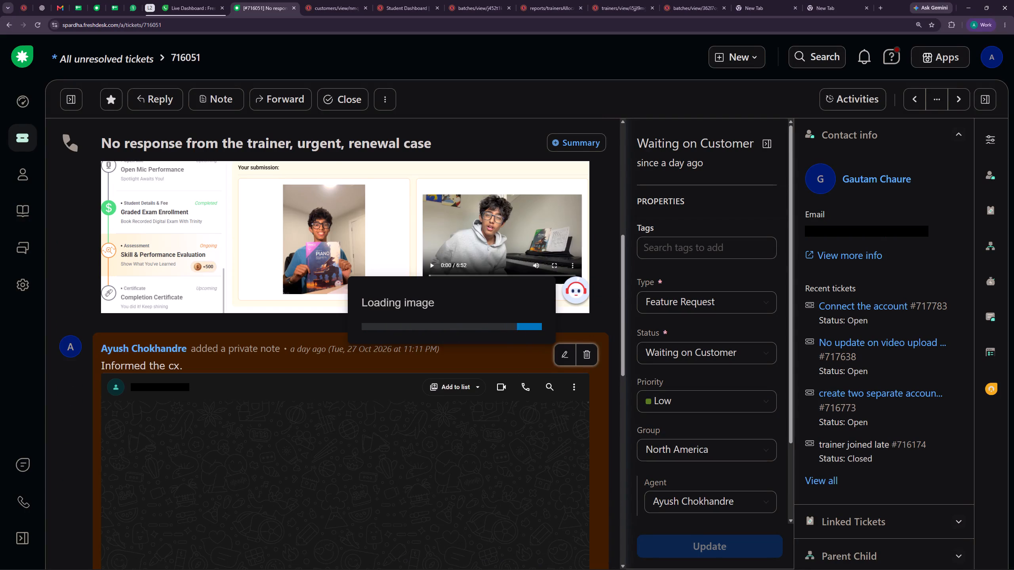
scroll(356, 379, "up", 3)
scroll(356, 379, "down", 6)
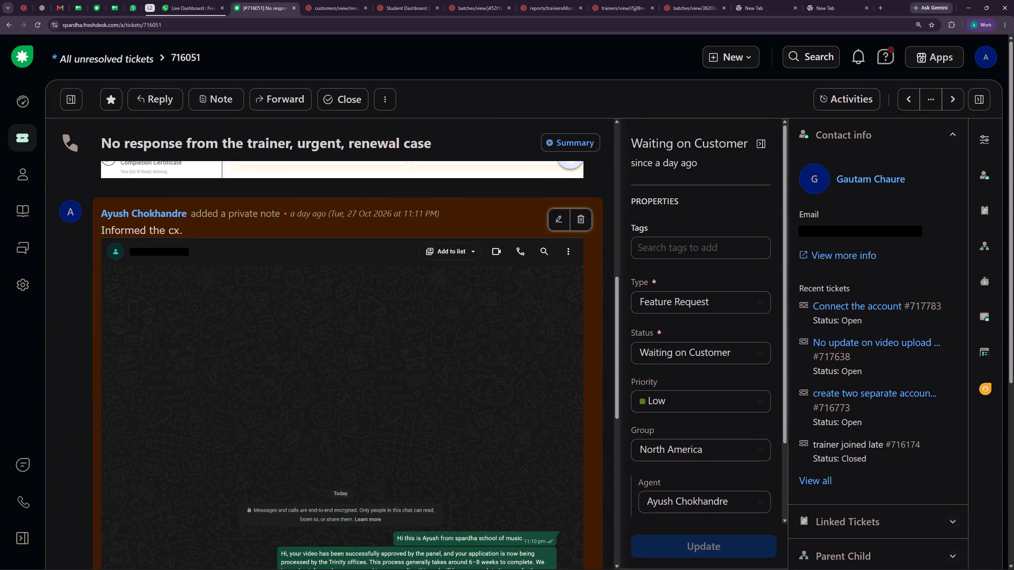
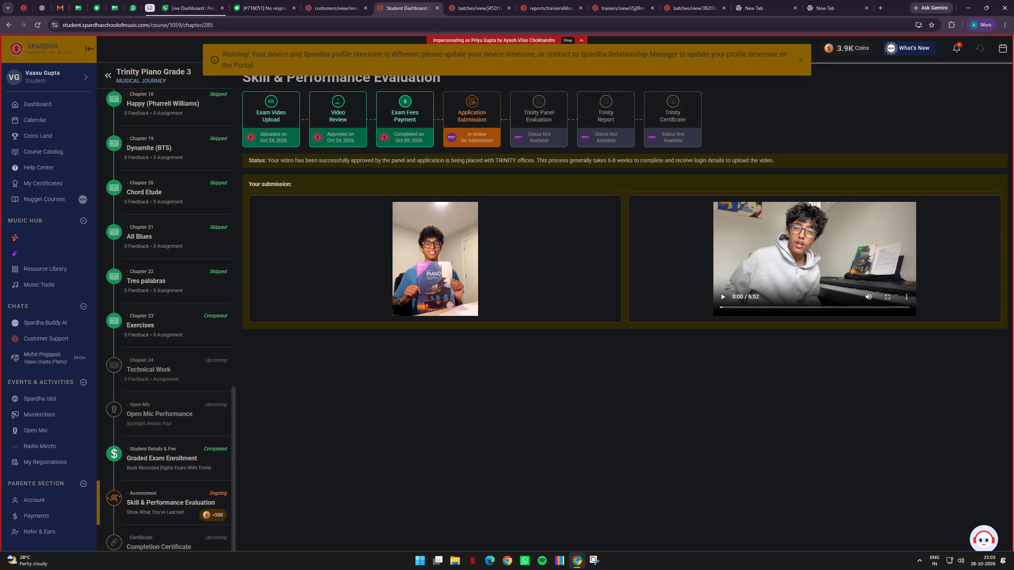
Open the system calendar to check the current month's dates against the Trinity exam application timeline.
left_click(982, 568)
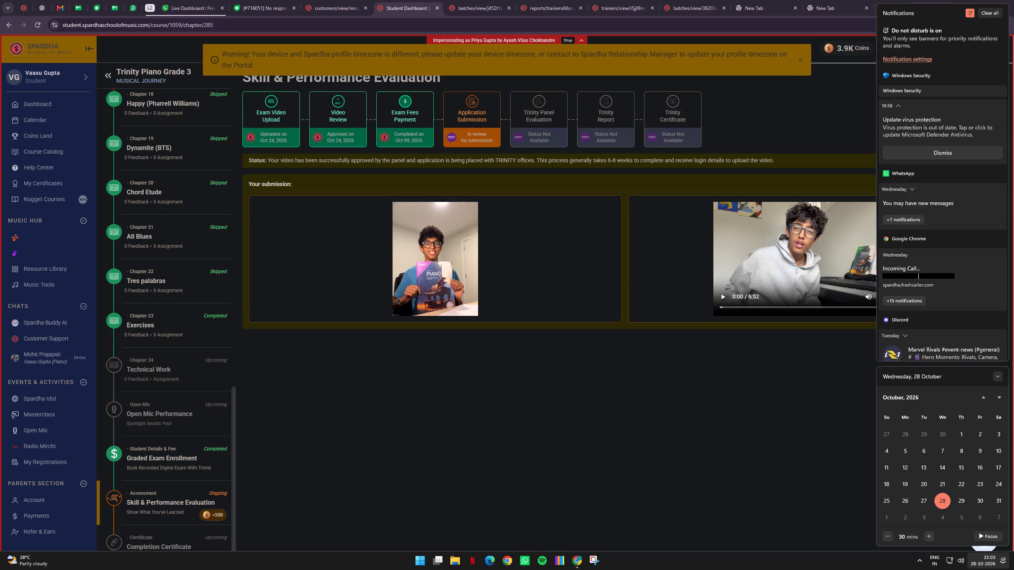
Dismiss the timezone warning covering the student's Skill & Performance Evaluation page.
left_click_drag(757, 414, 749, 412)
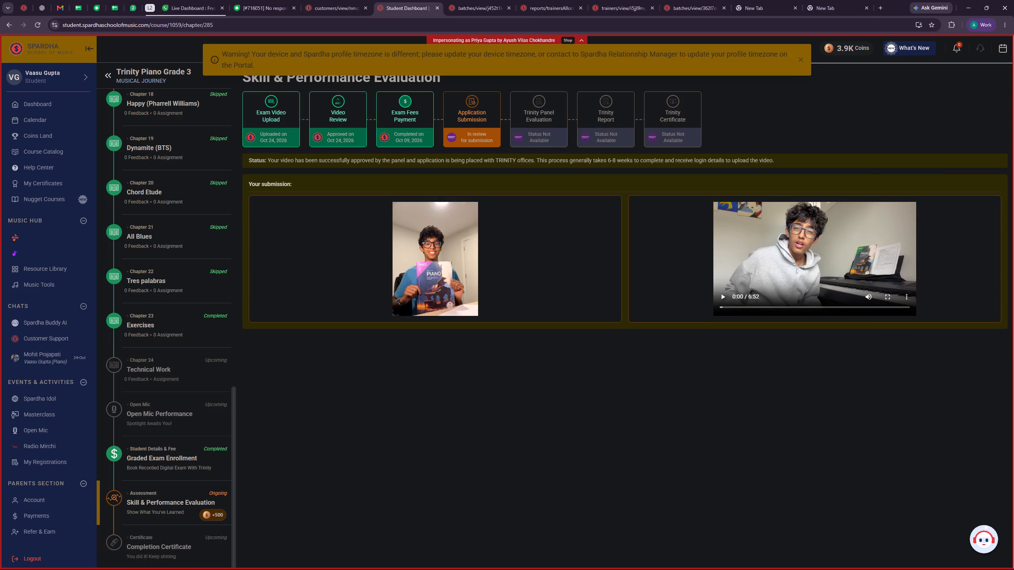
left_click(801, 61)
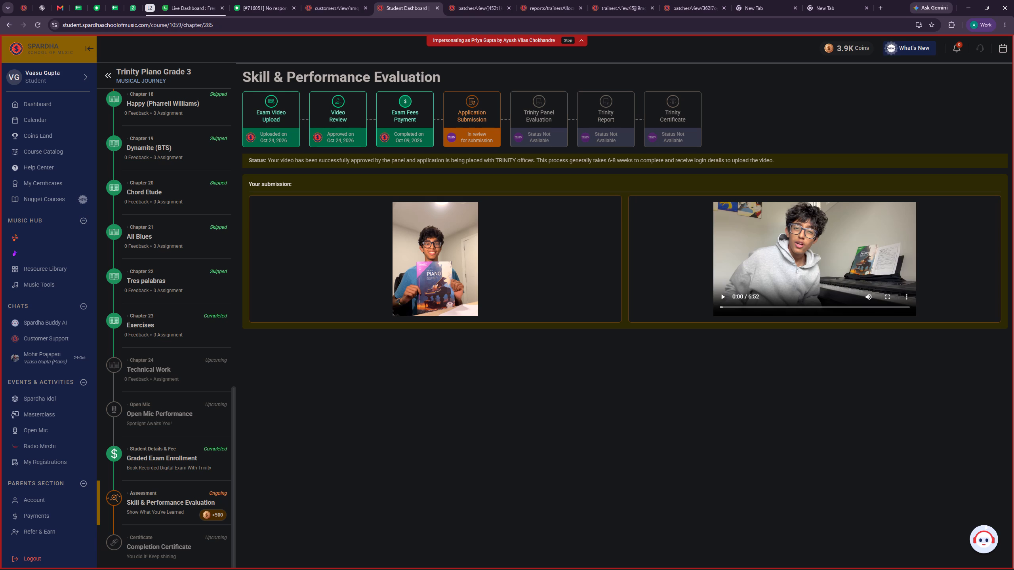
left_click(251, 4)
scroll(436, 331, "down", 3)
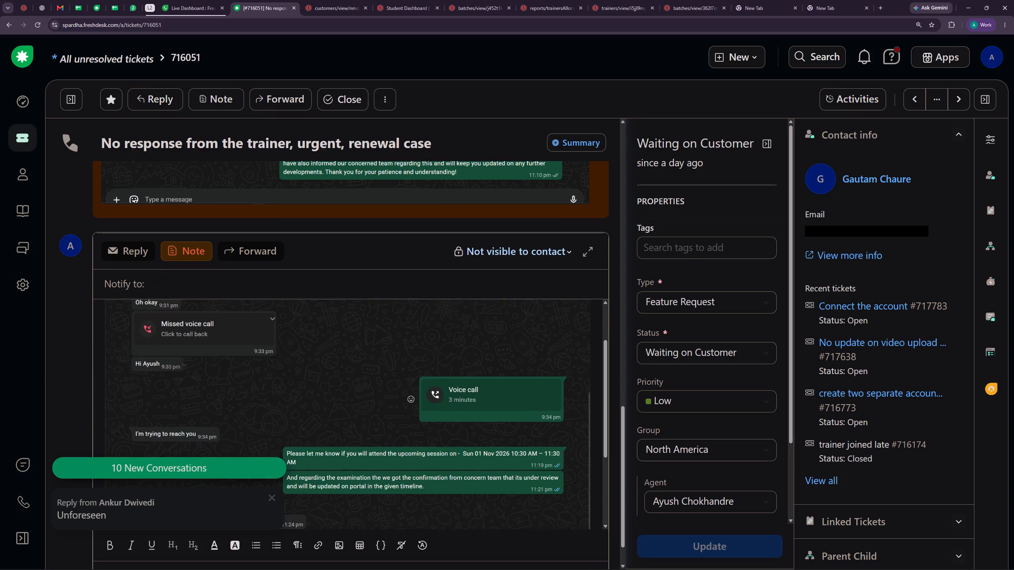
scroll(529, 468, "down", 5)
scroll(353, 359, "up", 5)
left_click(228, 449)
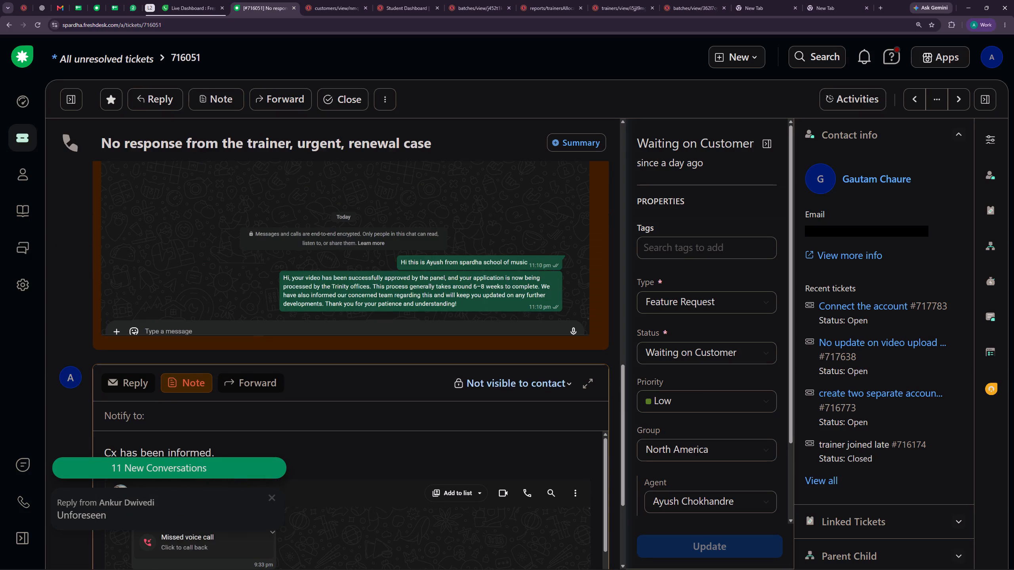
left_click(273, 495)
left_click(250, 460)
key("c")
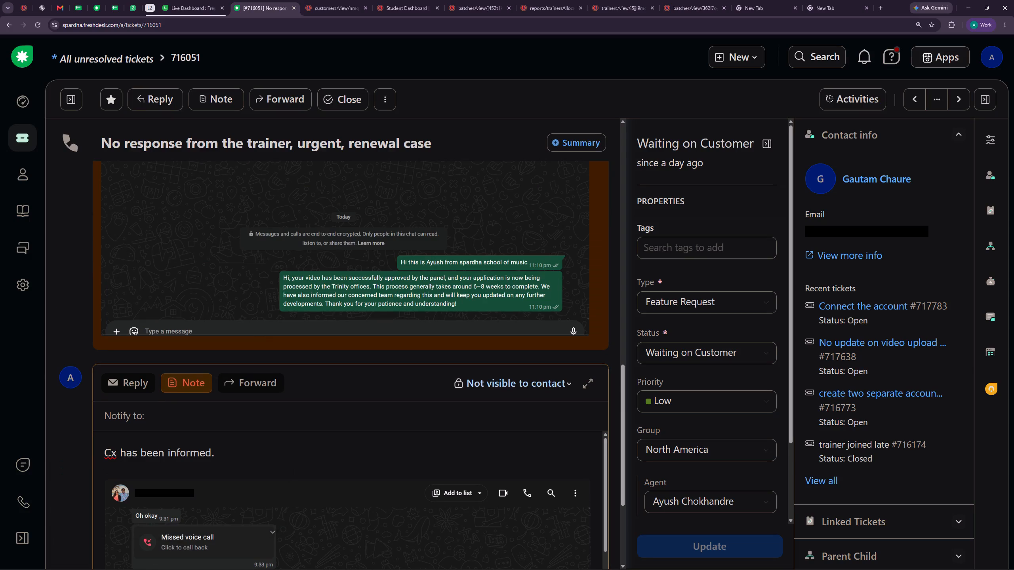
type("losing the ticket.")
scroll(396, 470, "down", 9)
left_click(533, 531)
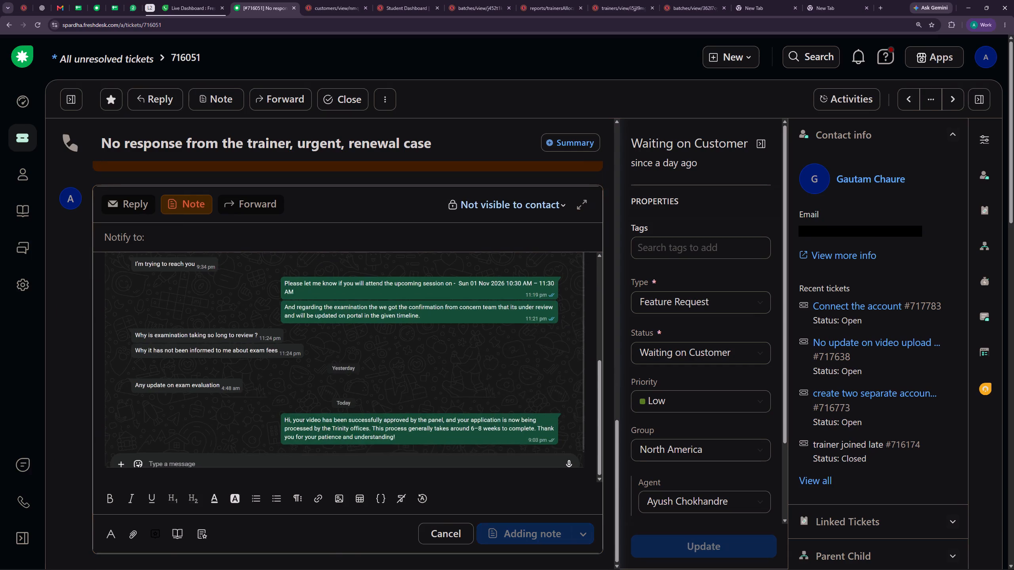
Set the status of ticket 716051 to Closed and update its properties.
left_click(730, 361)
left_click(694, 464)
left_click(702, 547)
Go to ticket 716078, the complaint about the previous trainer, and read its description and private notes.
scroll(493, 319, "up", 5)
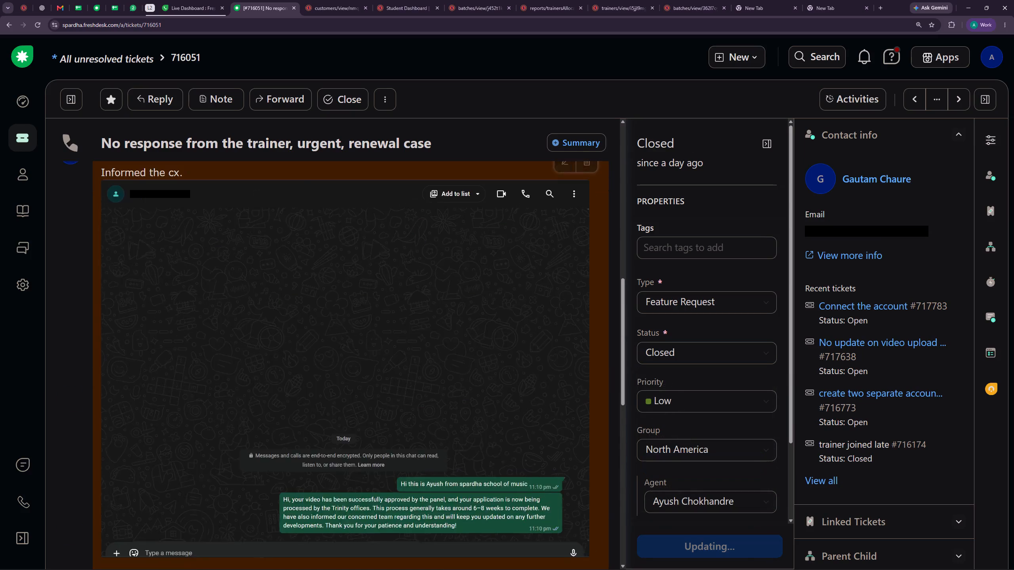
scroll(492, 238, "up", 8)
scroll(597, 252, "up", 6)
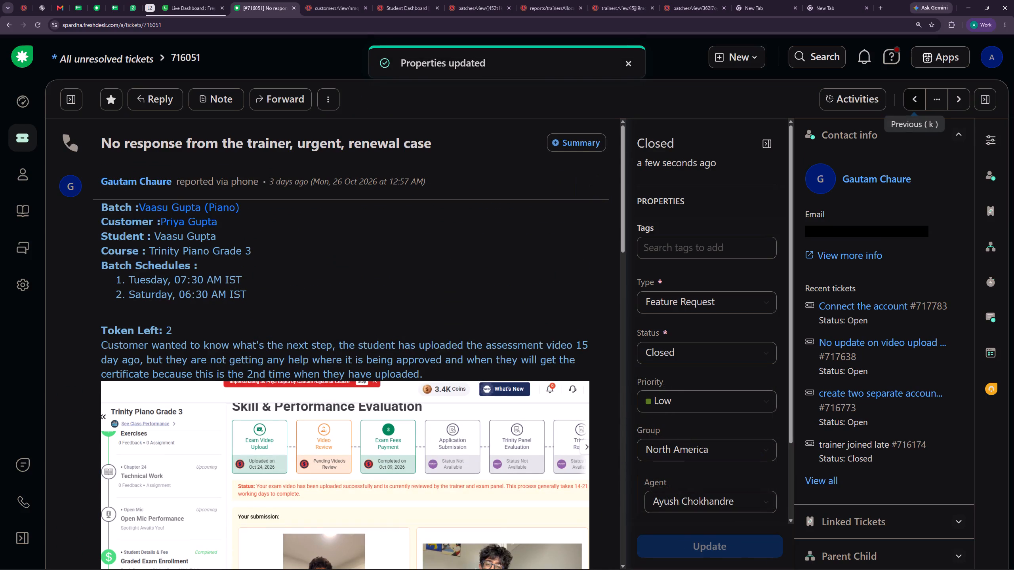
scroll(701, 251, "down", 2)
left_click(913, 102)
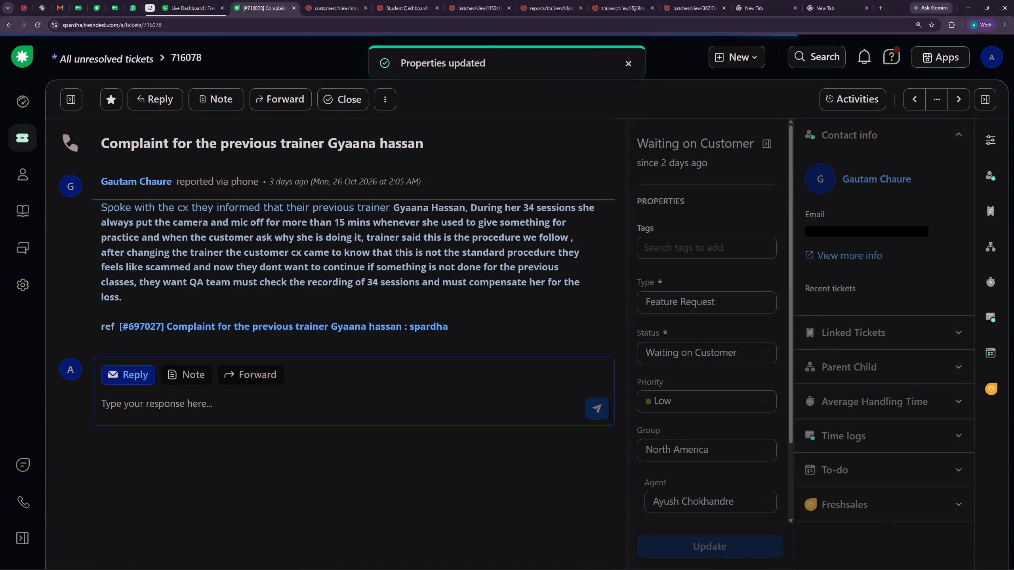
scroll(529, 302, "down", 5)
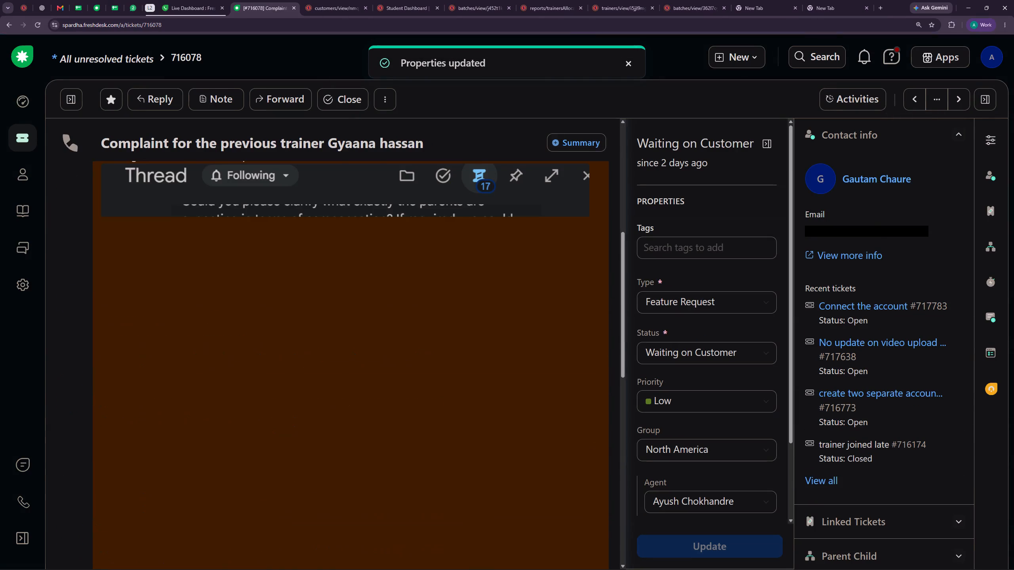
scroll(532, 300, "down", 11)
scroll(519, 303, "up", 1)
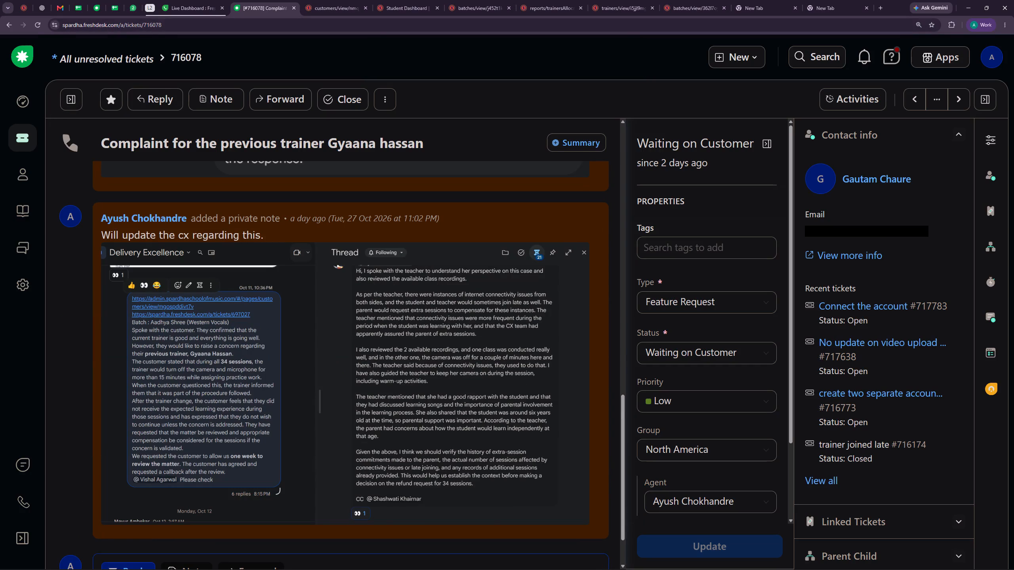
scroll(454, 211, "up", 12)
scroll(488, 255, "up", 5)
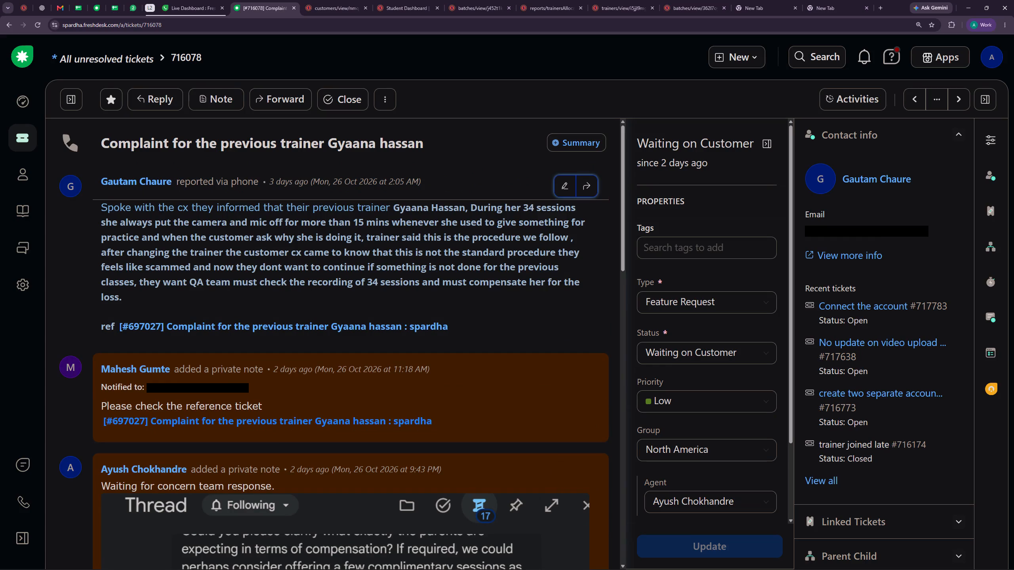
left_click(144, 324)
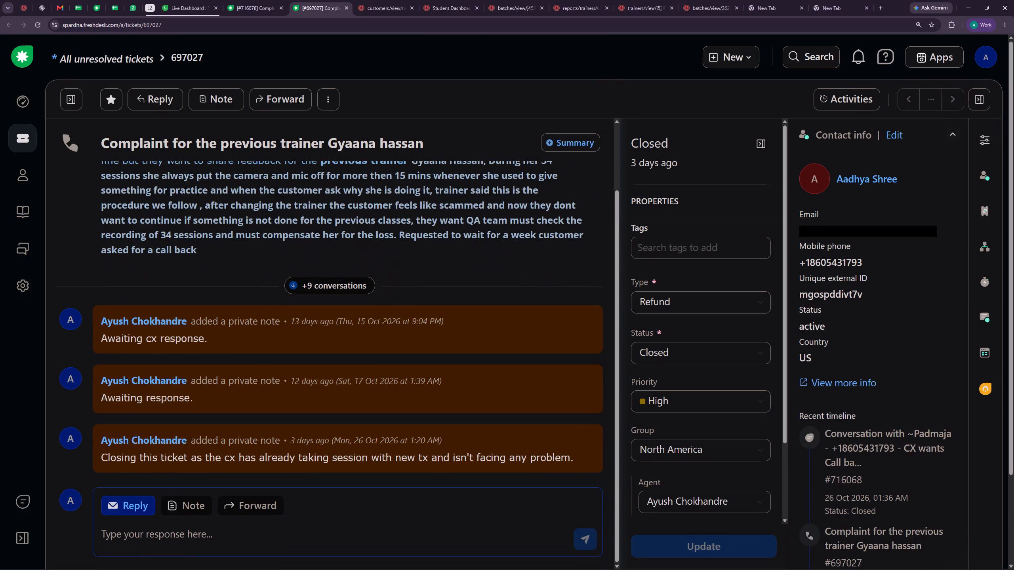
left_click(331, 288)
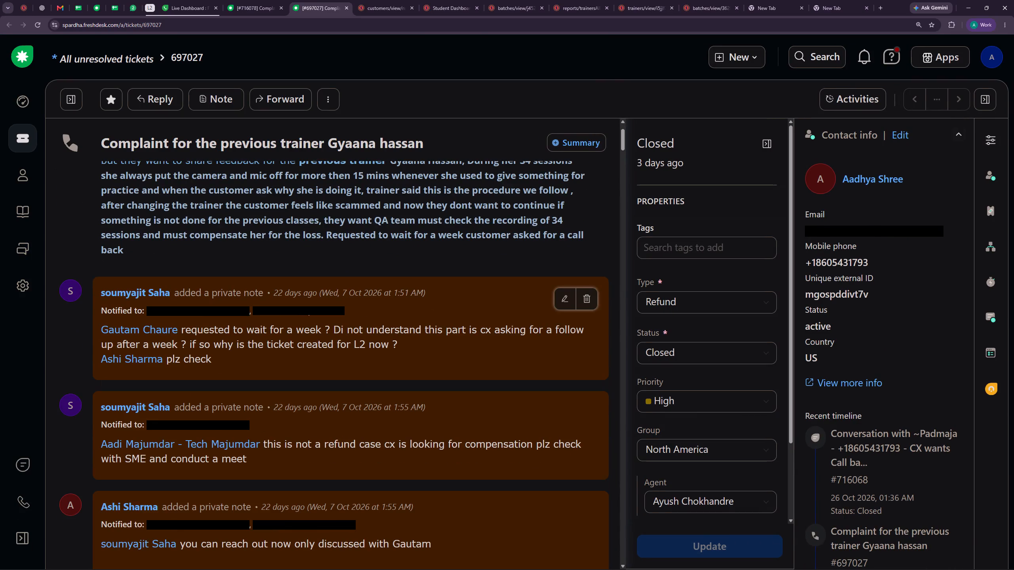
scroll(371, 301, "down", 9)
scroll(381, 298, "up", 1)
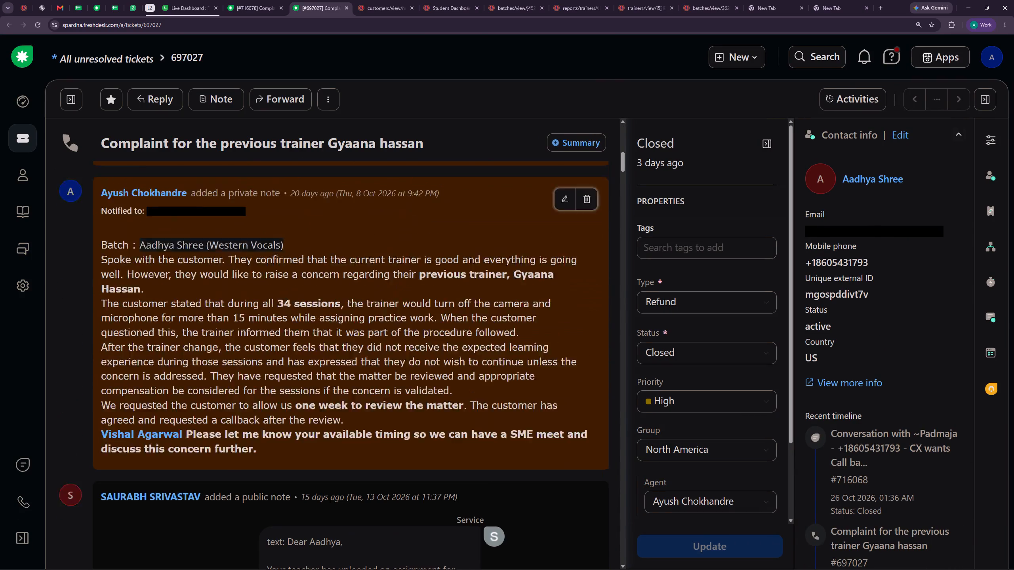
scroll(381, 298, "up", 8)
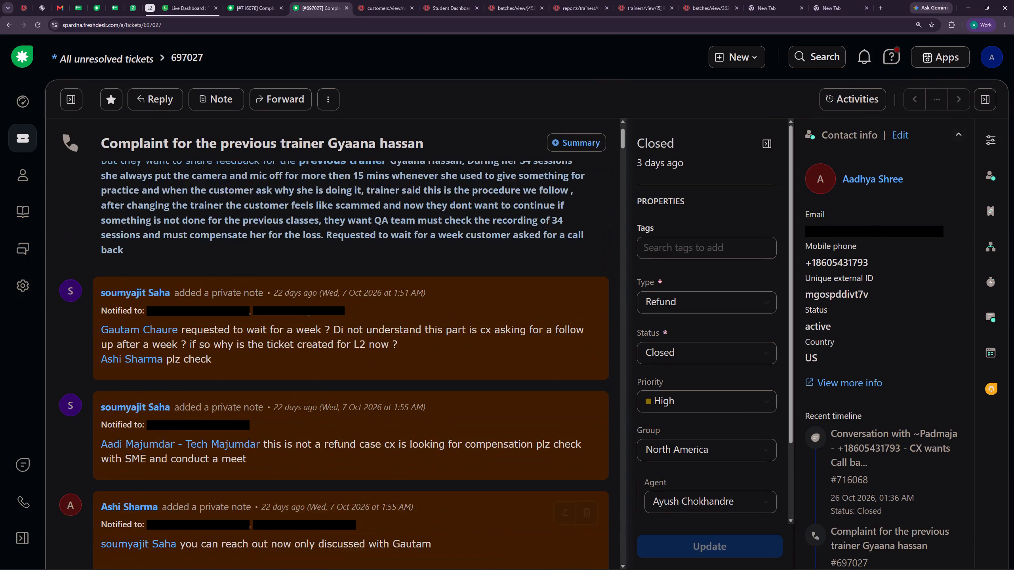
scroll(389, 291, "up", 3)
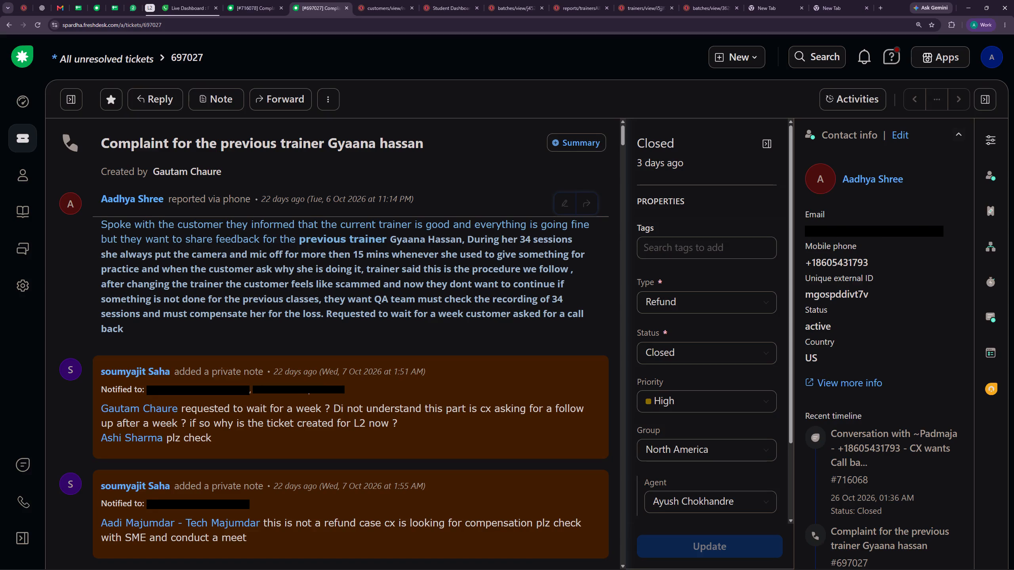
left_click_drag(885, 259, 816, 260)
key("ctrl+c")
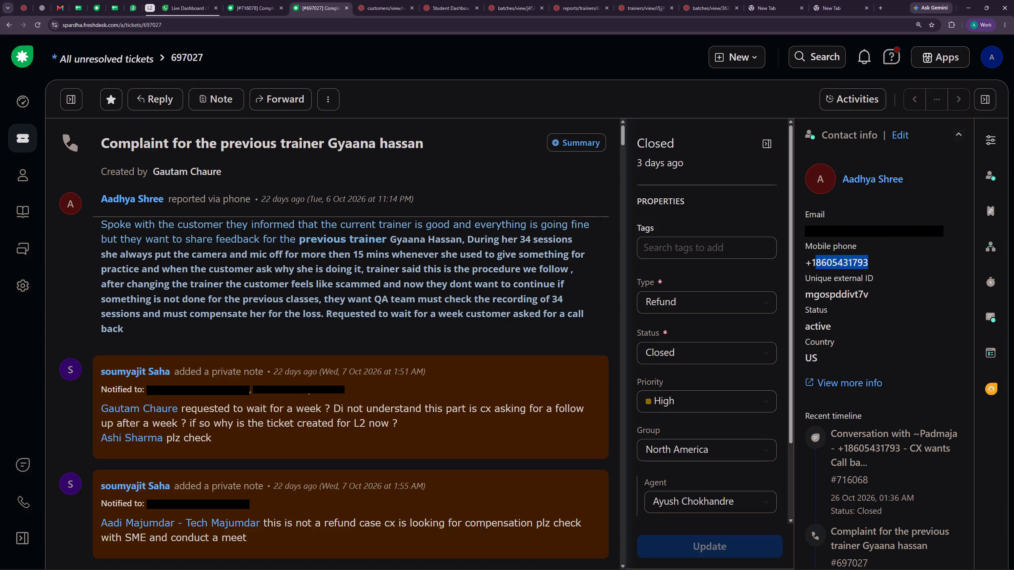
left_click_drag(328, 72, 342, 126)
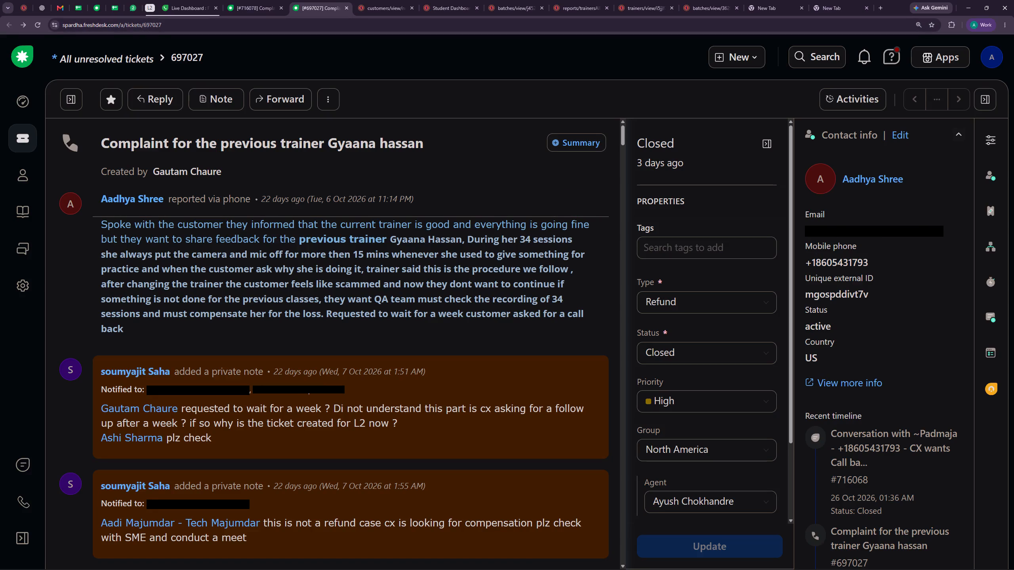
left_click(346, 8)
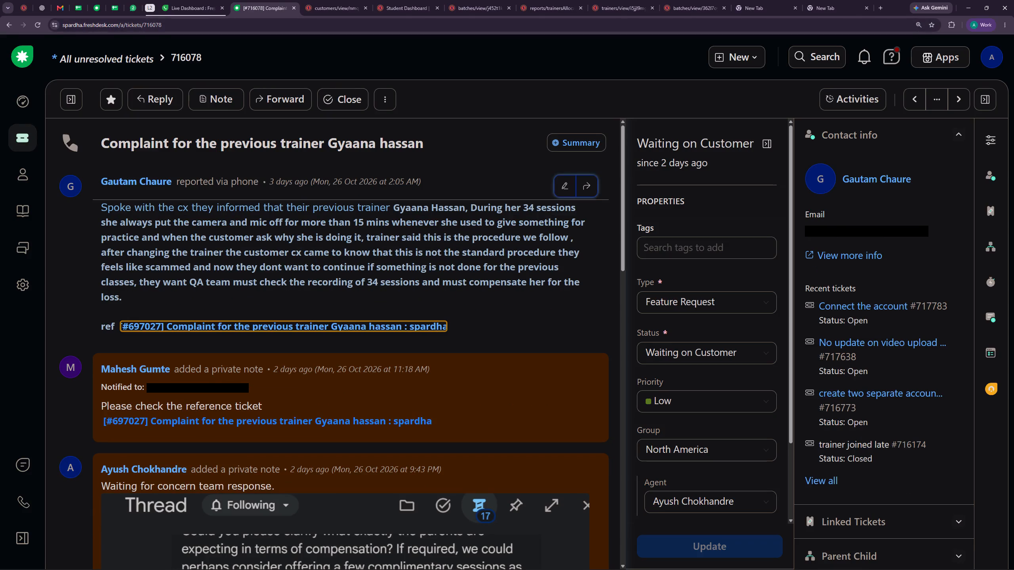
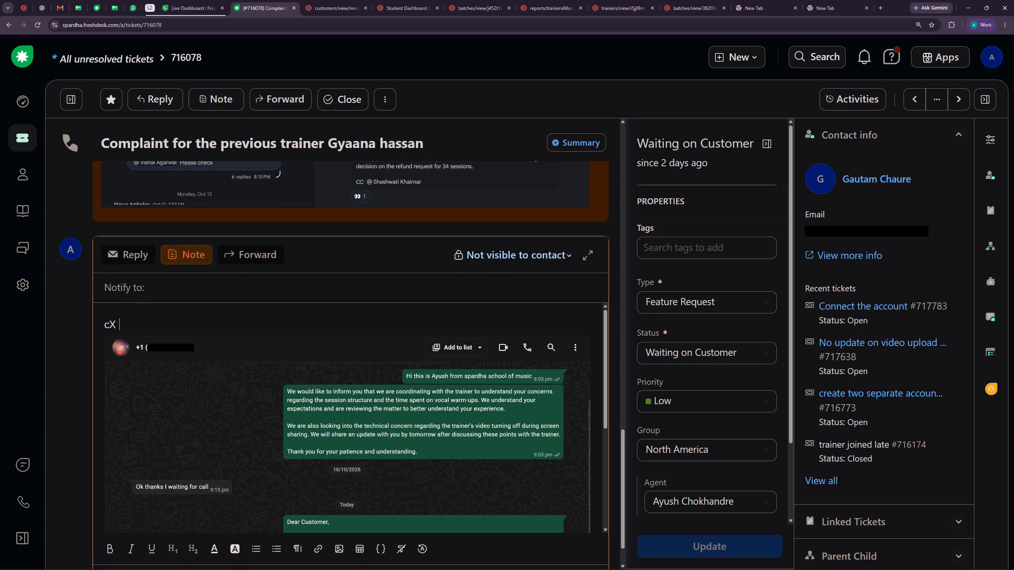
key("BackSpace")
key("BackSpace")
key("BackSpace")
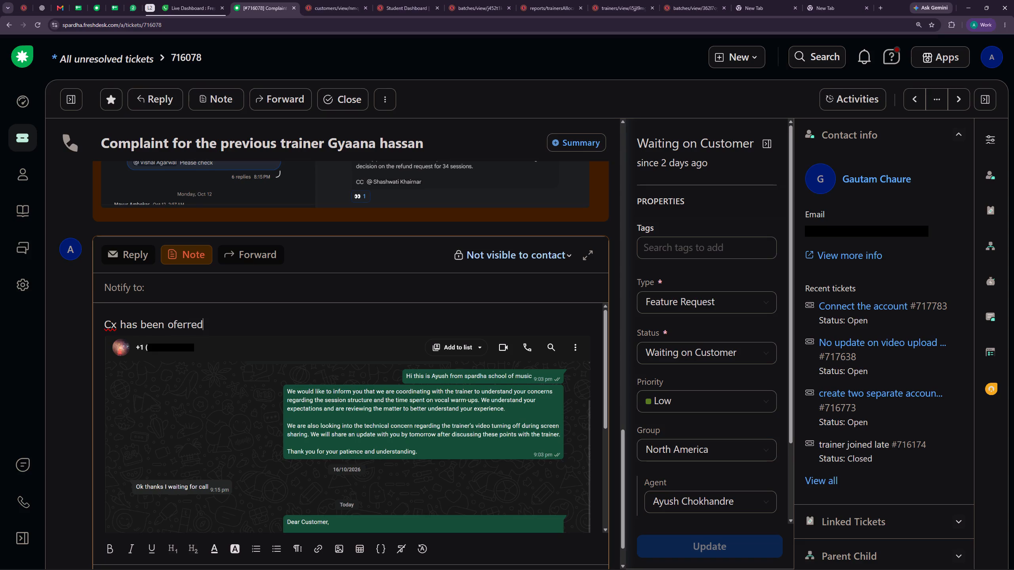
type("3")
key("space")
right_click(187, 329)
left_click(236, 338)
left_click(233, 316)
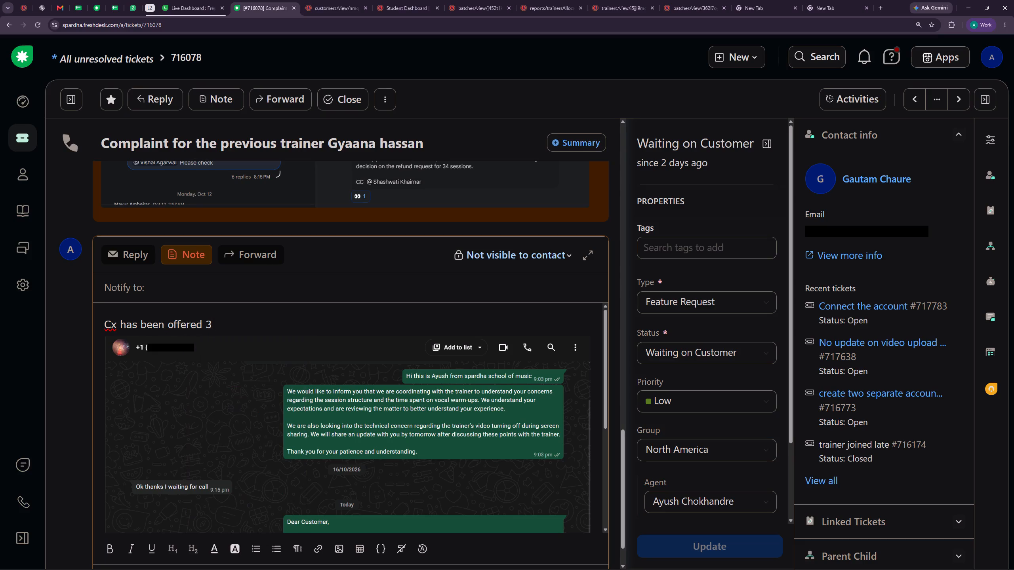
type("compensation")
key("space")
left_click_drag(303, 327, 294, 327)
left_click_drag(294, 327, 216, 327)
key("BackSpace")
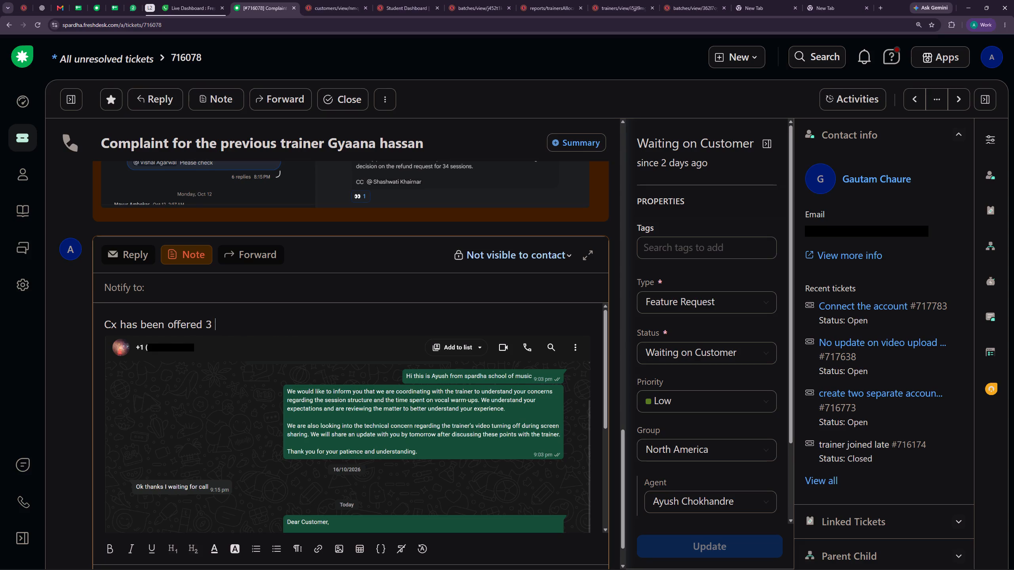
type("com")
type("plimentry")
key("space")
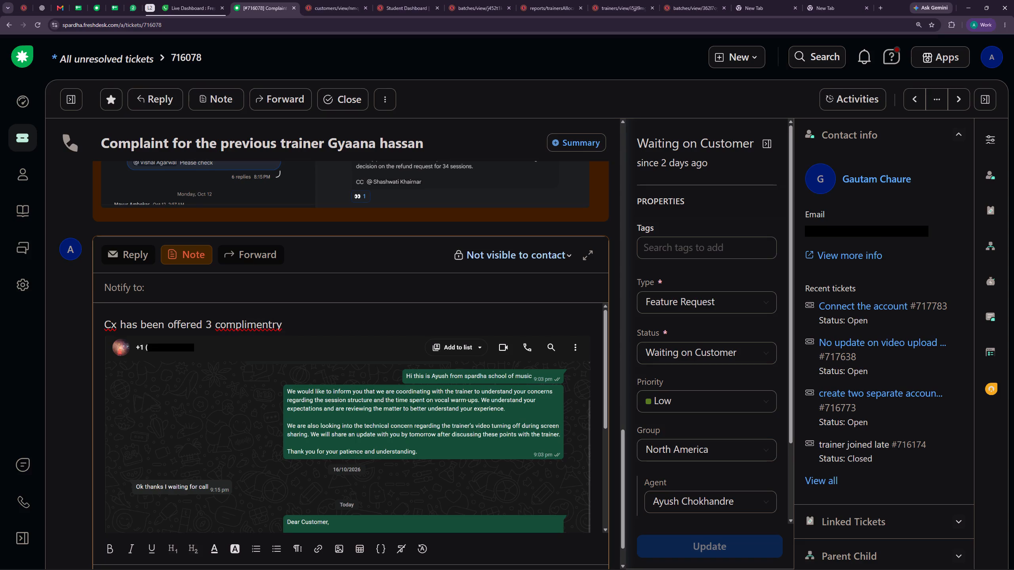
right_click(272, 323)
left_click(314, 338)
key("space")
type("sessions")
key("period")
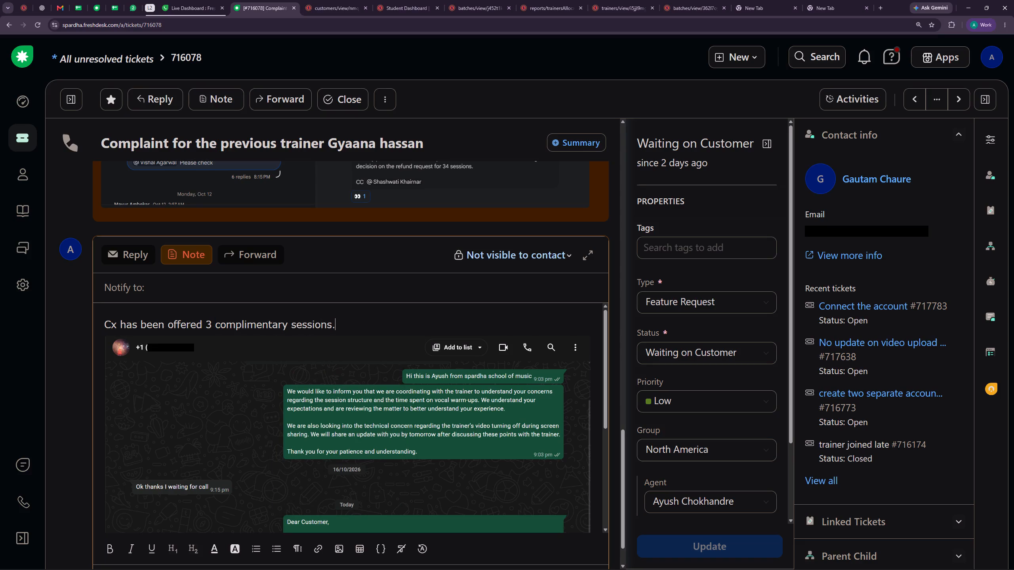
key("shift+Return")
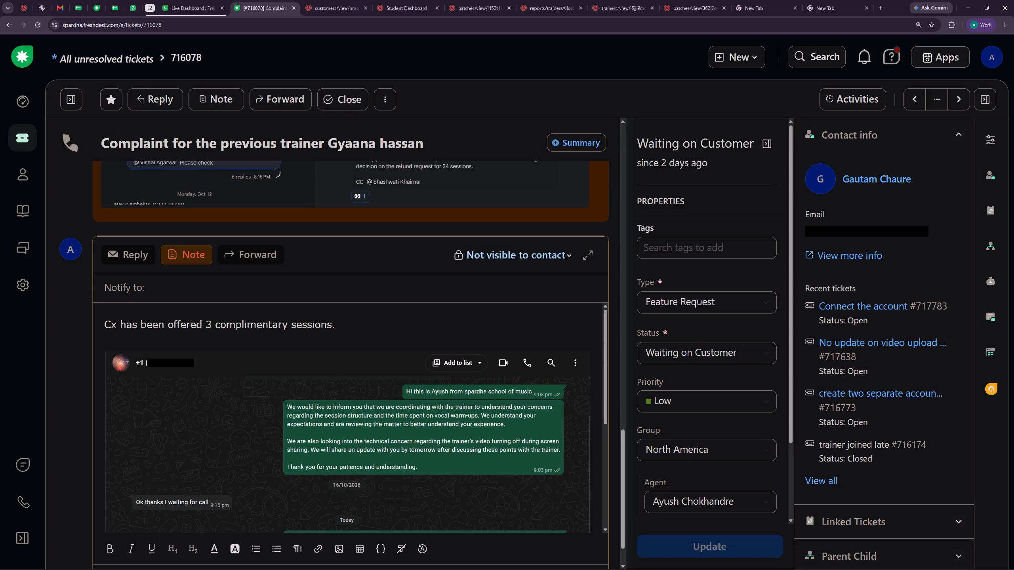
scroll(452, 394, "down", 10)
left_click(530, 533)
scroll(484, 403, "up", 3)
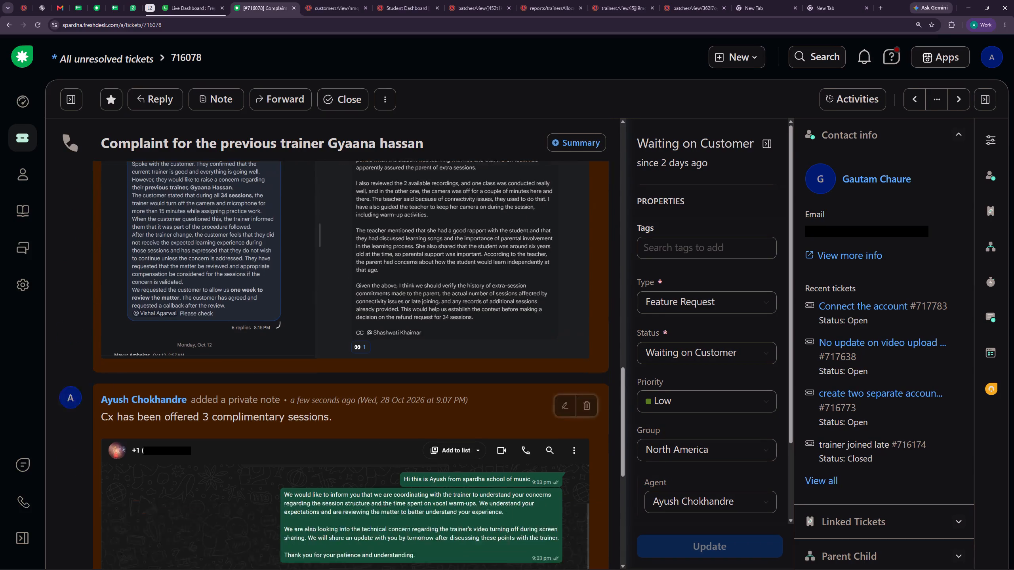
scroll(477, 404, "up", 1)
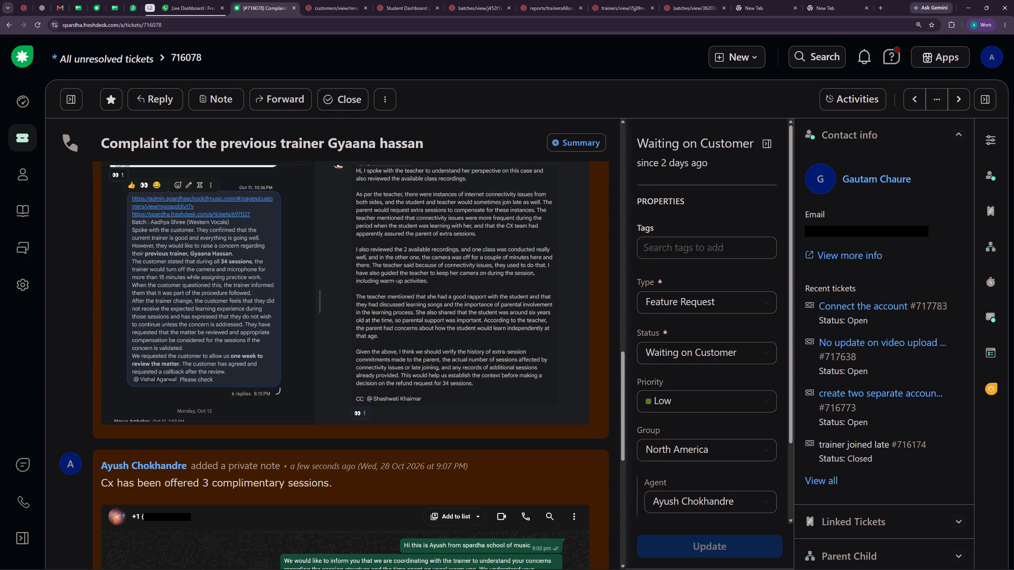
left_click(967, 569)
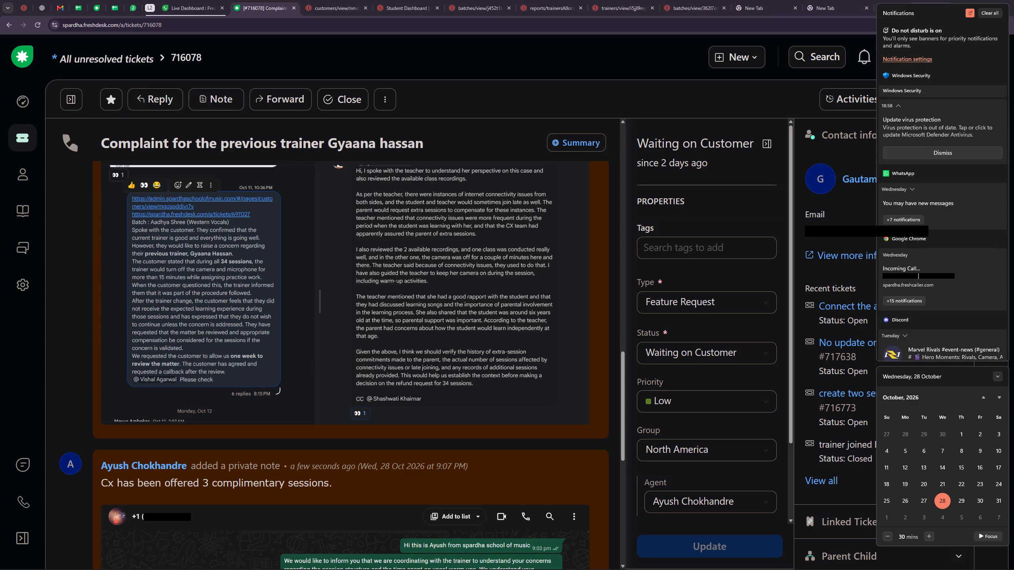
scroll(470, 414, "up", 11)
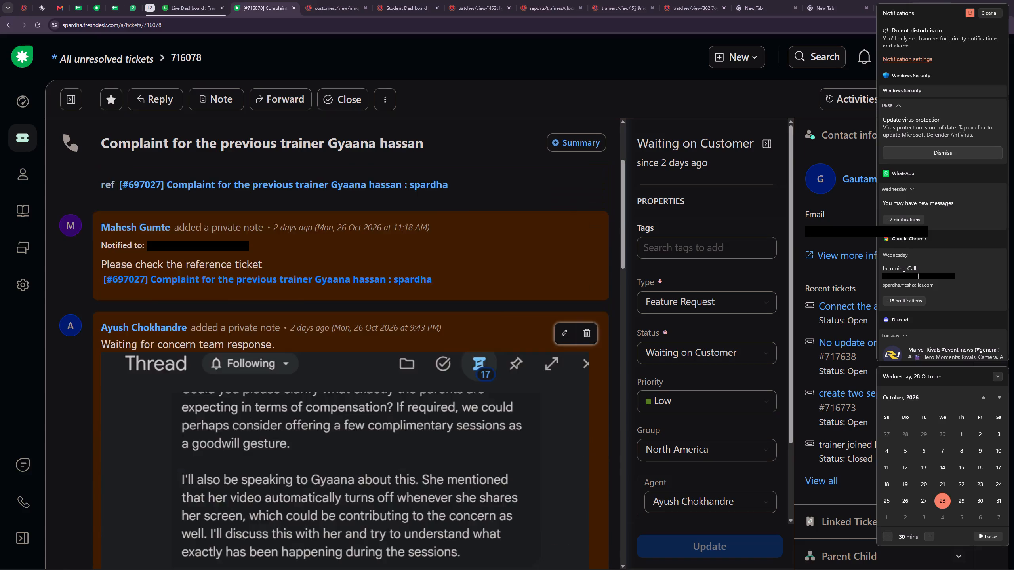
scroll(488, 431, "up", 9)
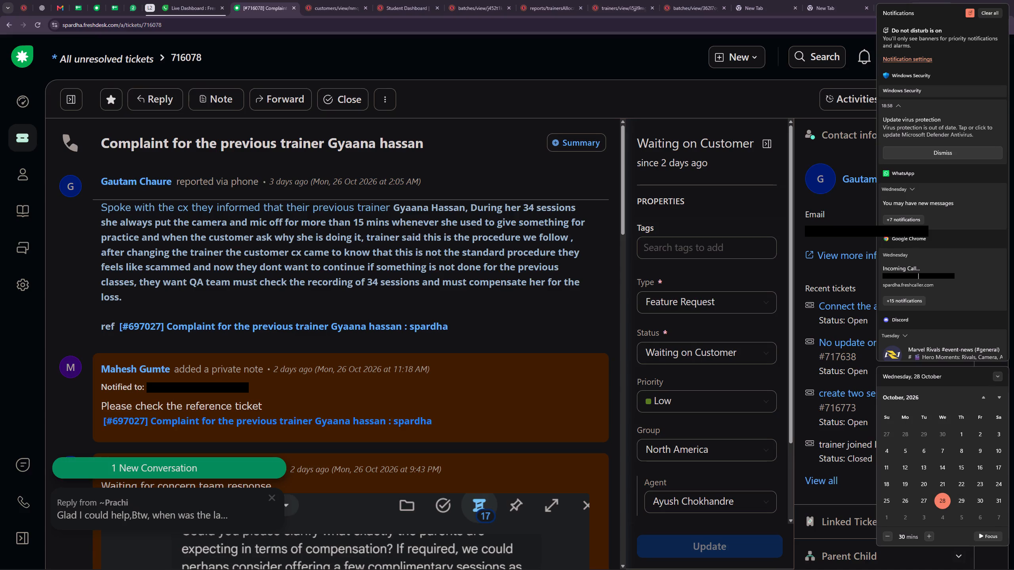
left_click(586, 59)
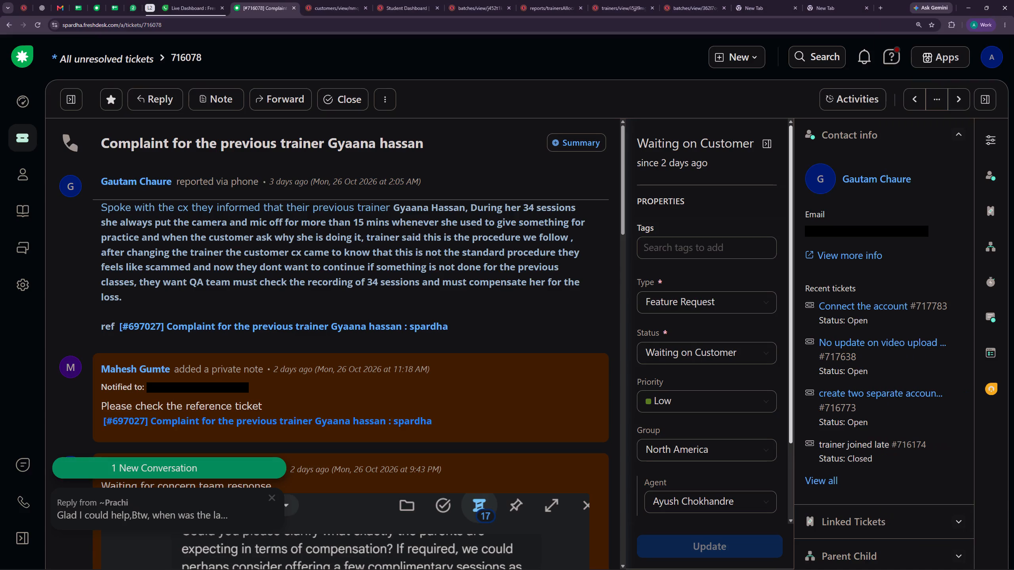
left_click(917, 96)
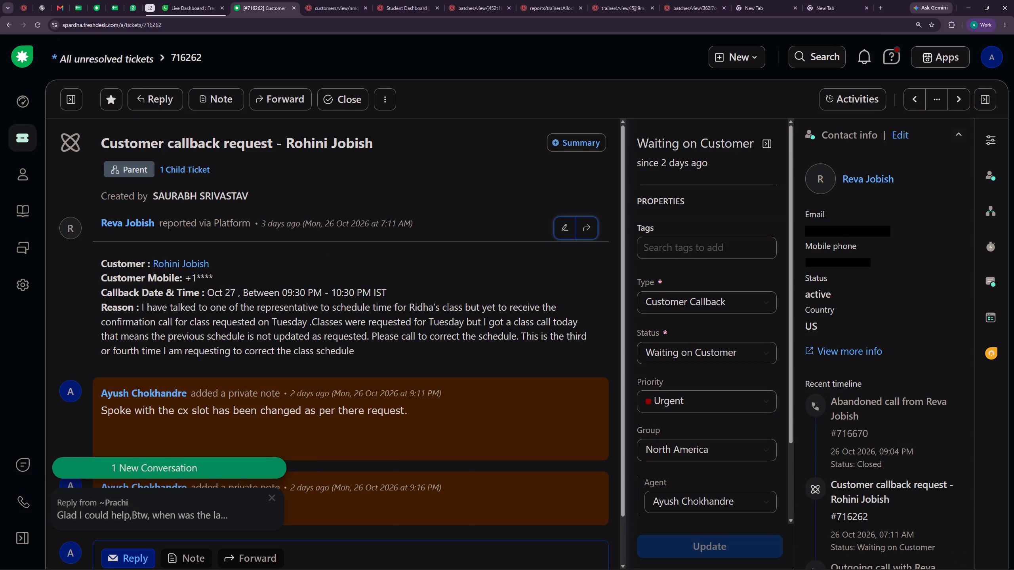
scroll(375, 322, "down", 4)
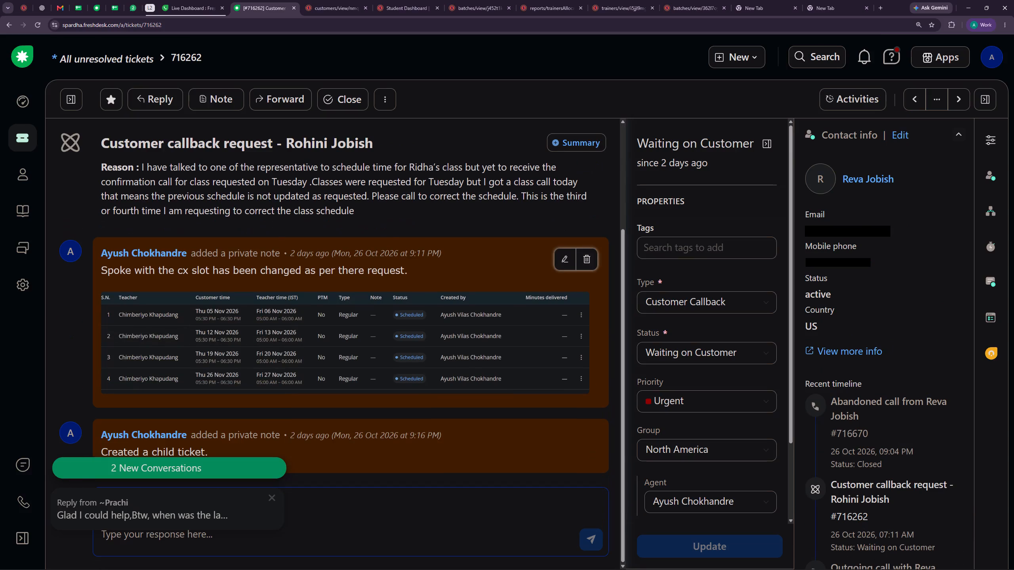
scroll(383, 323, "down", 1)
left_click(266, 489)
scroll(822, 379, "down", 10)
left_click(886, 408)
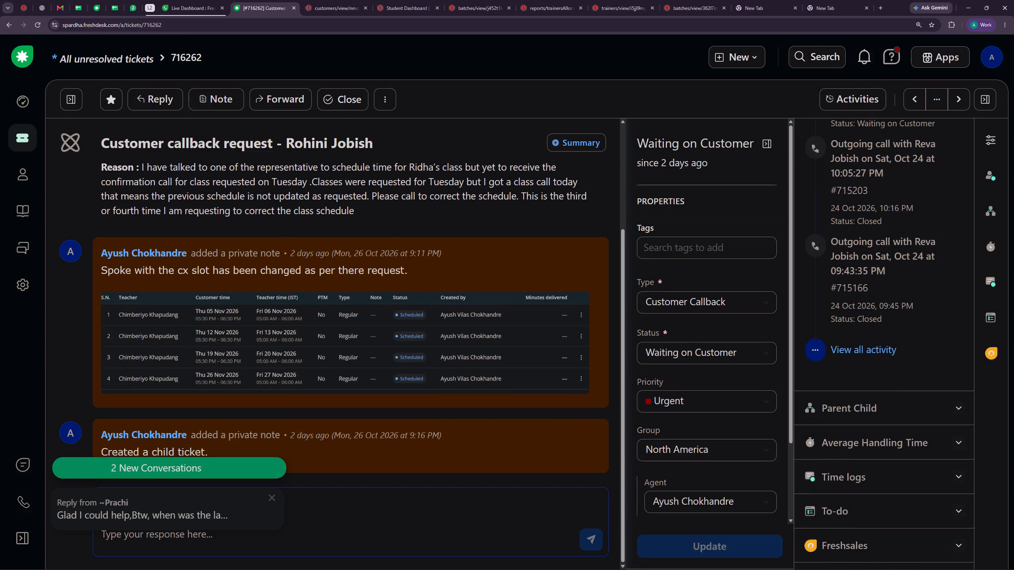
left_click(850, 443)
left_click(722, 139)
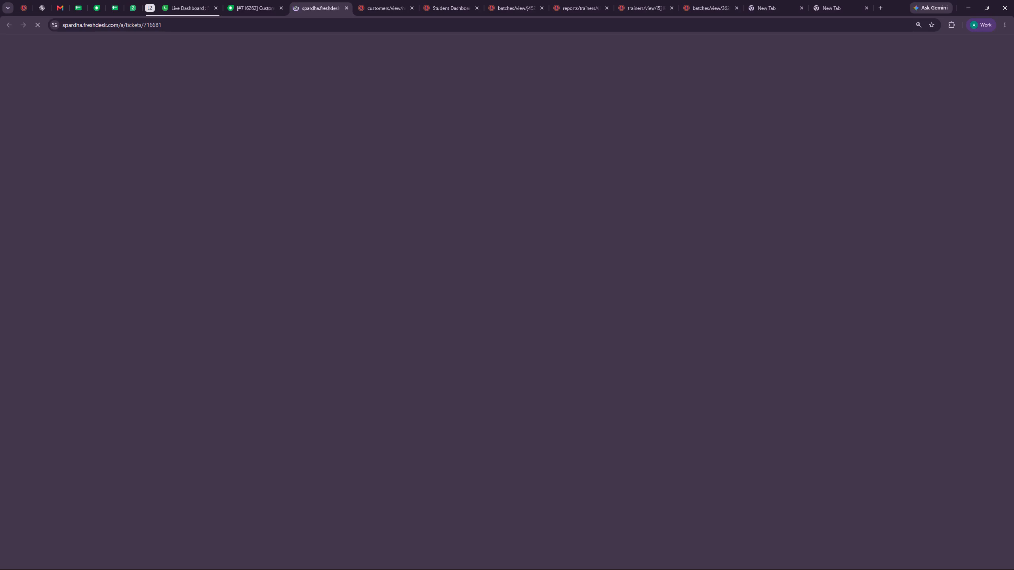
scroll(482, 313, "down", 5)
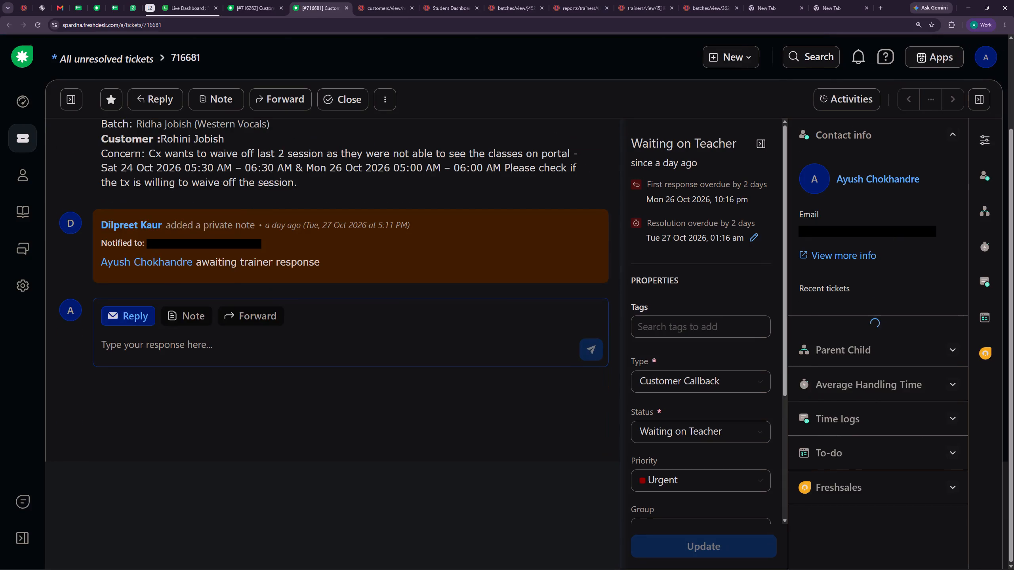
scroll(477, 323, "down", 5)
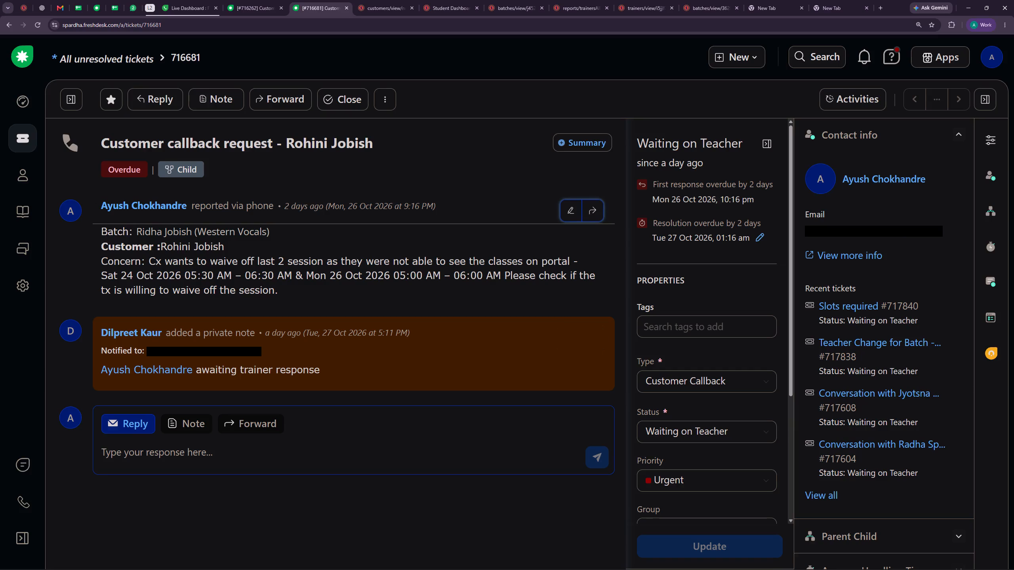
left_click(265, 13)
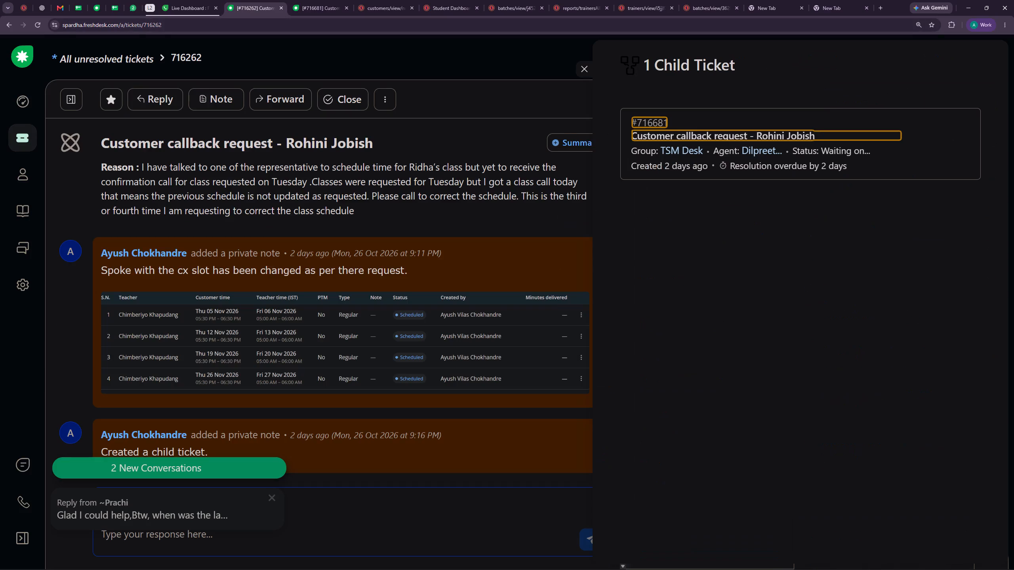
left_click(577, 69)
left_click(321, 11)
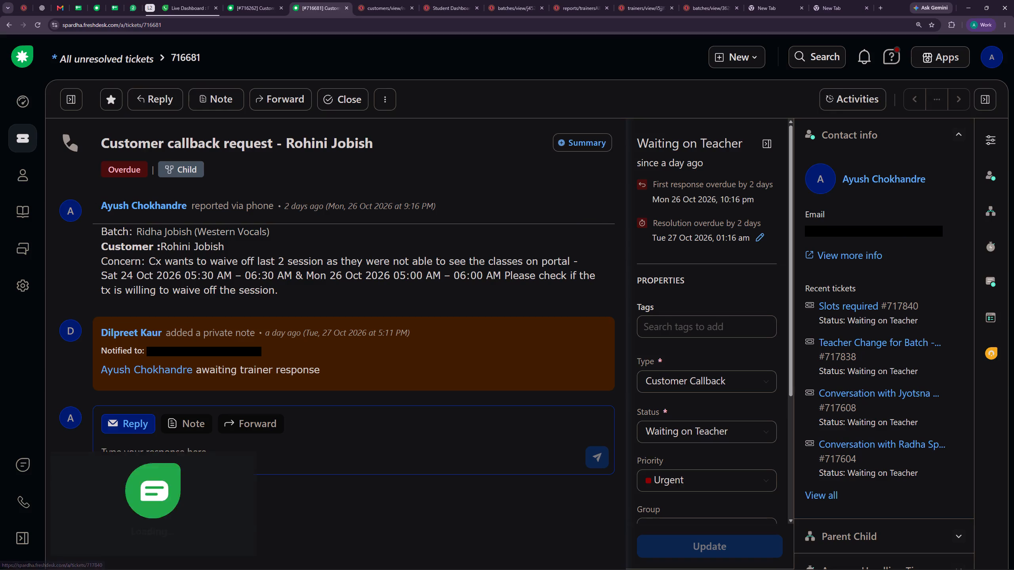
left_click(255, 9)
scroll(436, 300, "down", 4)
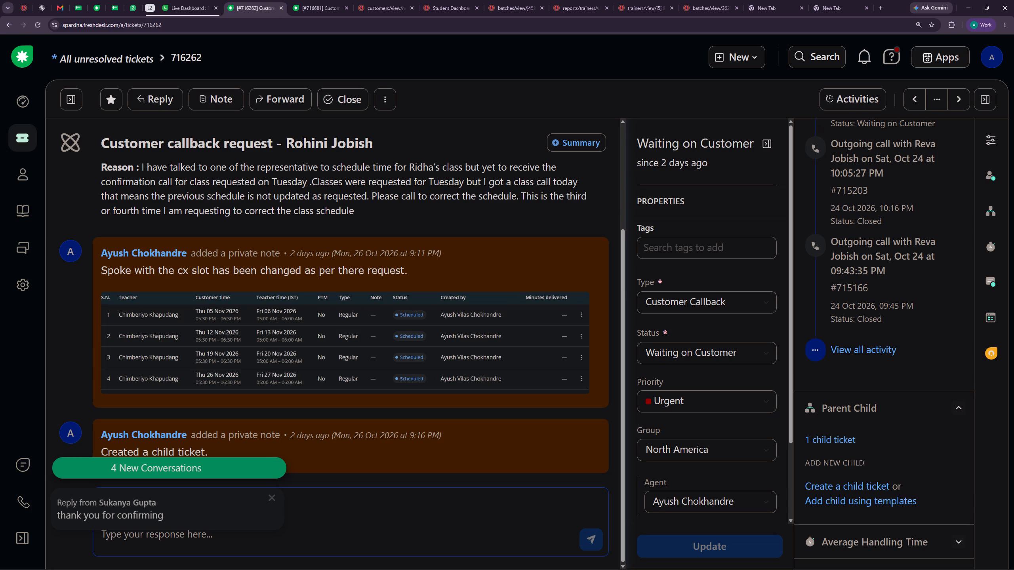
scroll(493, 332, "up", 10)
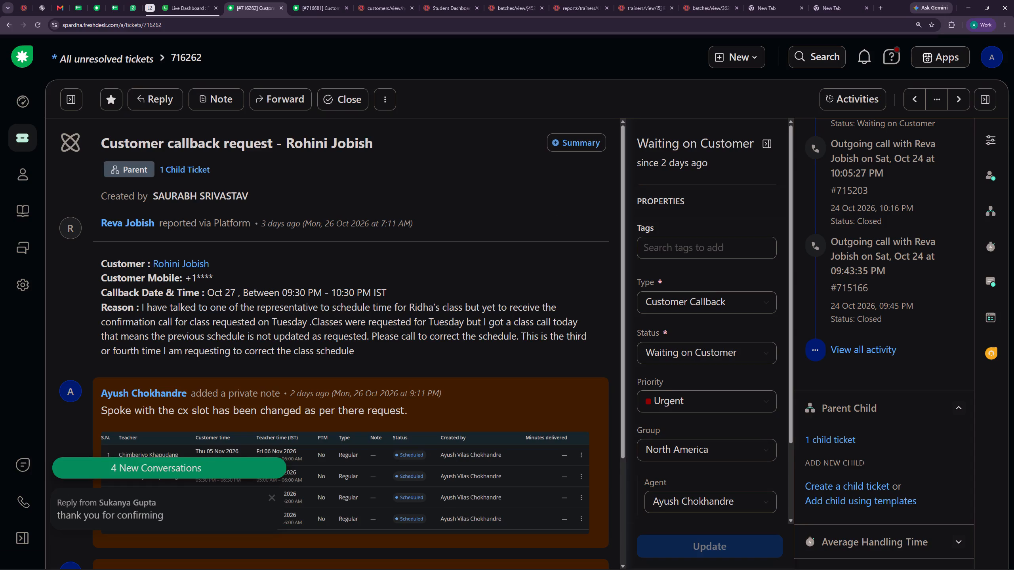
scroll(383, 332, "down", 7)
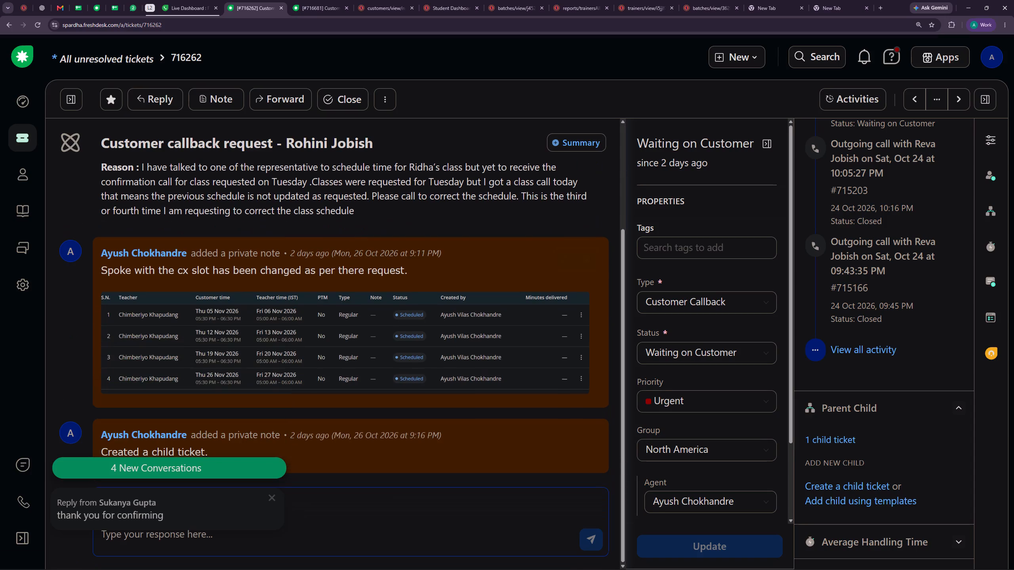
left_click(271, 492)
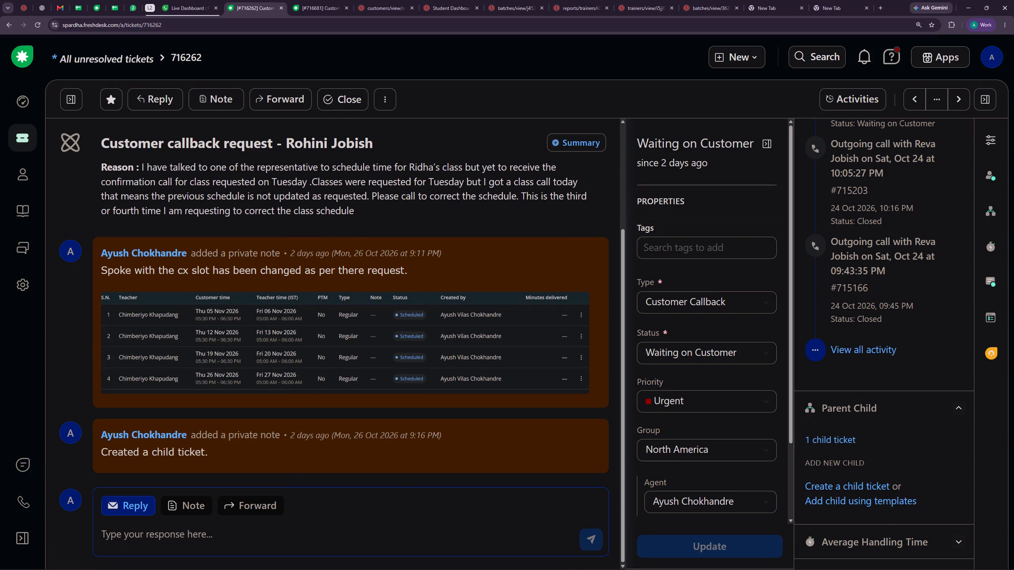
scroll(789, 214, "up", 5)
scroll(870, 158, "up", 5)
left_click(280, 0)
left_click(312, 0)
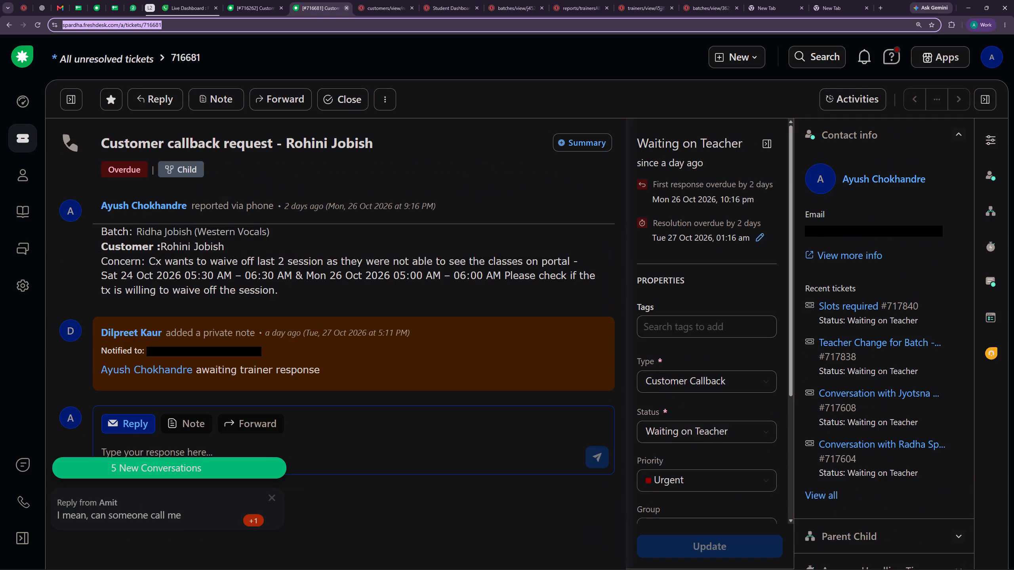
left_click(269, 4)
left_click(315, 4)
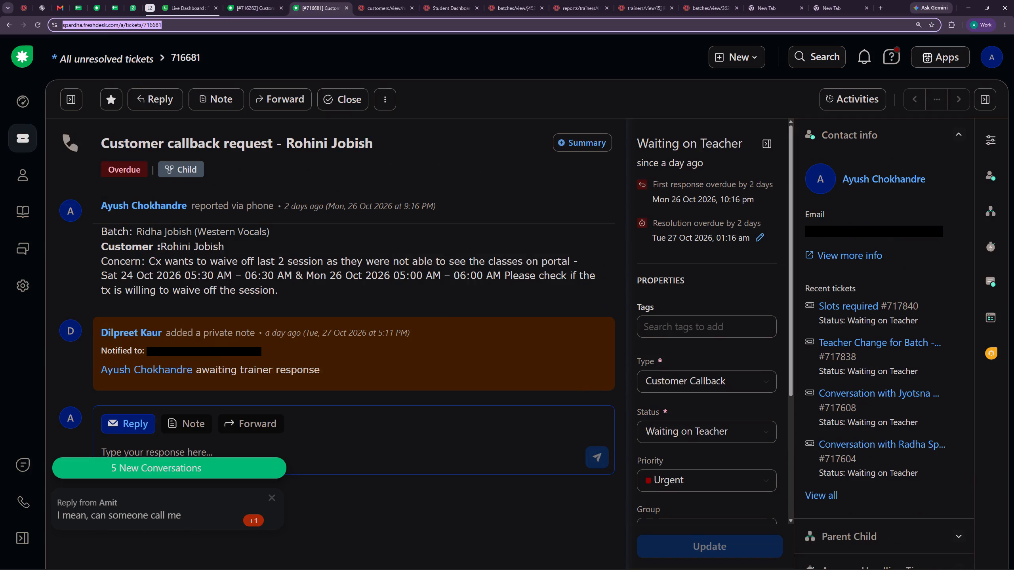
left_click(345, 7)
left_click(270, 4)
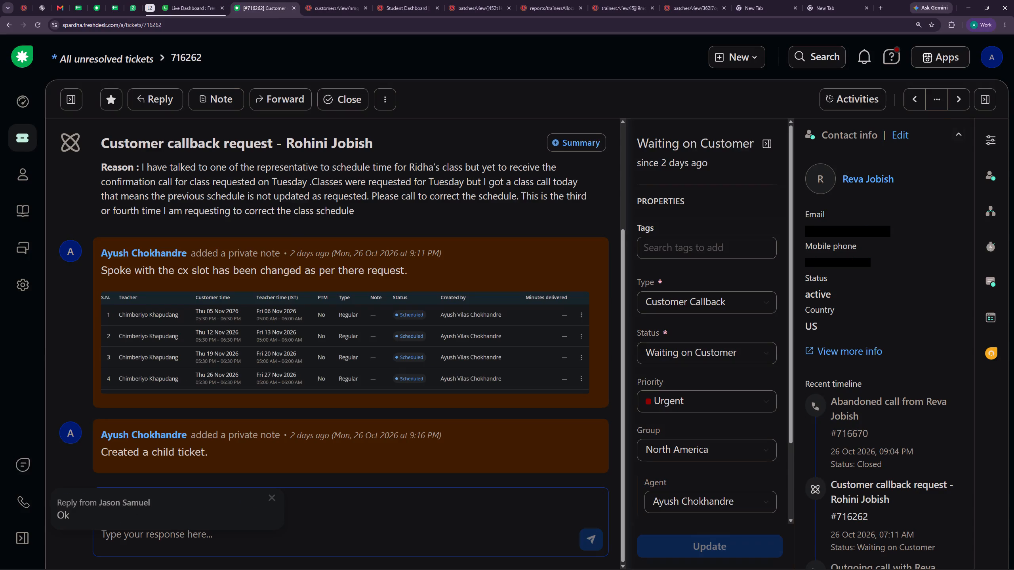
Go to the "create two separate account" ticket 716773 and examine the source and destination customer profiles linked in its description.
left_click(917, 98)
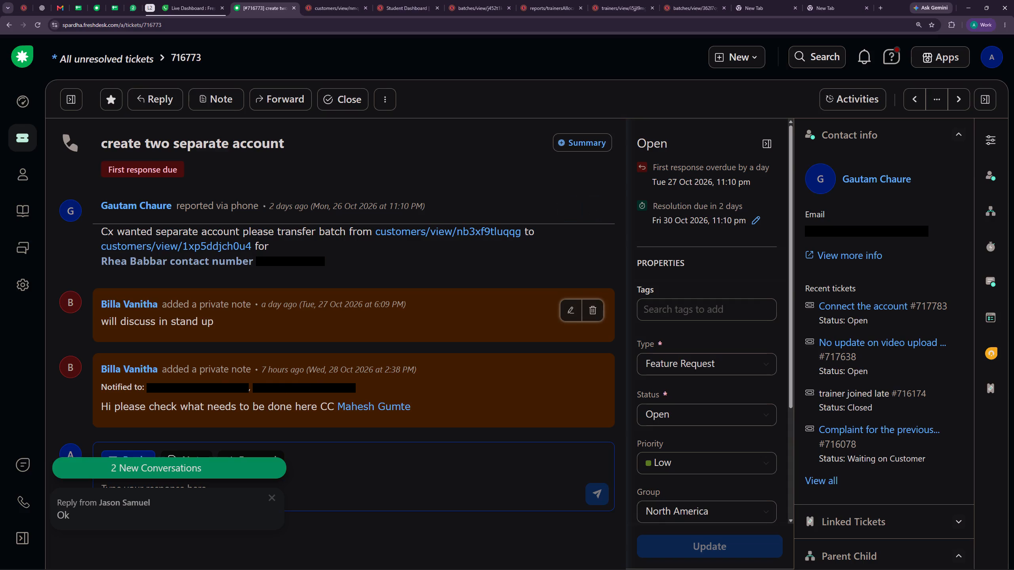
scroll(450, 294, "down", 4)
scroll(656, 329, "down", 6)
scroll(696, 339, "up", 6)
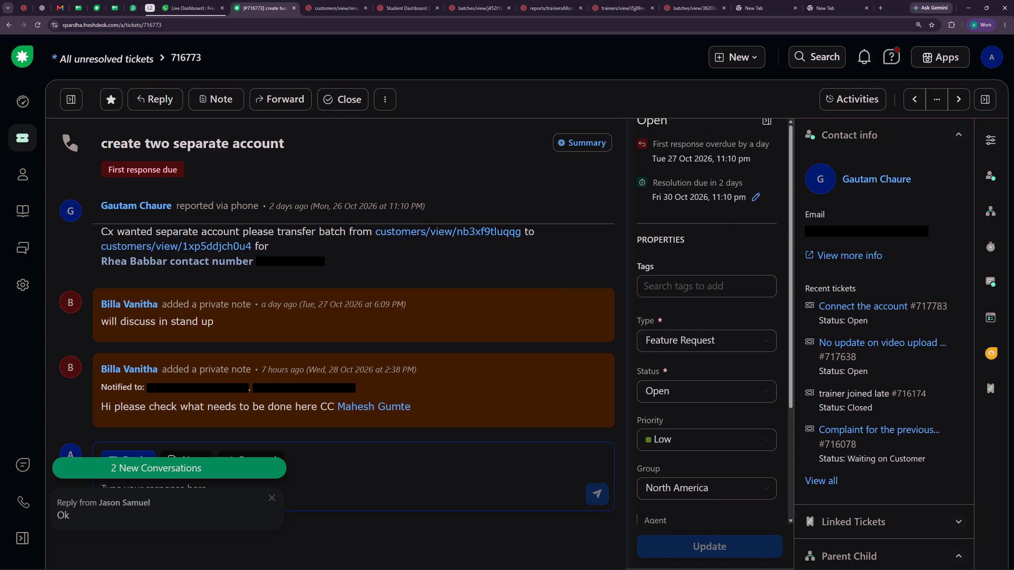
left_click(430, 230)
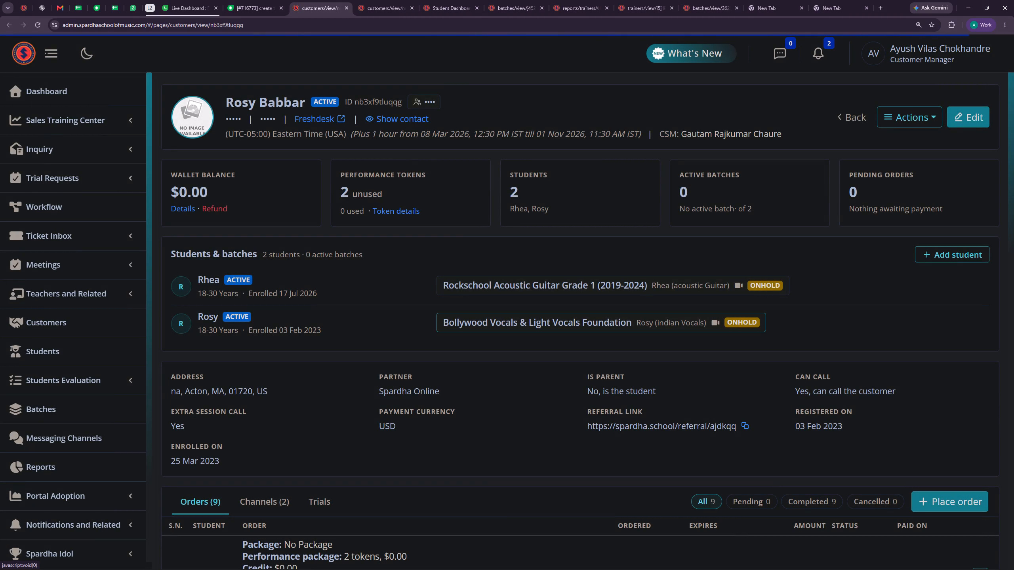
left_click_drag(572, 331, 558, 323)
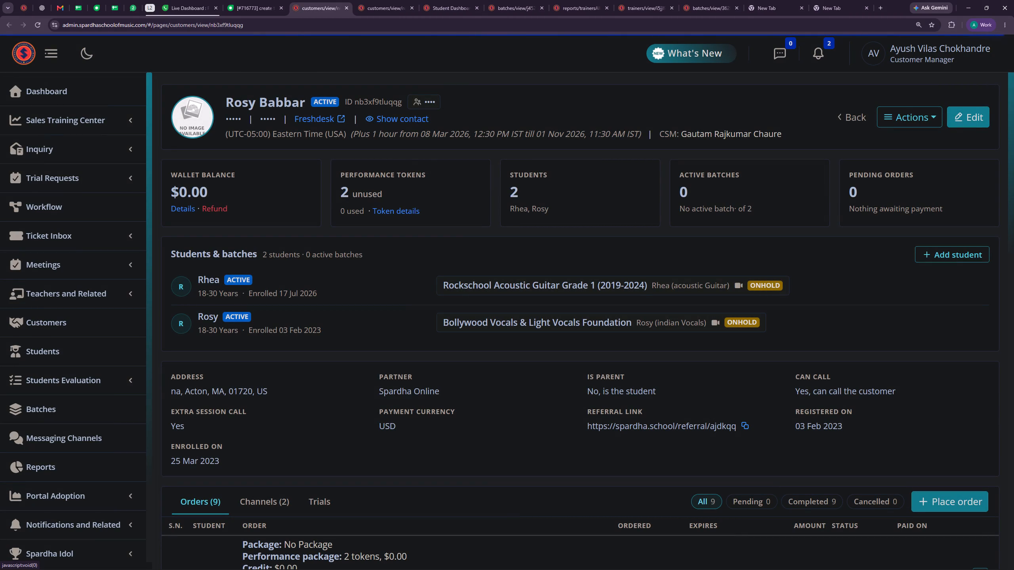
left_click(348, 8)
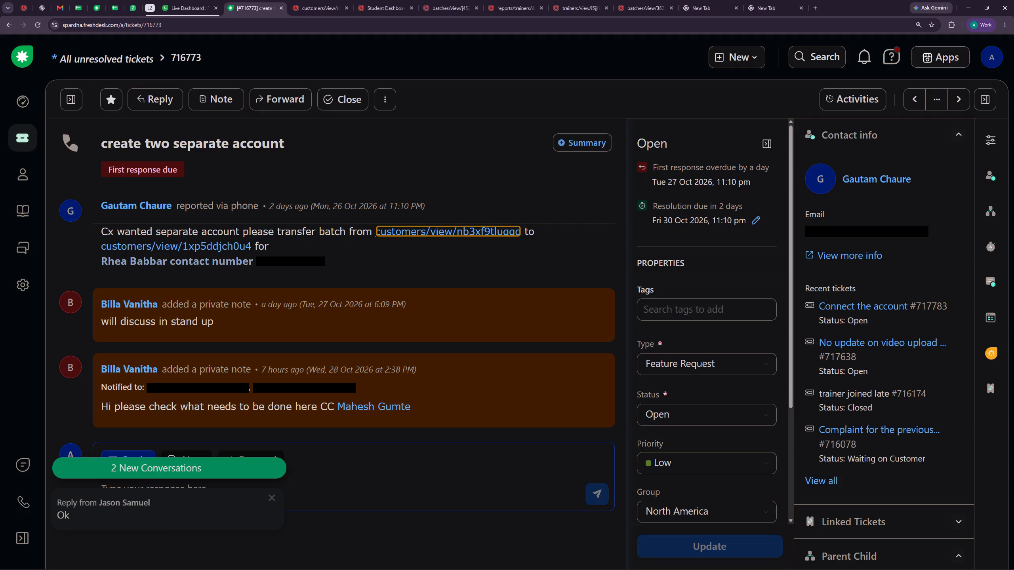
left_click(206, 249)
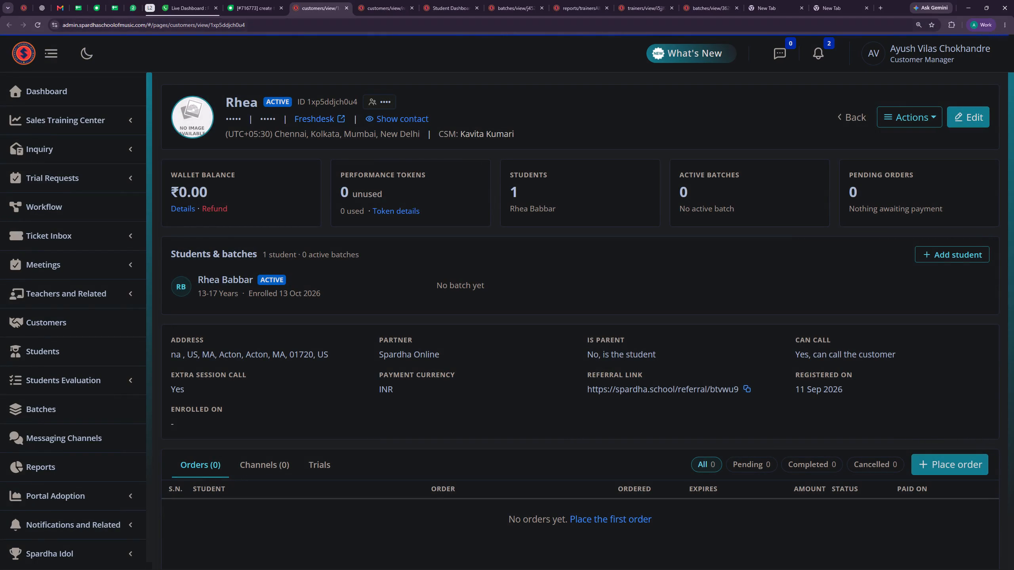
left_click(348, 8)
left_click(367, 256)
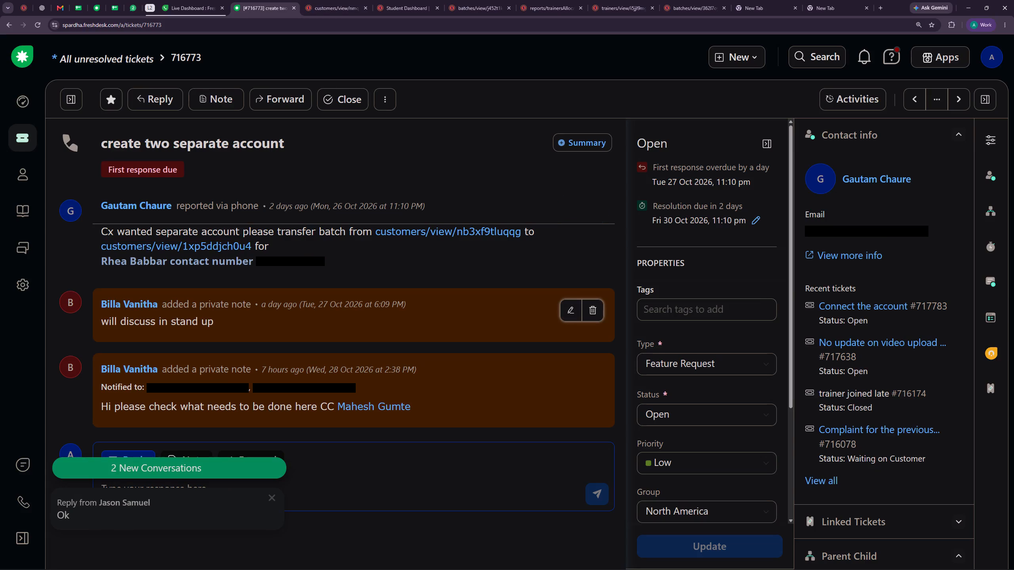
scroll(707, 325, "down", 5)
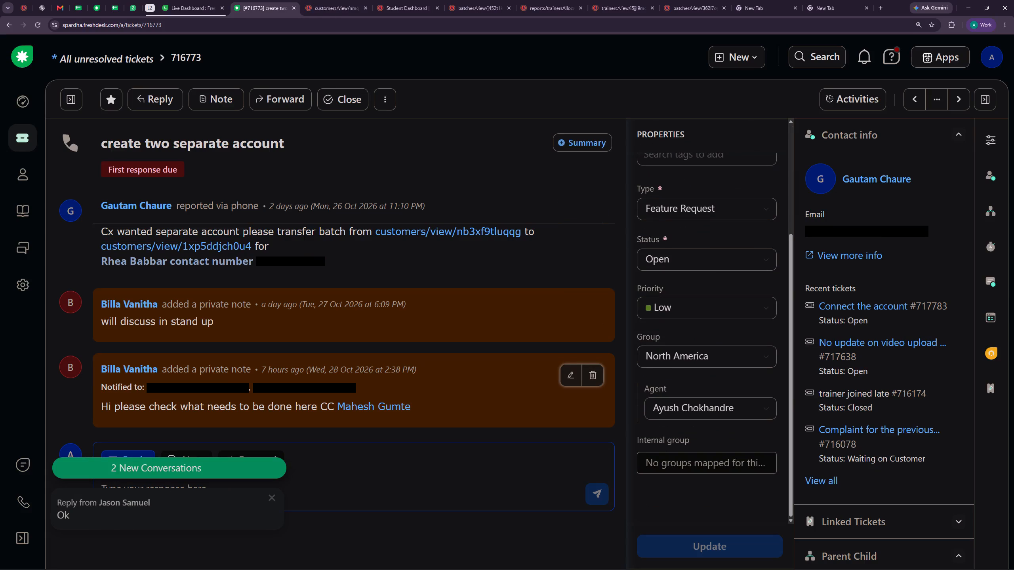
scroll(423, 359, "up", 6)
scroll(392, 281, "up", 5)
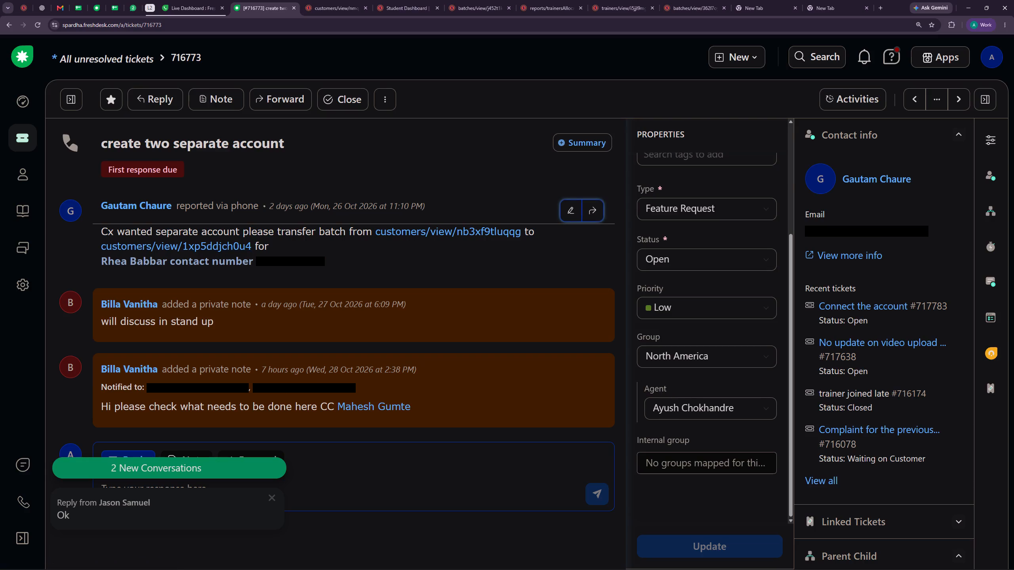
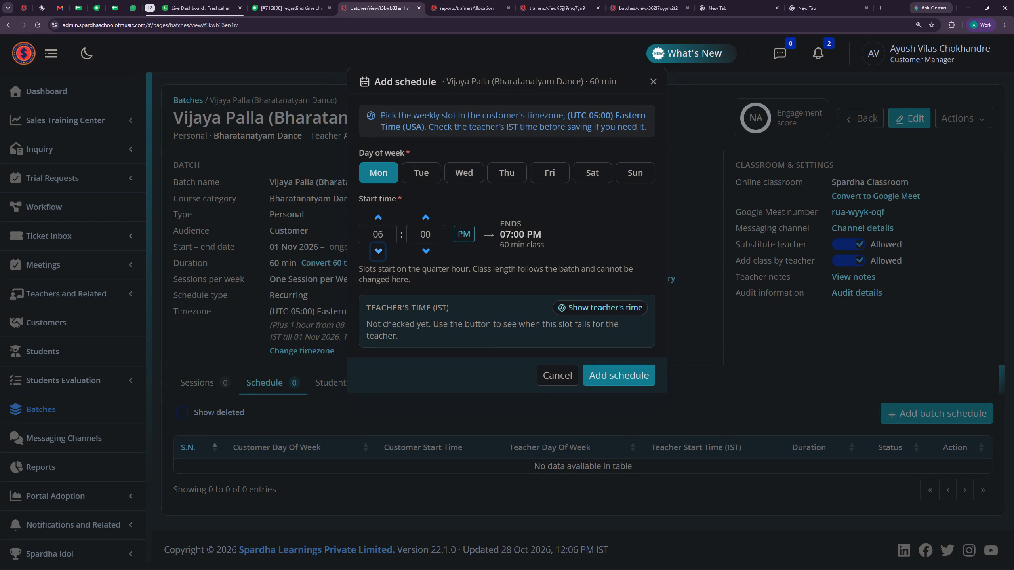
Add a weekly Monday 04:30 PM schedule to the Bharatanatyam Dance batch.
left_click(375, 247)
left_click(429, 216)
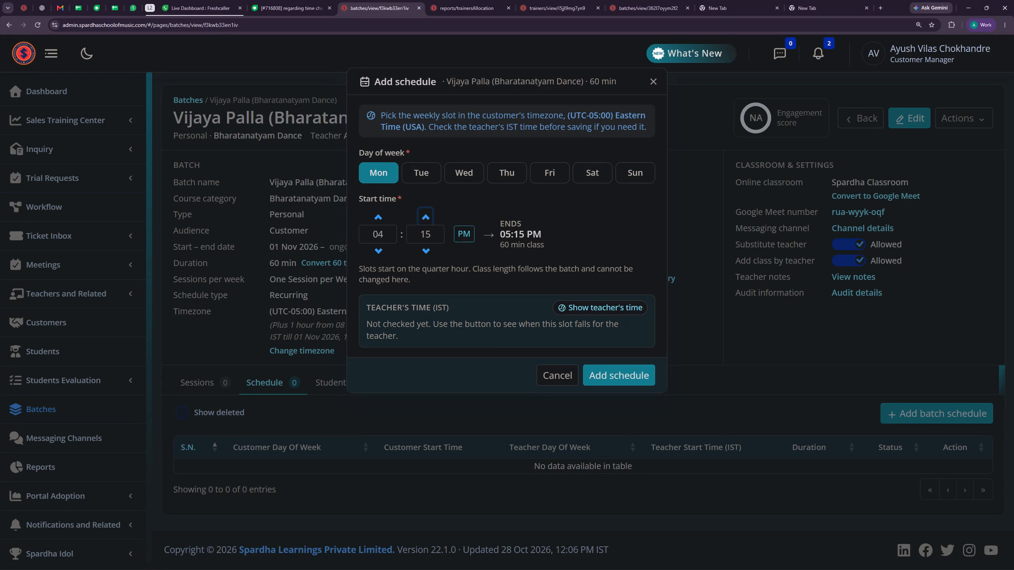
left_click(428, 209)
left_click(621, 370)
Generate the batch's sessions from the updated schedule, effective 01-11-2026.
left_click(208, 386)
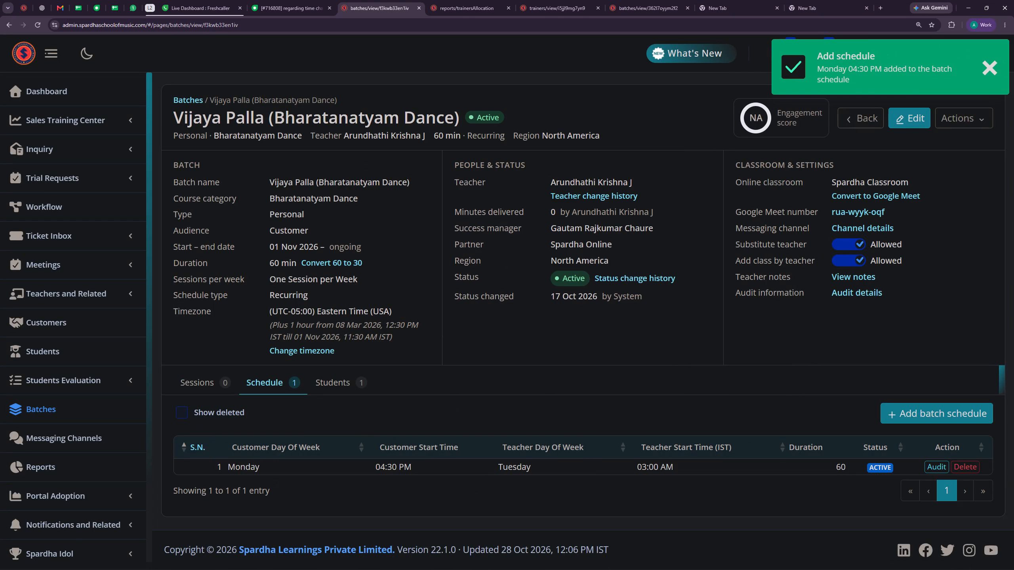
scroll(551, 391, "down", 6)
left_click(276, 391)
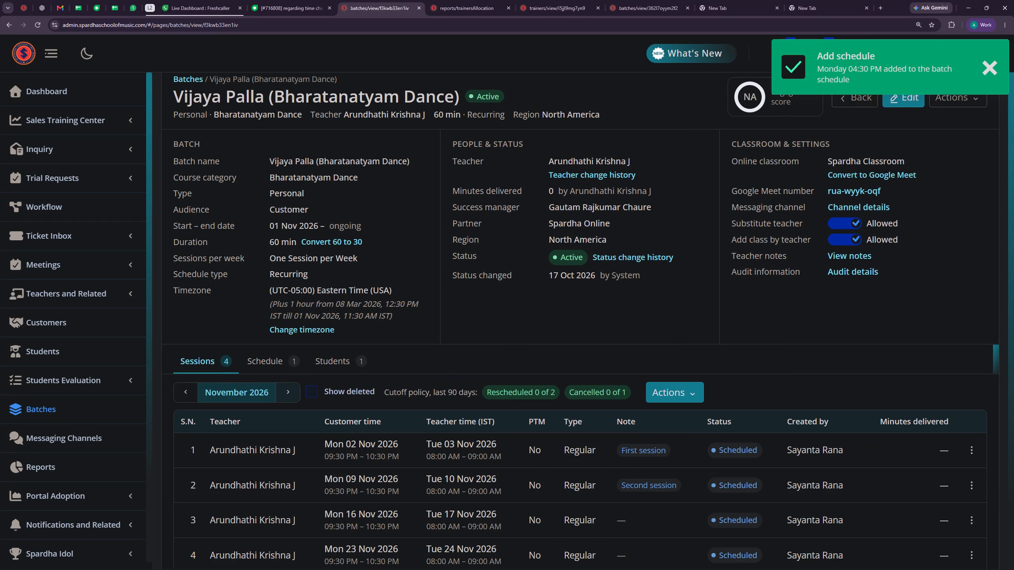
left_click(643, 391)
left_click(671, 392)
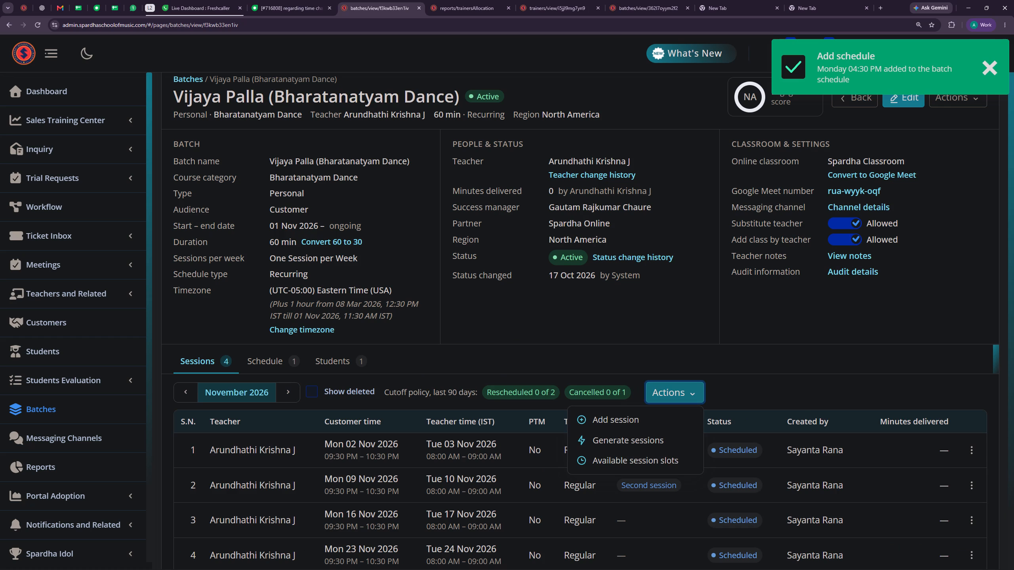
left_click(665, 448)
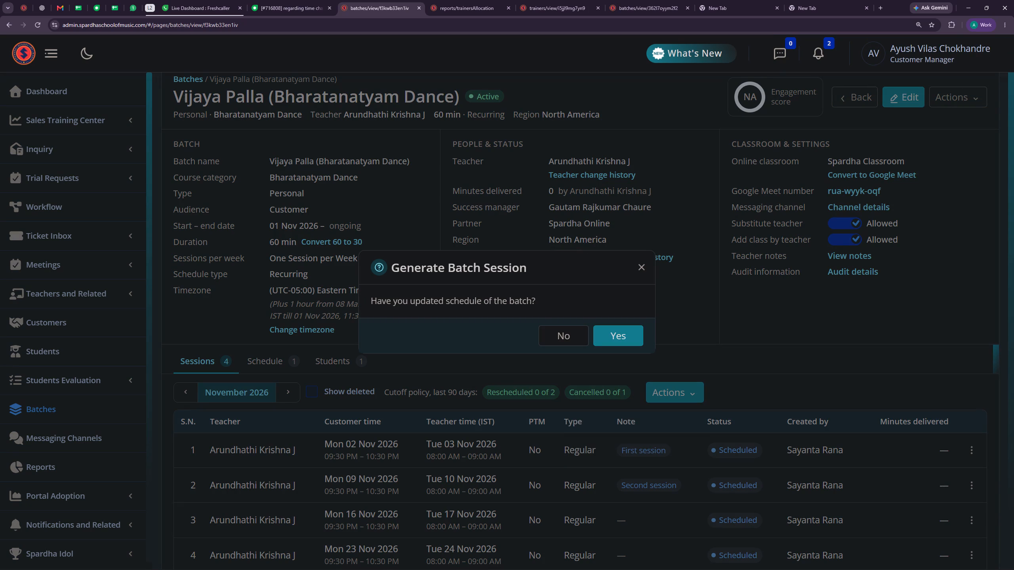
left_click(617, 333)
left_click(460, 298)
left_click(490, 317)
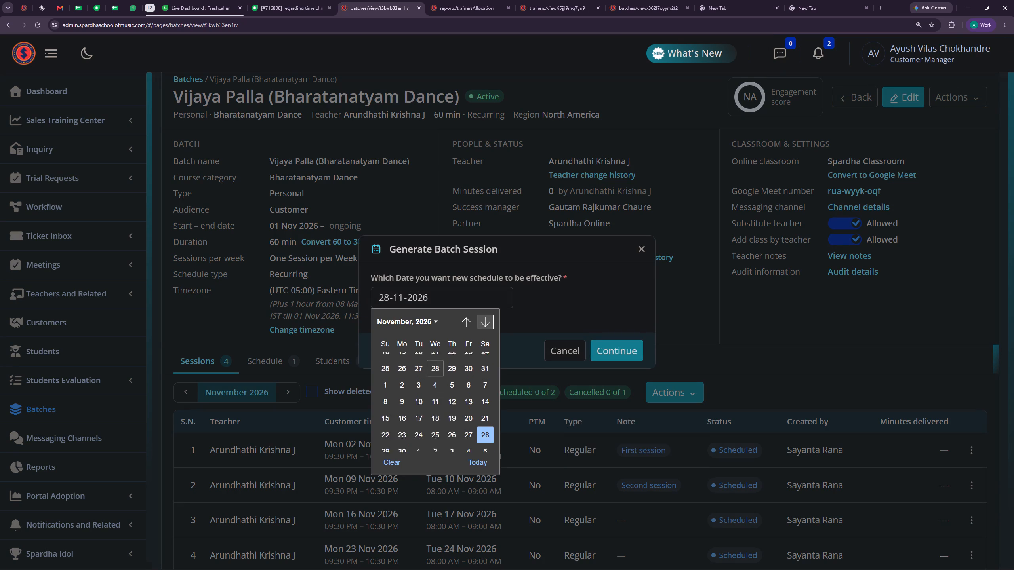
left_click(391, 353)
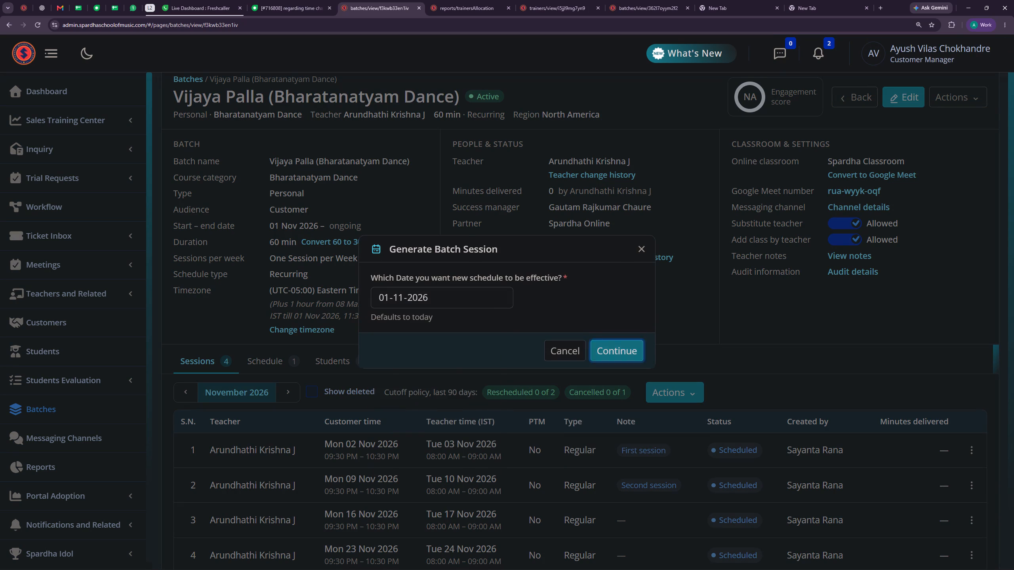
left_click(612, 352)
Switch to Gmail chat, check the drafts, and delete the direct message conversation with the colleague mentioned on ticket 716681.
left_click(64, 0)
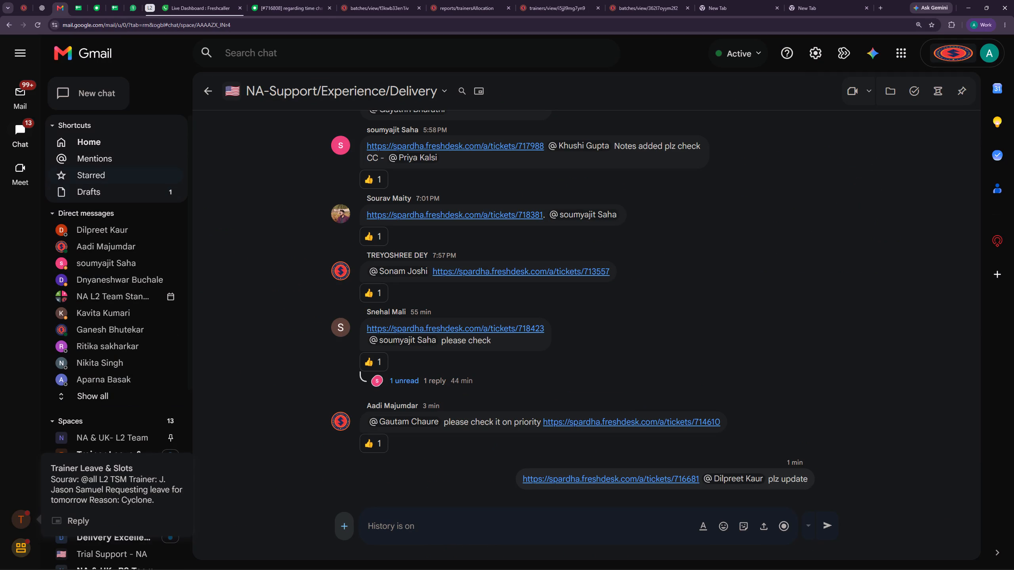
left_click(128, 196)
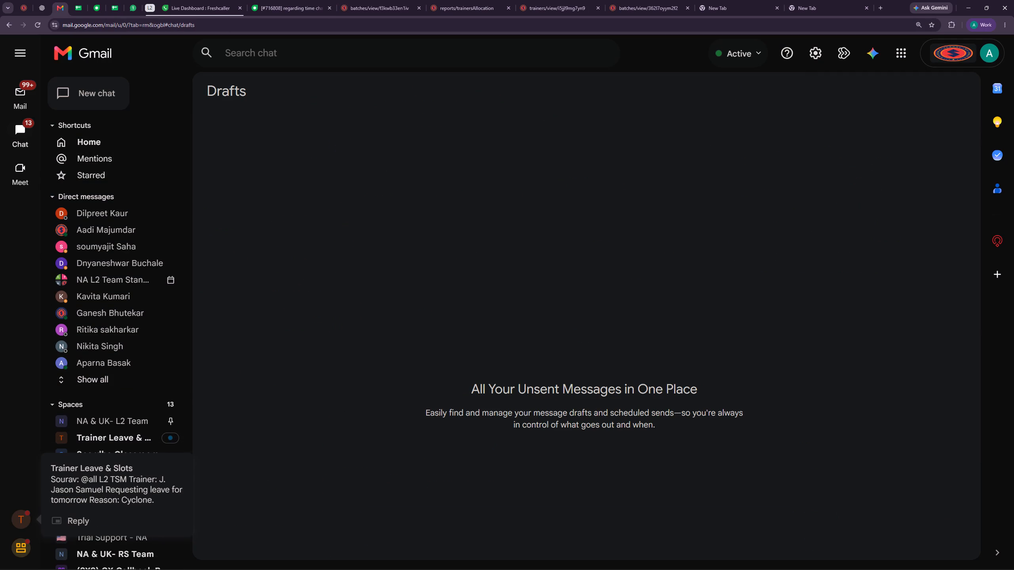
scroll(264, 162, "down", 5)
left_click_drag(285, 193, 255, 194)
left_click(101, 138)
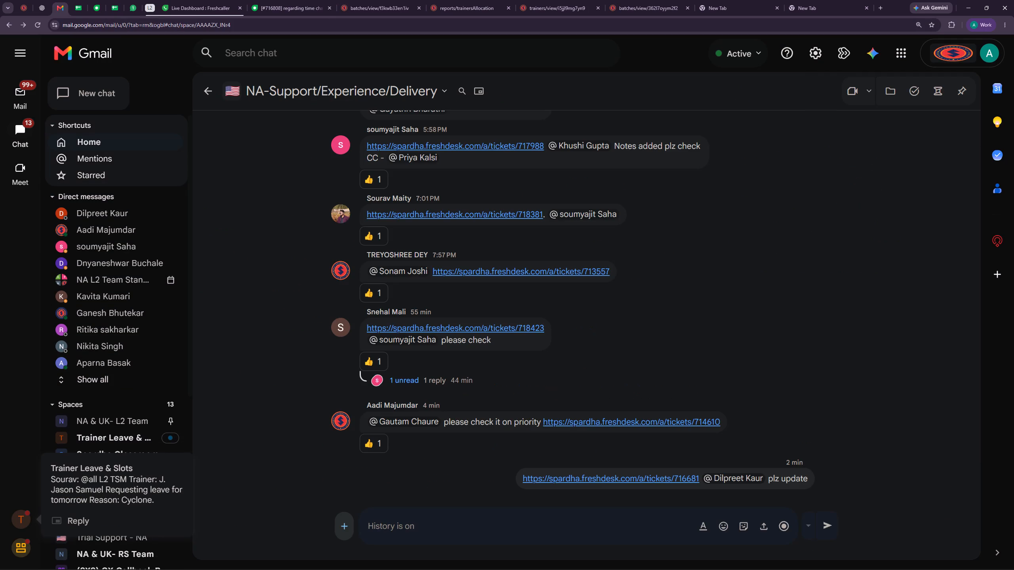
left_click(169, 215)
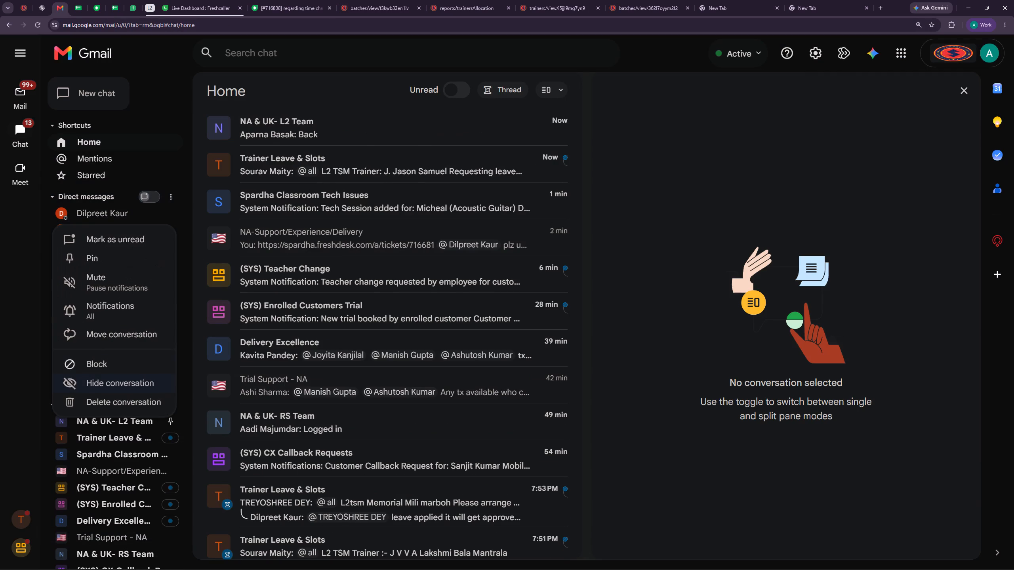
left_click(122, 401)
left_click(631, 331)
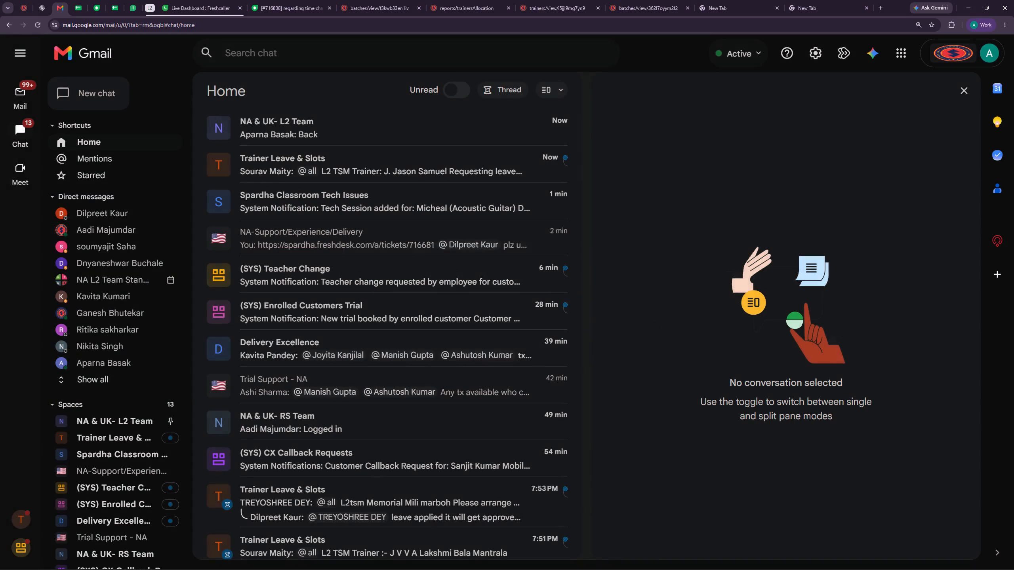
Check the unread messages in the NA & UK- L2 Team space.
left_click(103, 212)
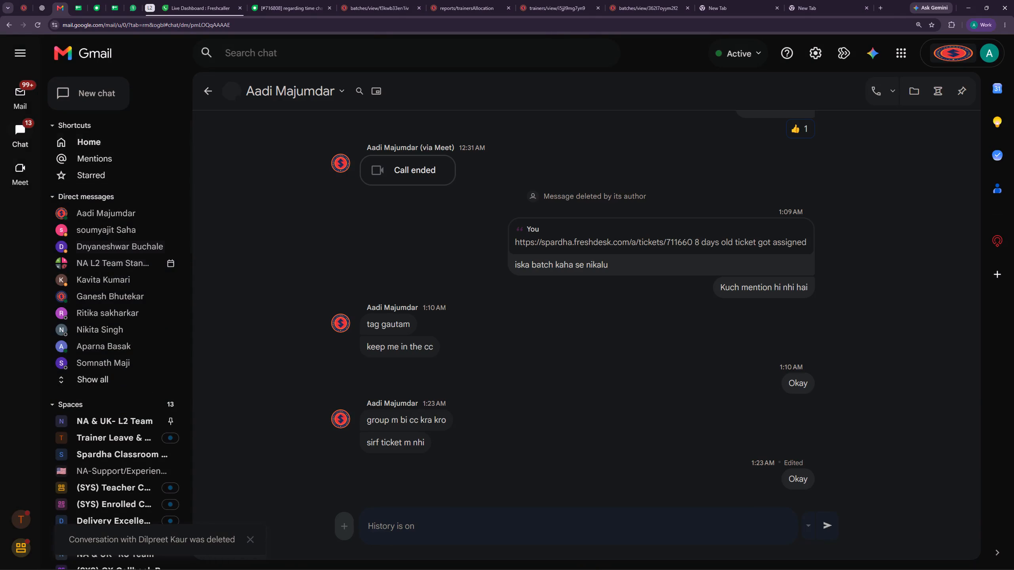
left_click(118, 423)
scroll(535, 323, "down", 7)
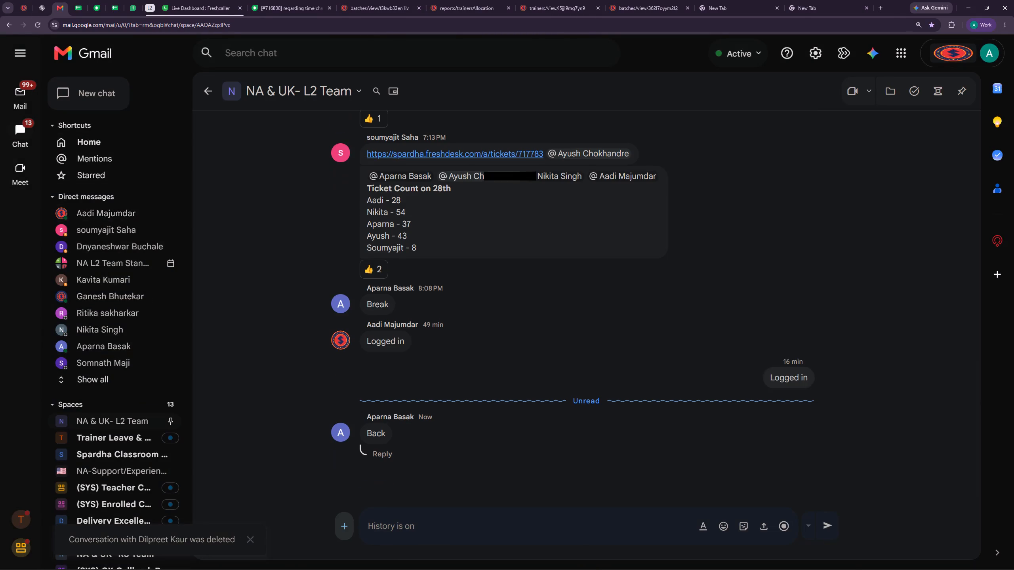
Go back to the Bharatanatyam Dance batch, snip its December 2026 session rows, copy the image and close Snipping Tool.
left_click(301, 0)
left_click(356, 0)
scroll(576, 275, "down", 6)
left_click(277, 365)
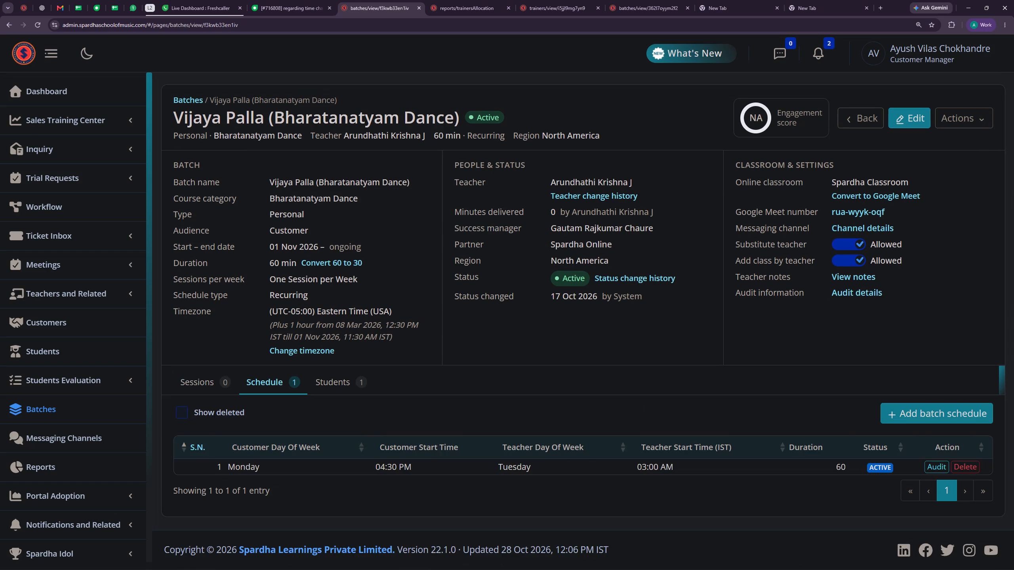
left_click(221, 386)
left_click(289, 421)
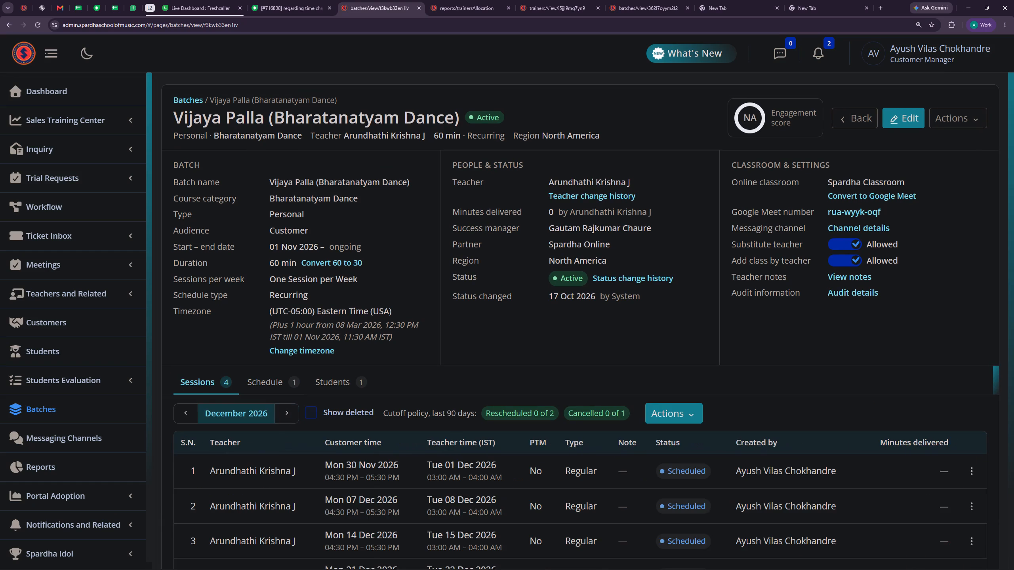
scroll(416, 420, "down", 4)
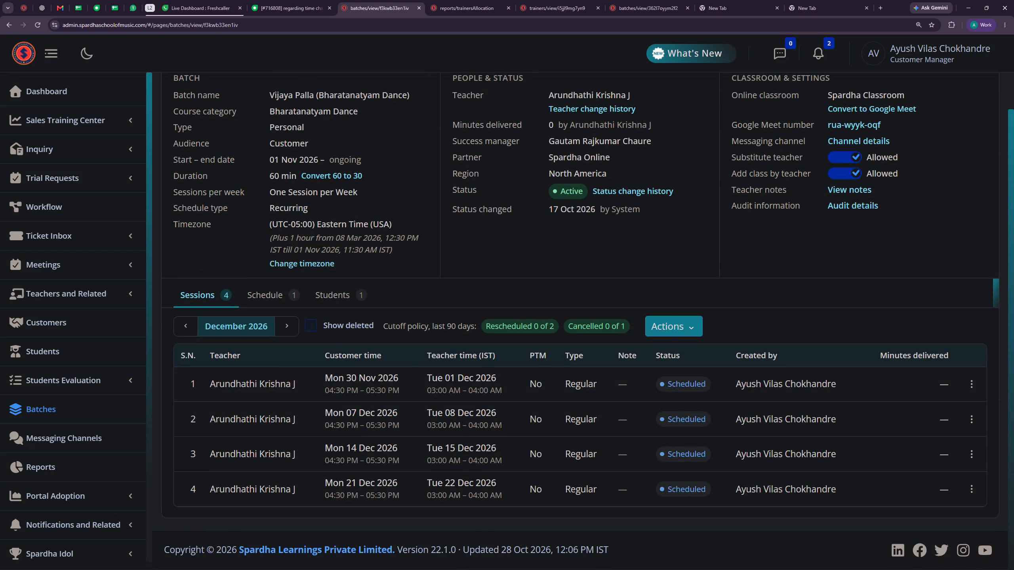
left_click(594, 565)
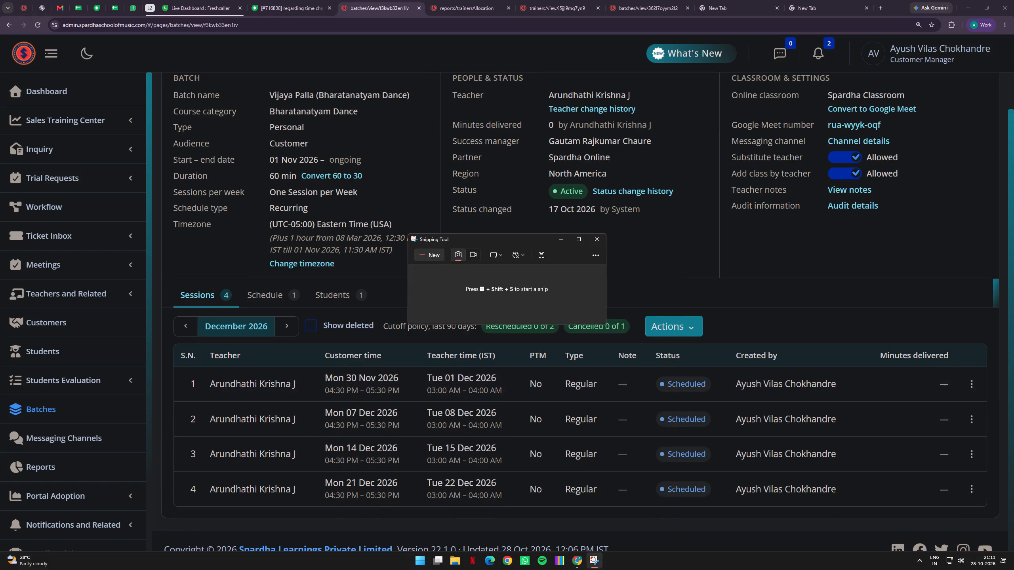
left_click(434, 253)
left_click_drag(188, 365, 993, 522)
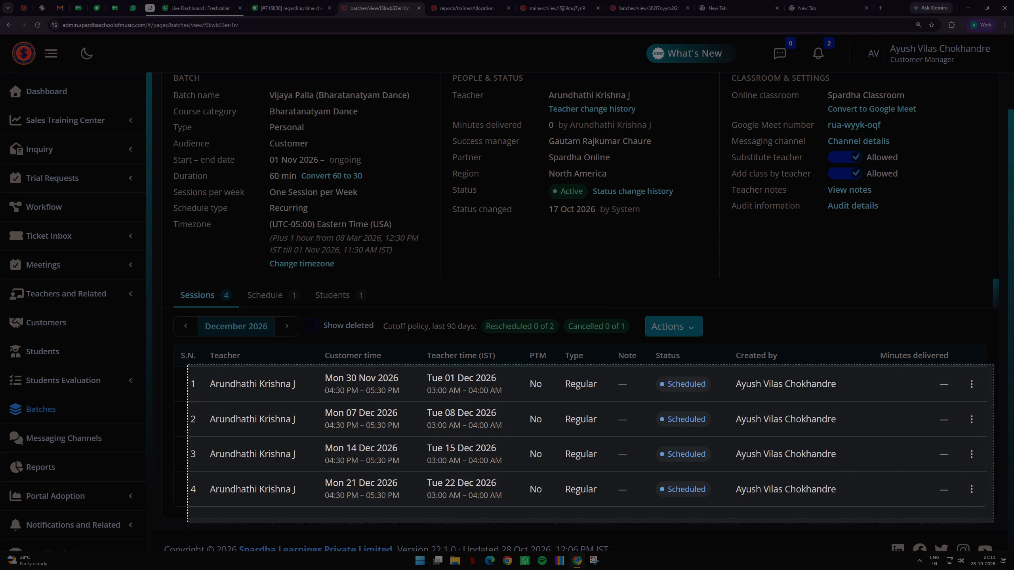
left_click_drag(993, 522, 980, 509)
left_click(831, 252)
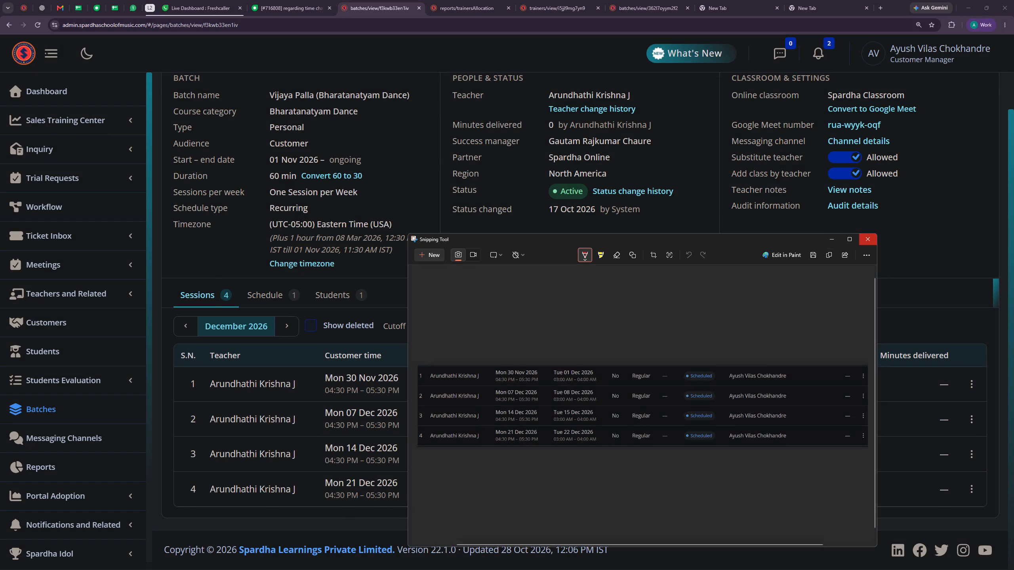
left_click(864, 240)
Return to ticket 716808 and go to the end of its conversation.
scroll(548, 364, "up", 6)
left_click(288, 0)
scroll(308, 269, "down", 7)
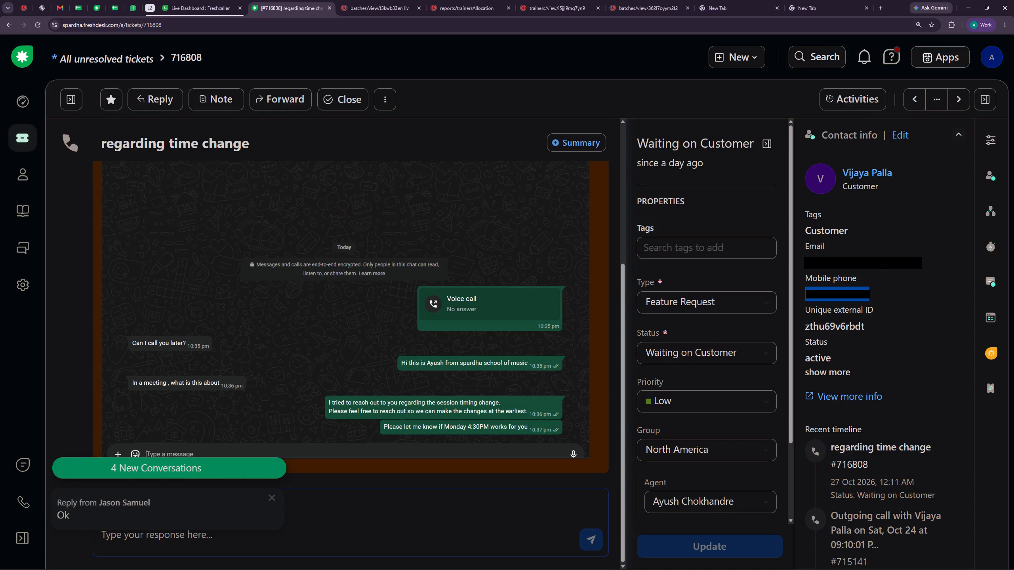
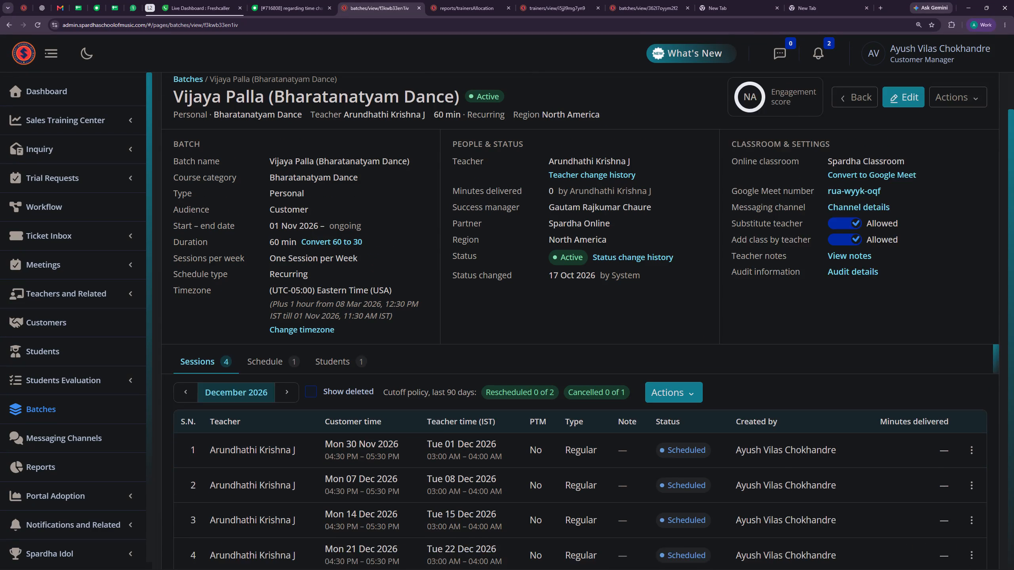
Reload the Bharatanatyam Dance batch page and check its November 2026 sessions.
left_click(33, 23)
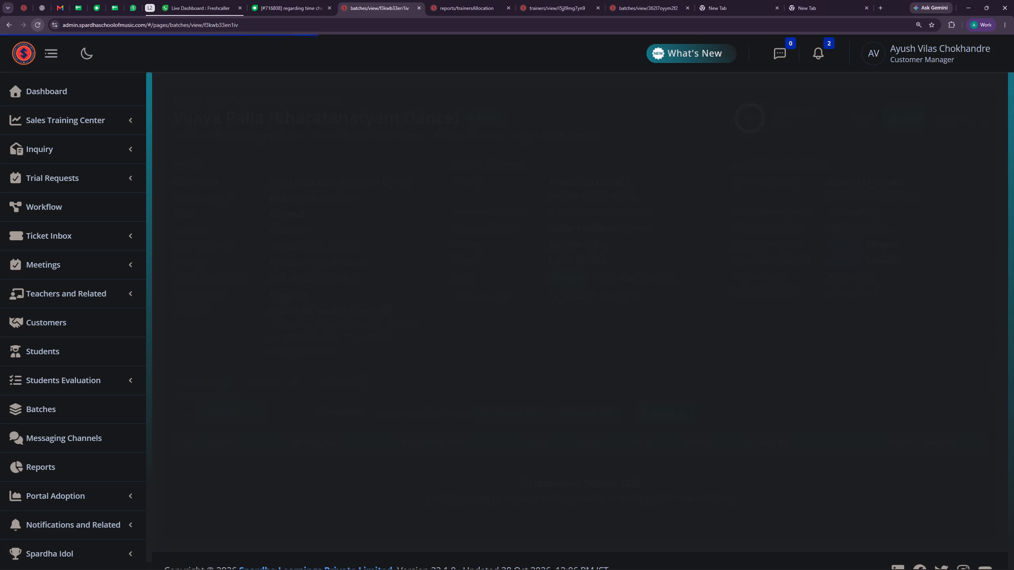
left_click(274, 410)
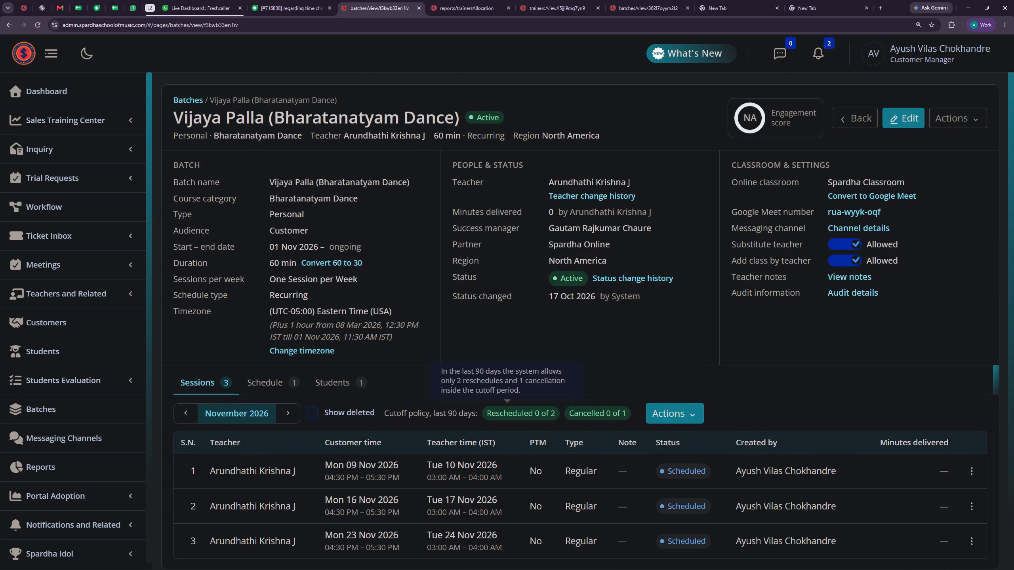
scroll(392, 422, "down", 2)
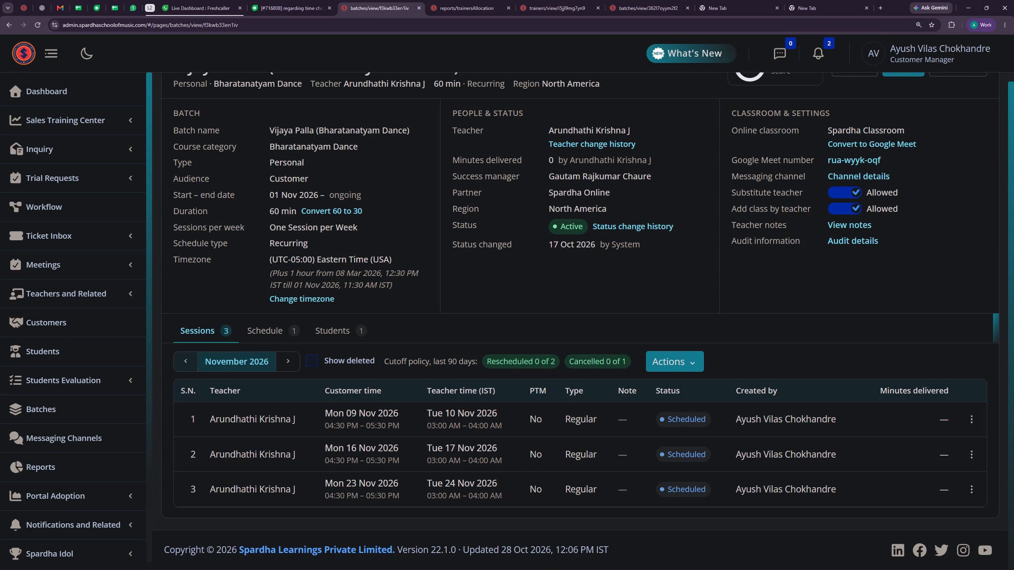
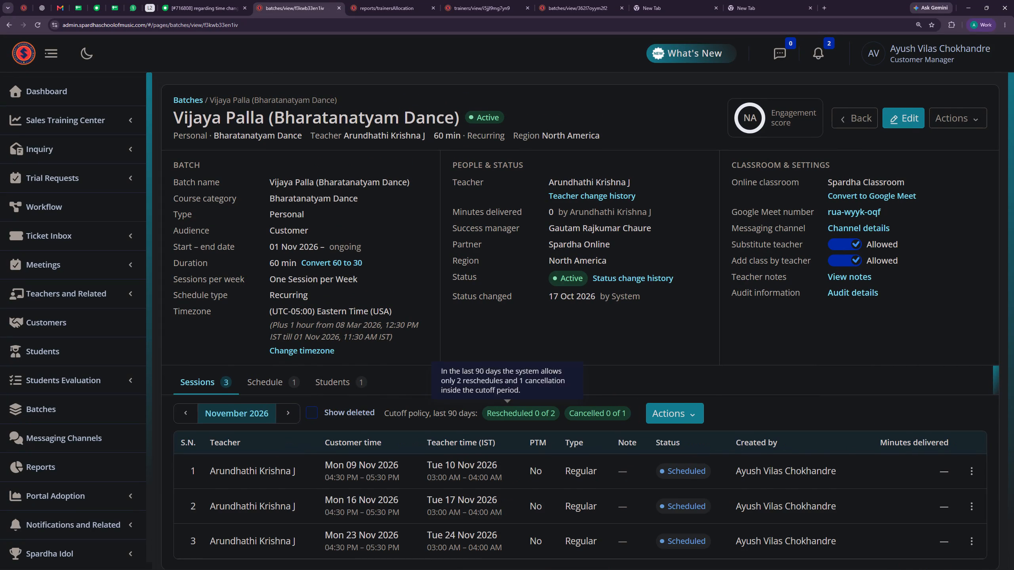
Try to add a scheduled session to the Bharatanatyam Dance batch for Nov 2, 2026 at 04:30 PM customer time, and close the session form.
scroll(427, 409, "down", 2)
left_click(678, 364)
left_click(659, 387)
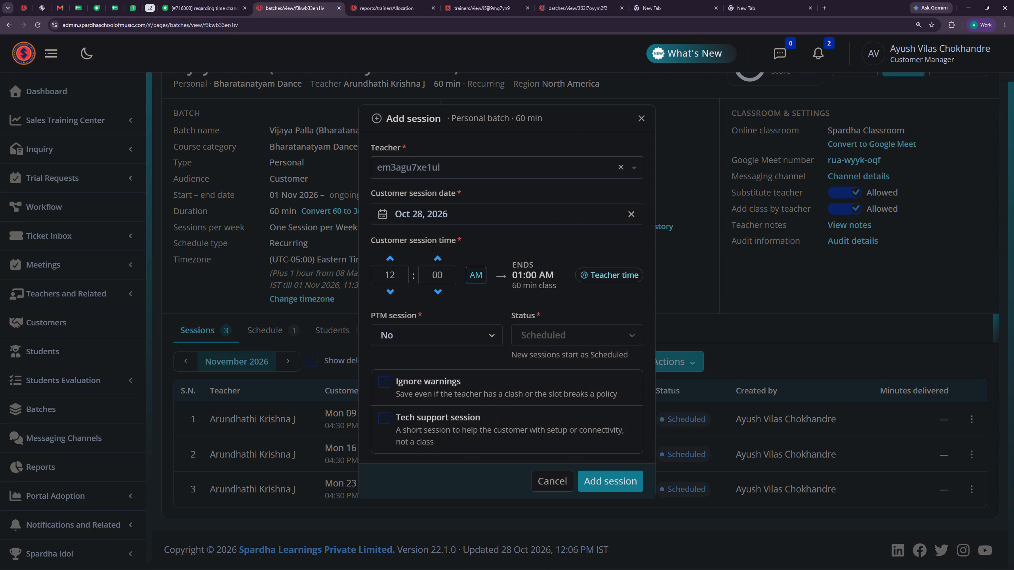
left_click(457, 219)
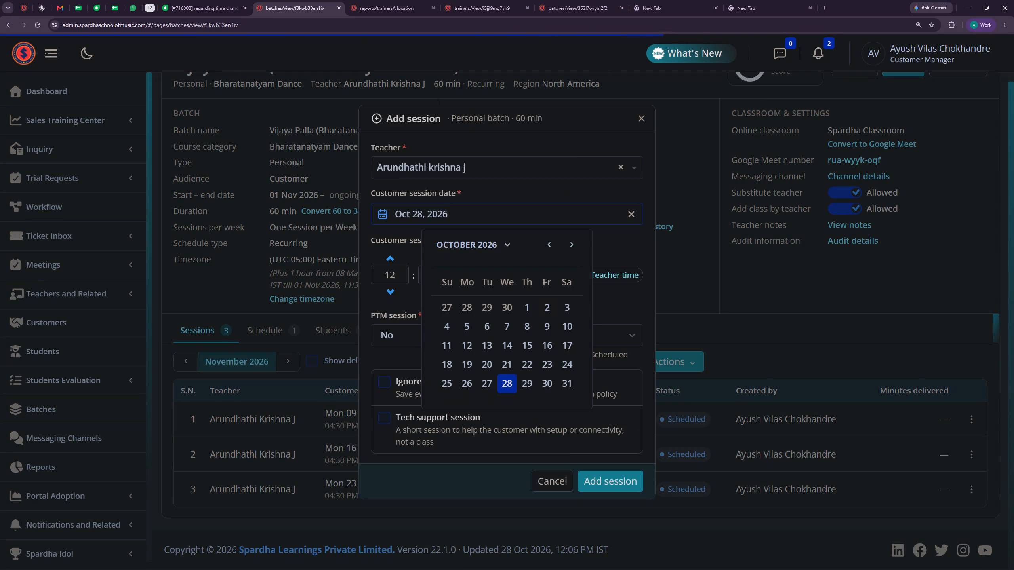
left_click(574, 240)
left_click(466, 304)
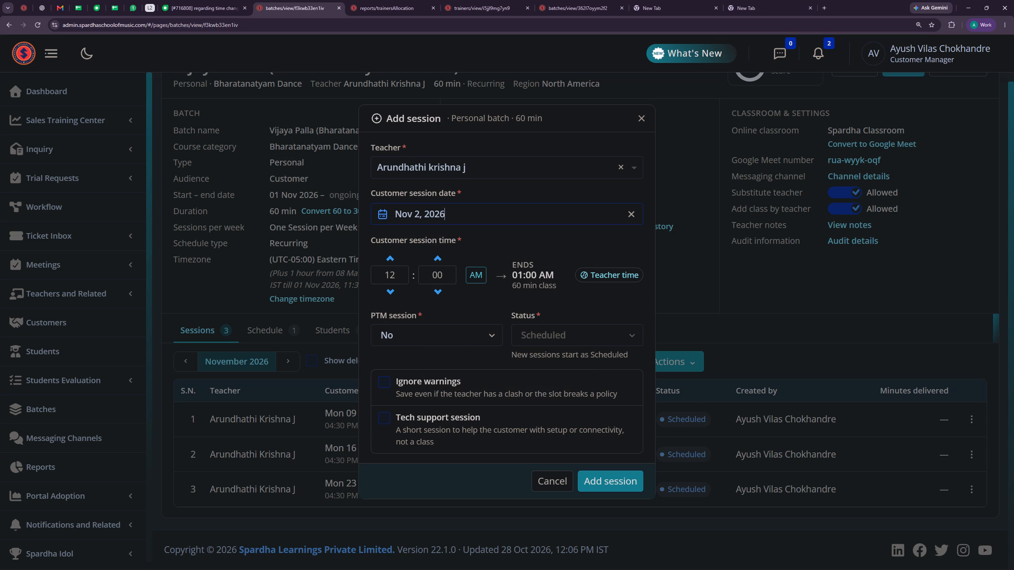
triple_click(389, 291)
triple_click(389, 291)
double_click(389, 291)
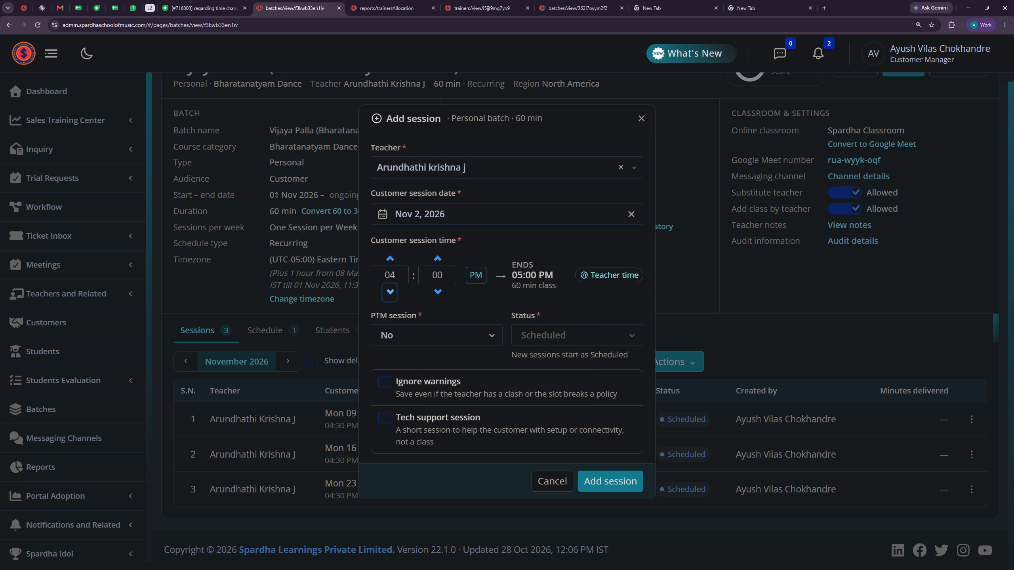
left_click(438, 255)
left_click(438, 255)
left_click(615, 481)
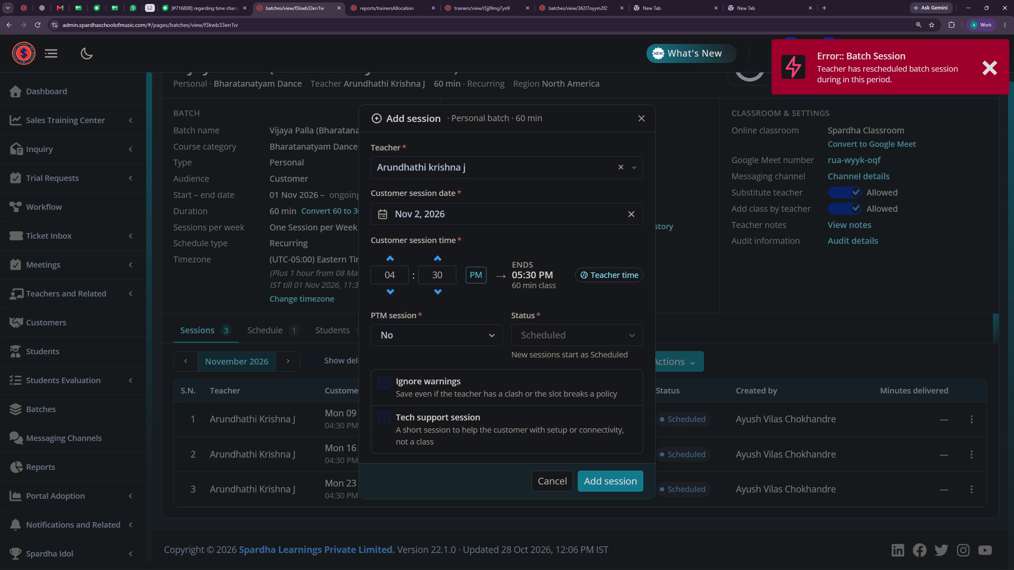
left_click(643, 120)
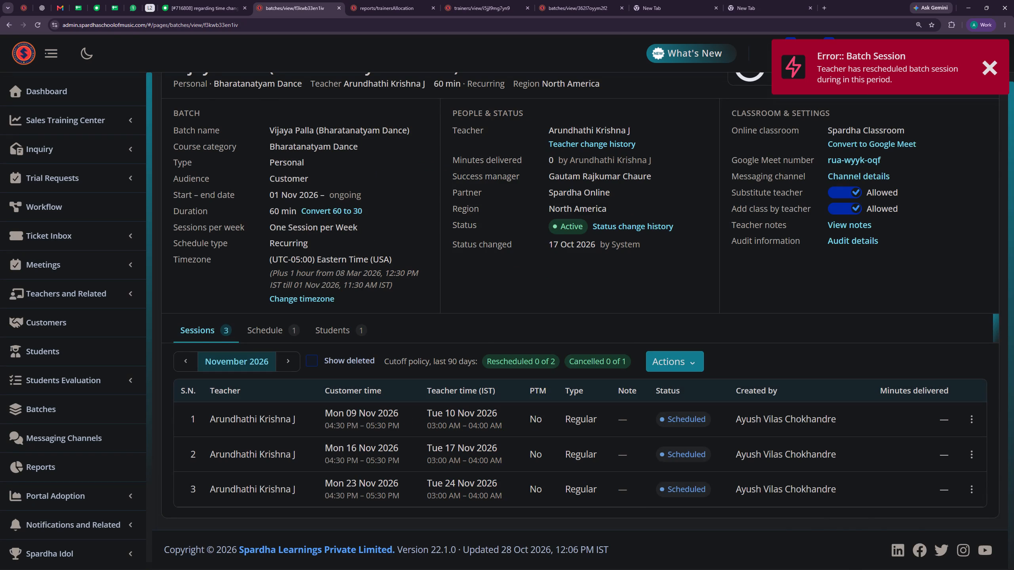
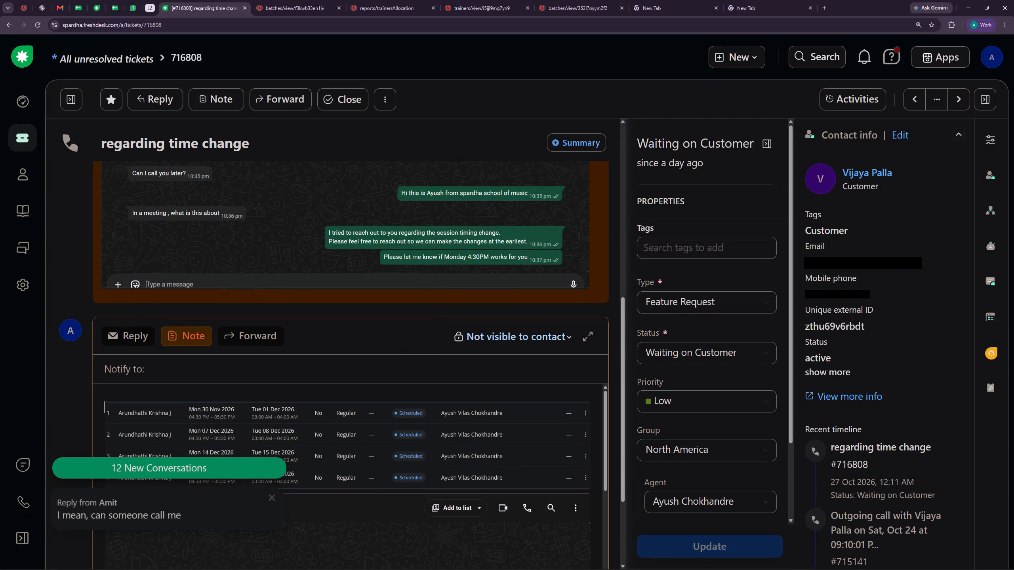
Complete the text "Resloved." above the session and chat screenshots and add it as a private note on ticket 716808.
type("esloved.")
scroll(722, 326, "down", 14)
left_click(533, 541)
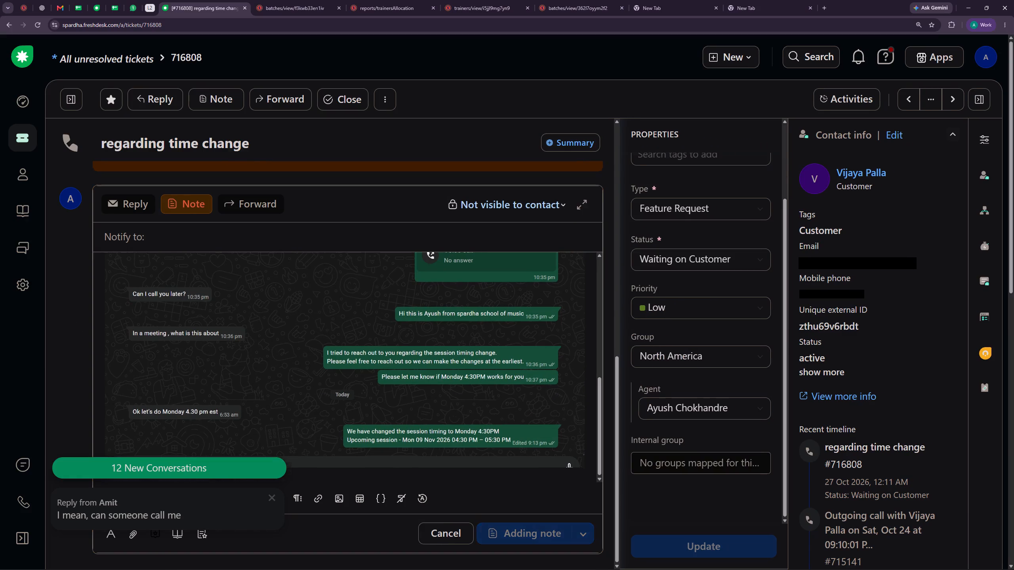
Set the status of time-change ticket 716808 to Closed and update its properties.
left_click(726, 256)
left_click_drag(715, 363, 715, 366)
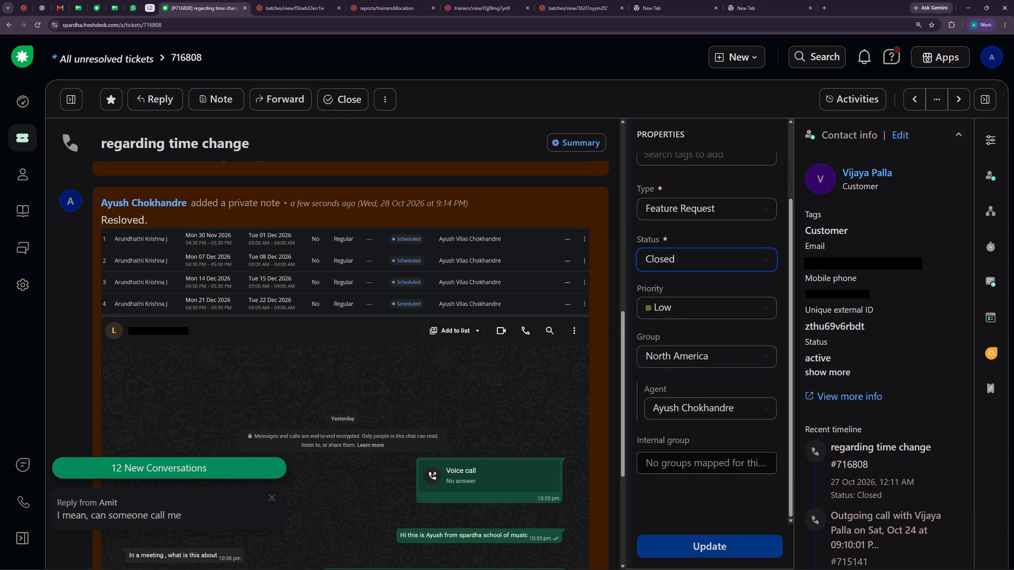
left_click(749, 552)
scroll(798, 244, "up", 17)
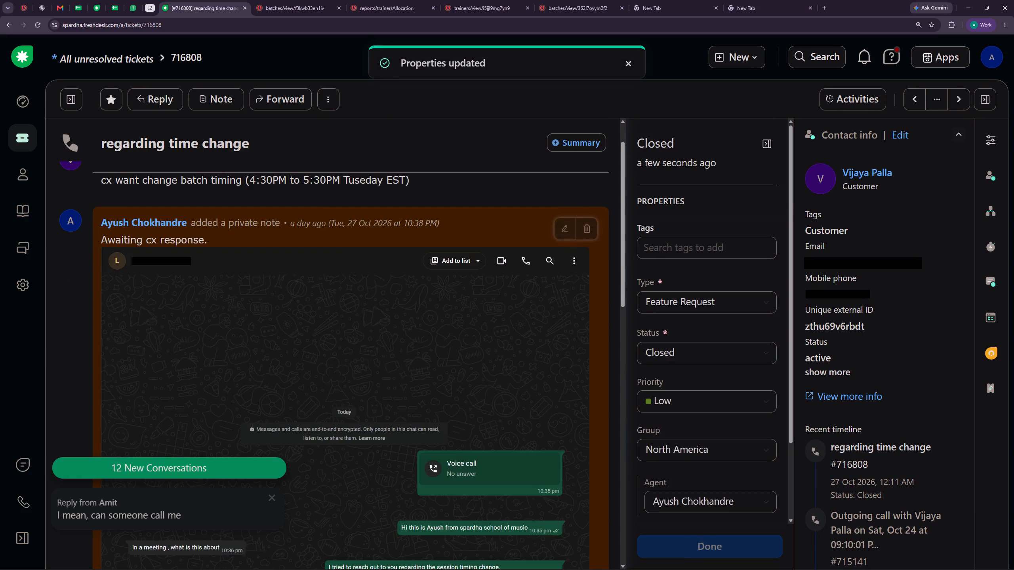
scroll(656, 320, "up", 15)
left_click(906, 93)
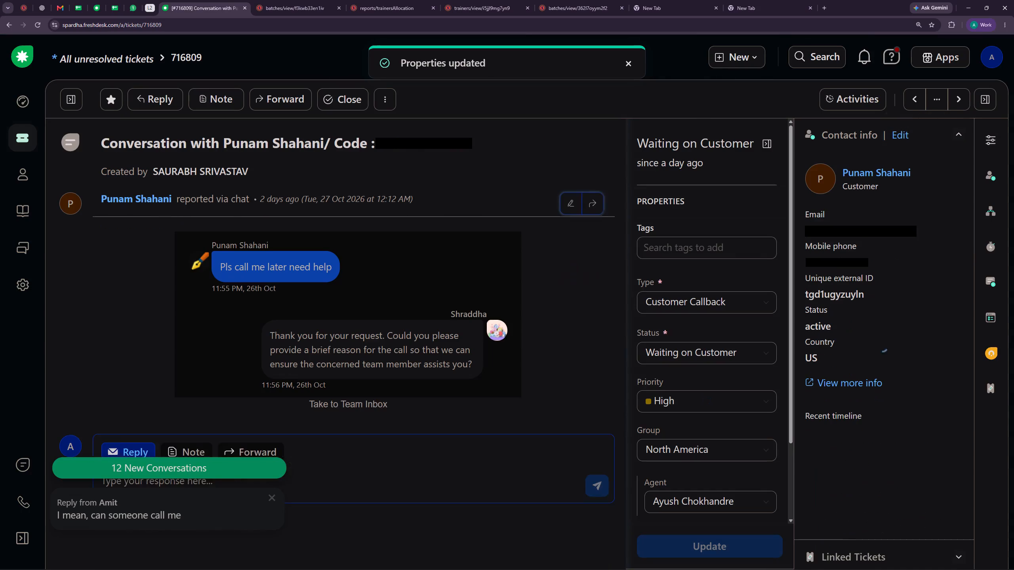
left_click(274, 501)
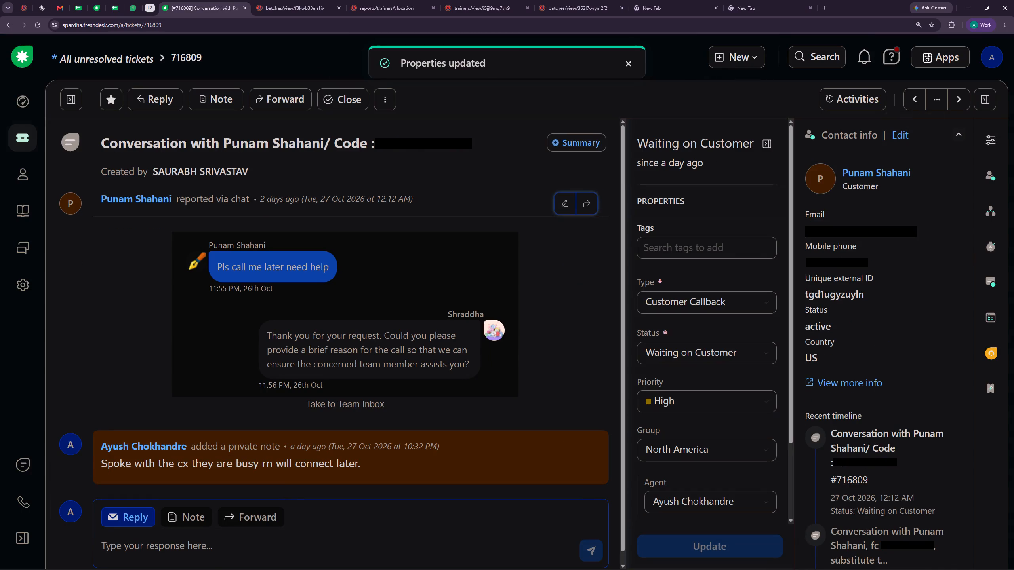
scroll(560, 343, "up", 4)
scroll(614, 325, "down", 5)
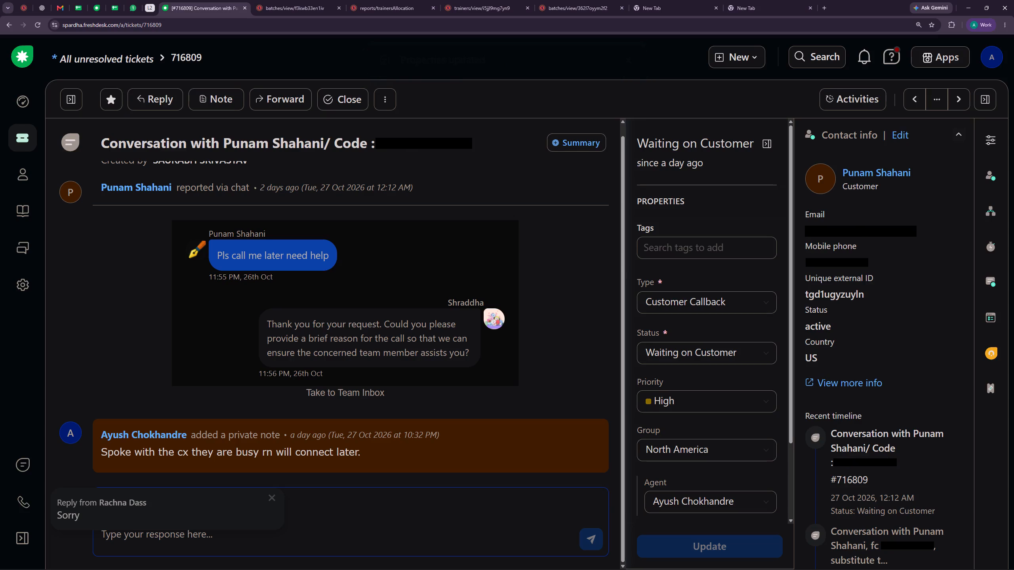
left_click_drag(886, 266, 805, 267)
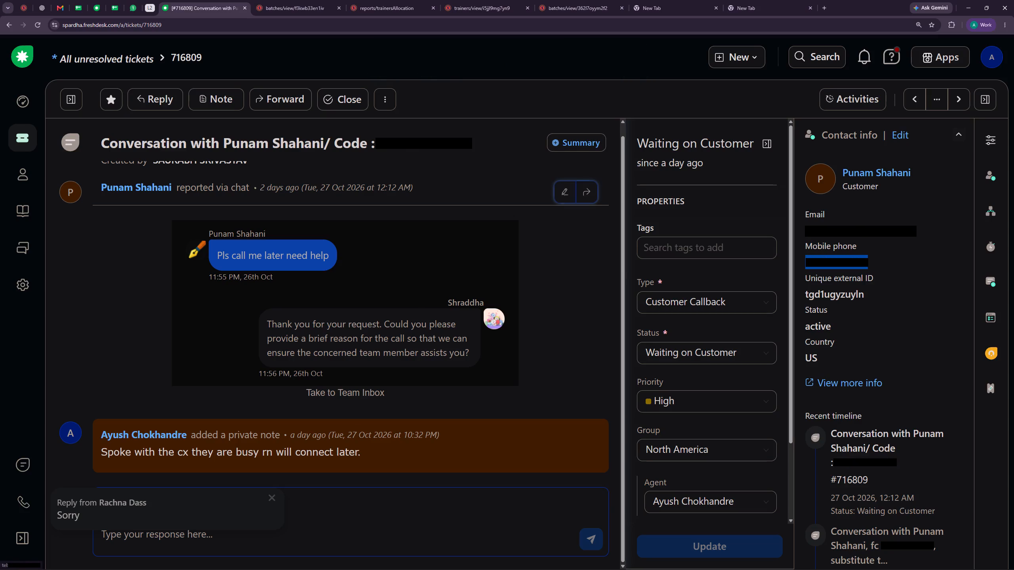
left_click(913, 333)
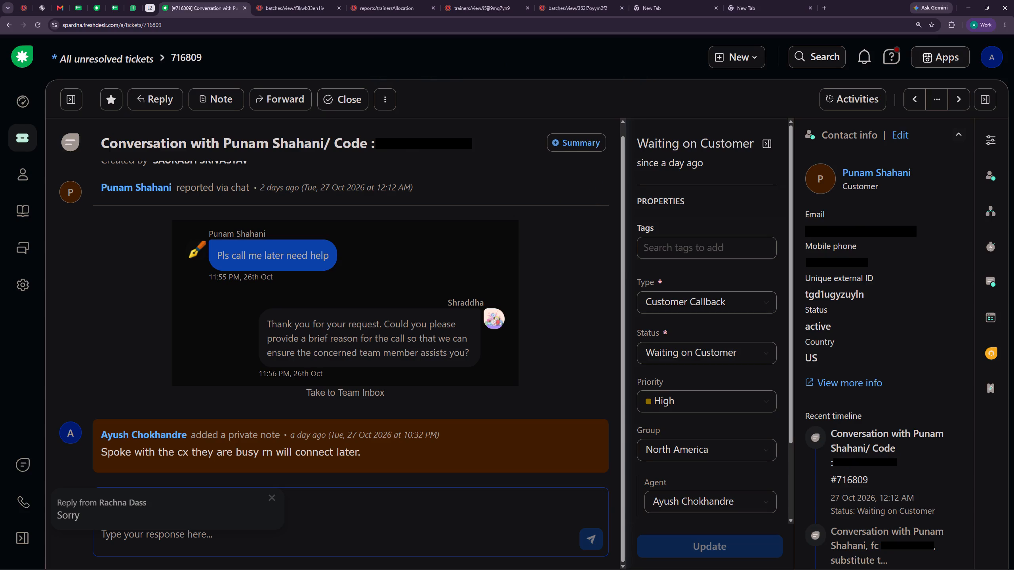
left_click_drag(879, 261, 865, 261)
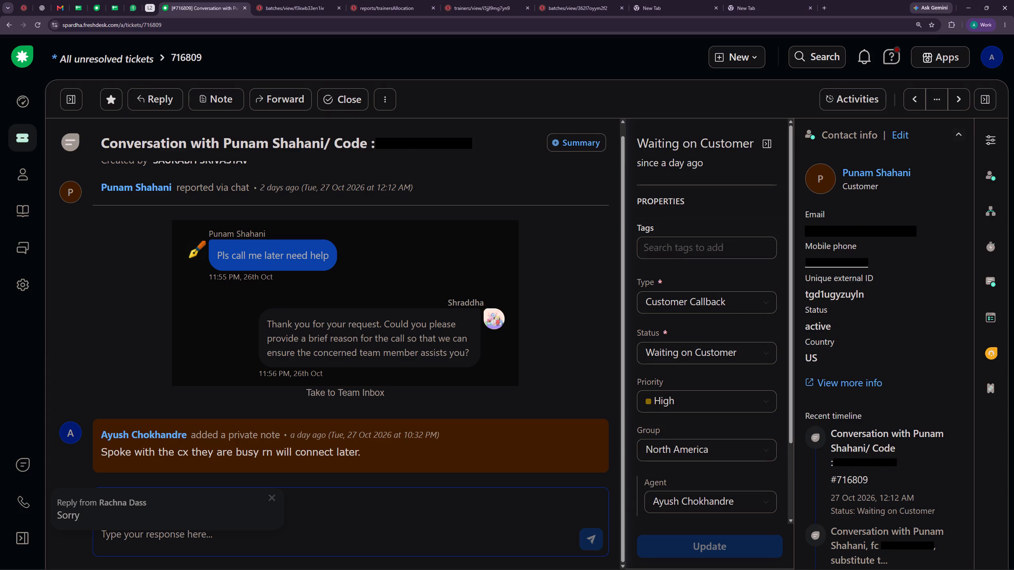
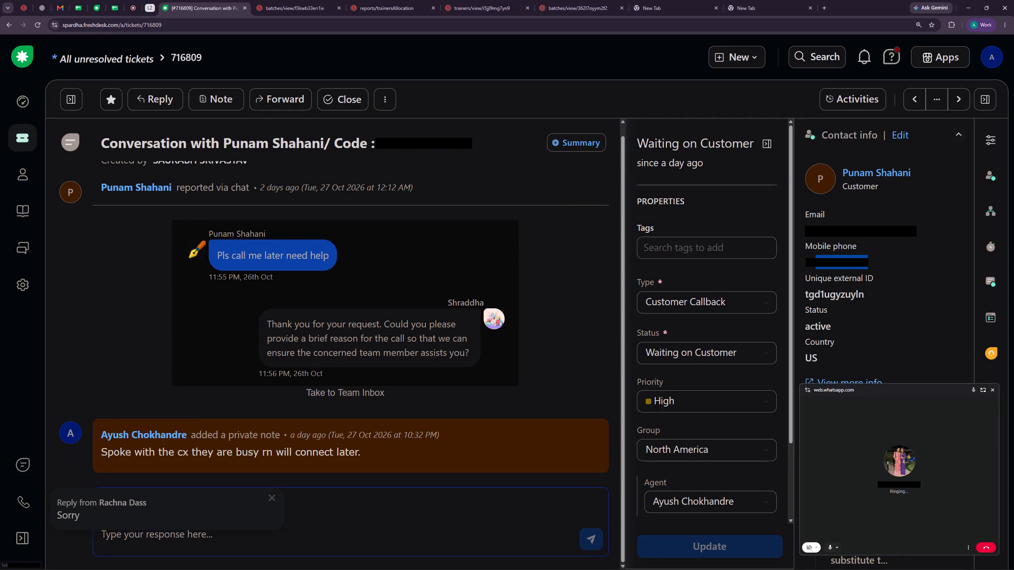
Copy the customer's mobile number from ticket 716809 and run an advanced search of the Spardha portal's batches with it as family unique number.
key("ctrl+c")
left_click(312, 0)
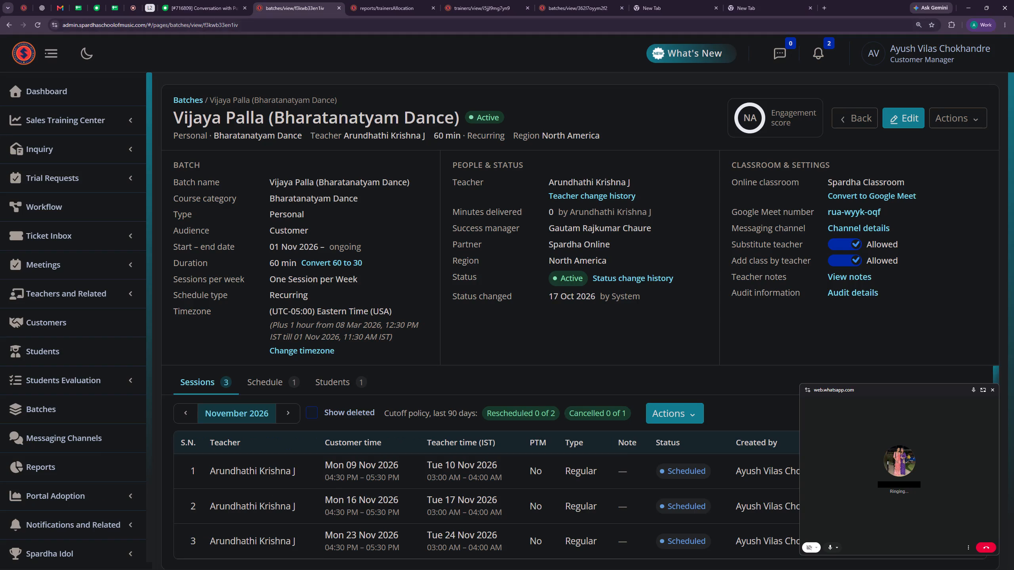
left_click(71, 406)
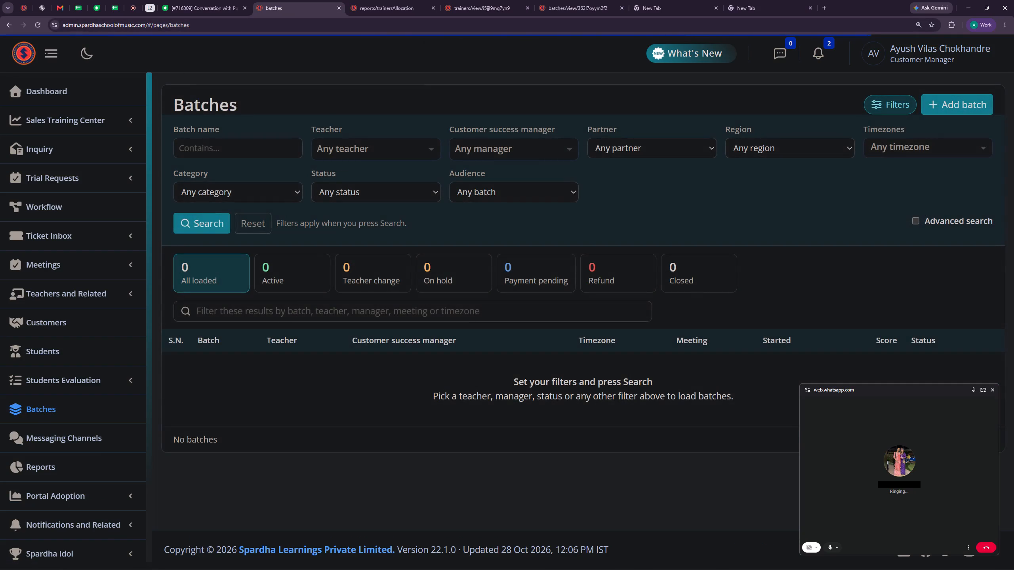
left_click(917, 224)
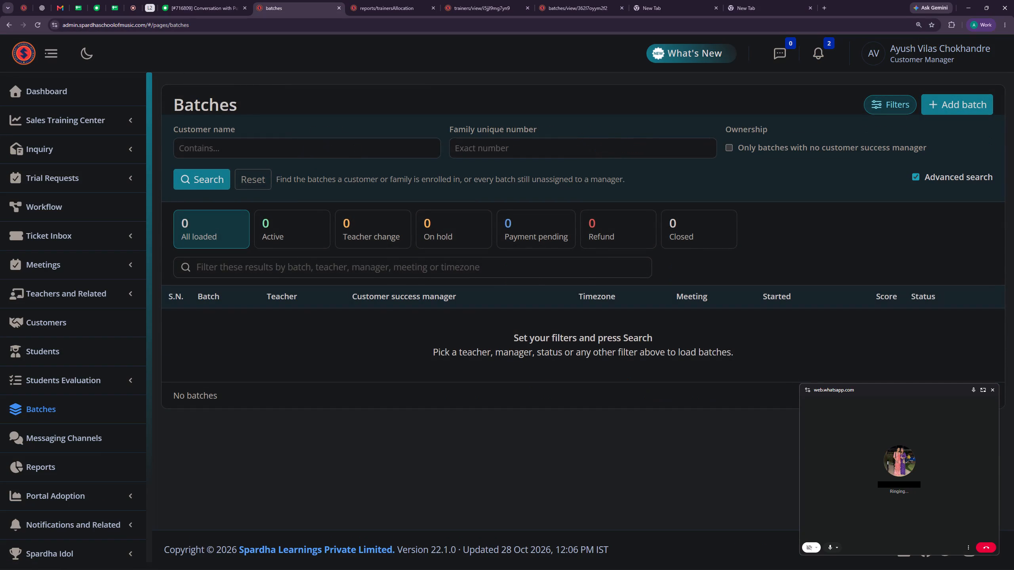
left_click(536, 149)
key("ctrl+v")
left_click(207, 181)
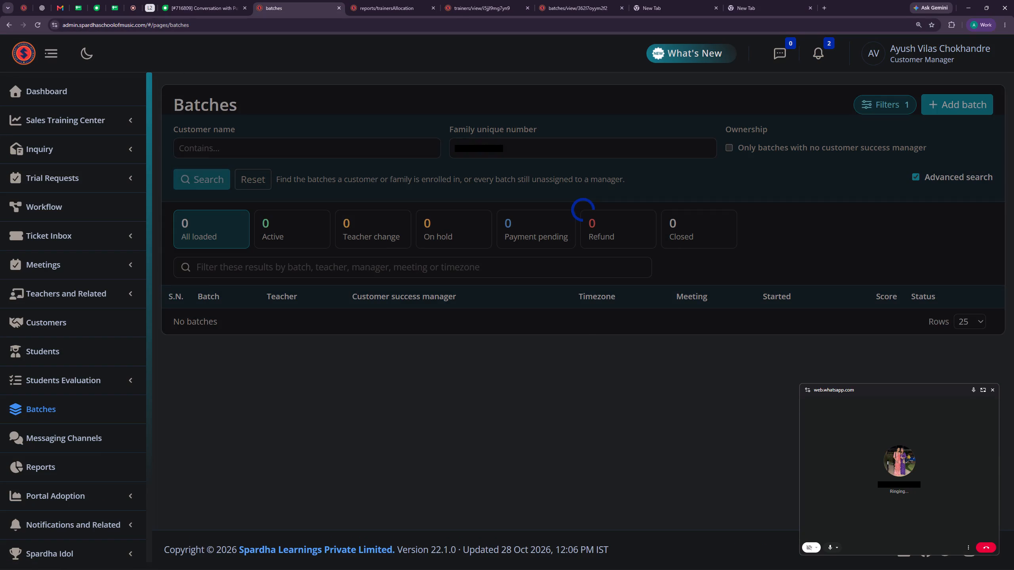
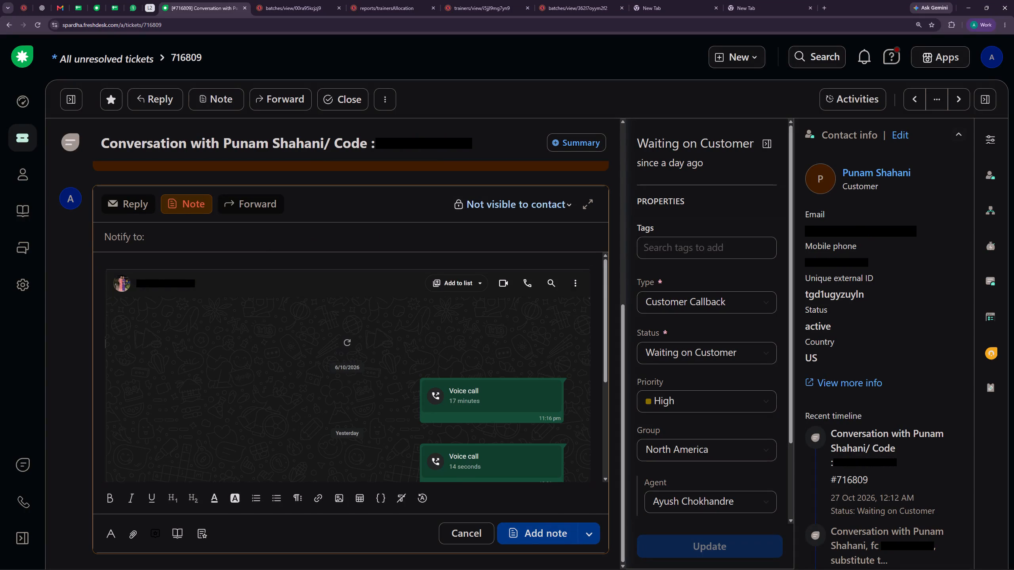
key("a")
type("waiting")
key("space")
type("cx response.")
scroll(469, 393, "down", 5)
left_click(557, 529)
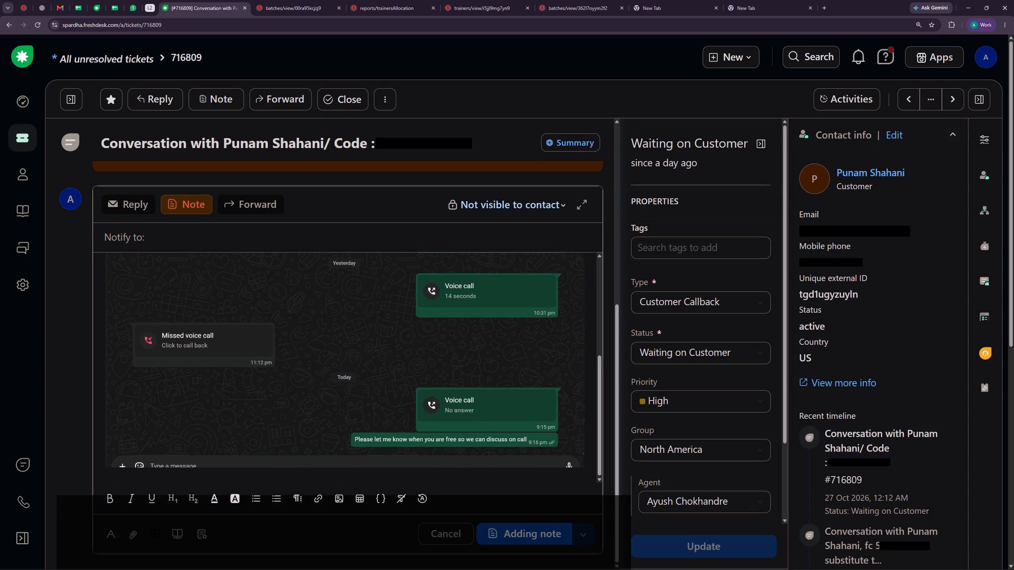
Go to the "permanent change due to DST" ticket 716810 and review the chat screenshot in its private note.
left_click(902, 108)
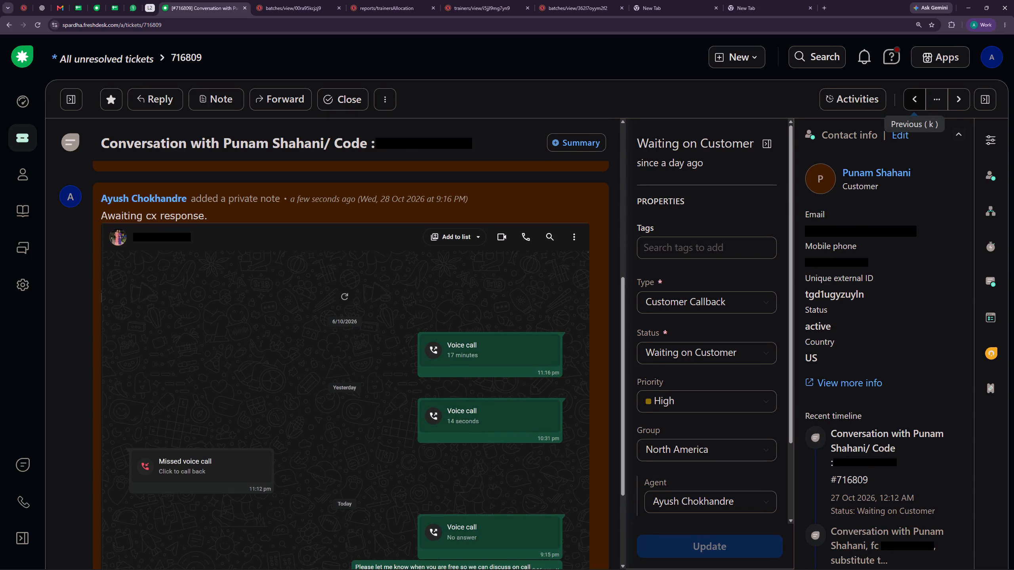
left_click(914, 98)
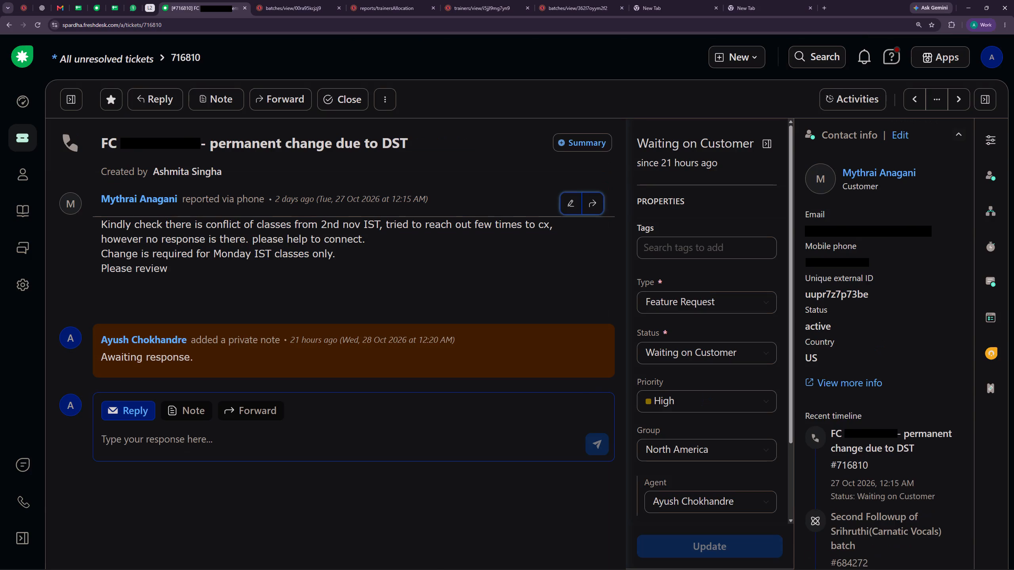
scroll(405, 327, "down", 11)
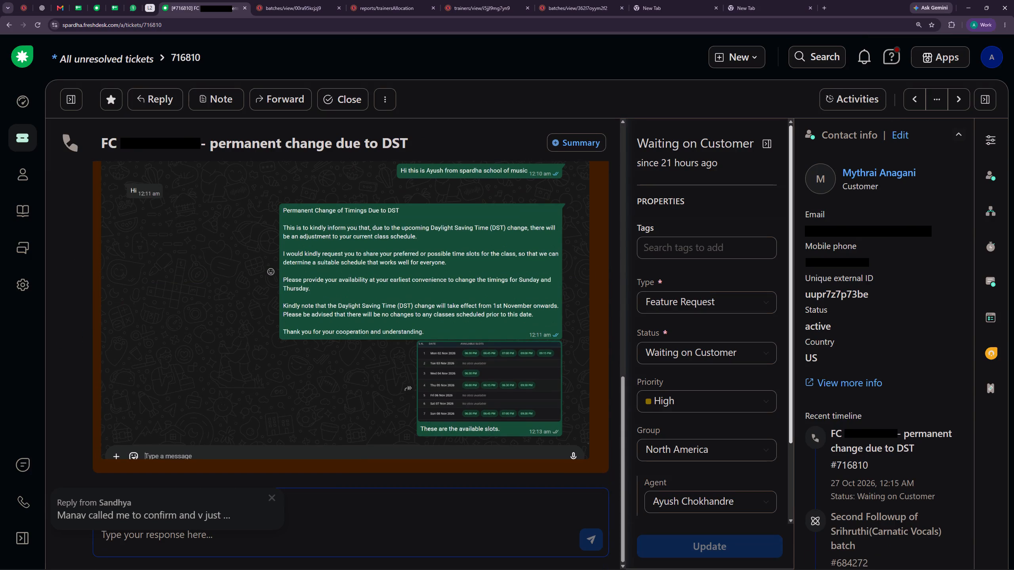
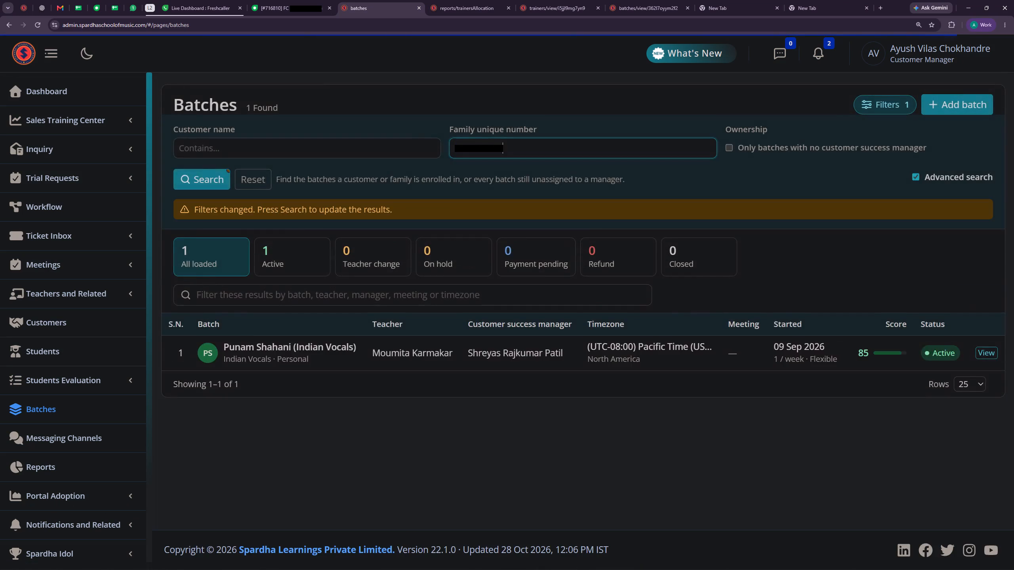
Search batches by the entered family number, open the Carnatic Vocals batch and examine its sessions and weekly schedule.
left_click(184, 179)
left_click(992, 322)
scroll(515, 378, "down", 3)
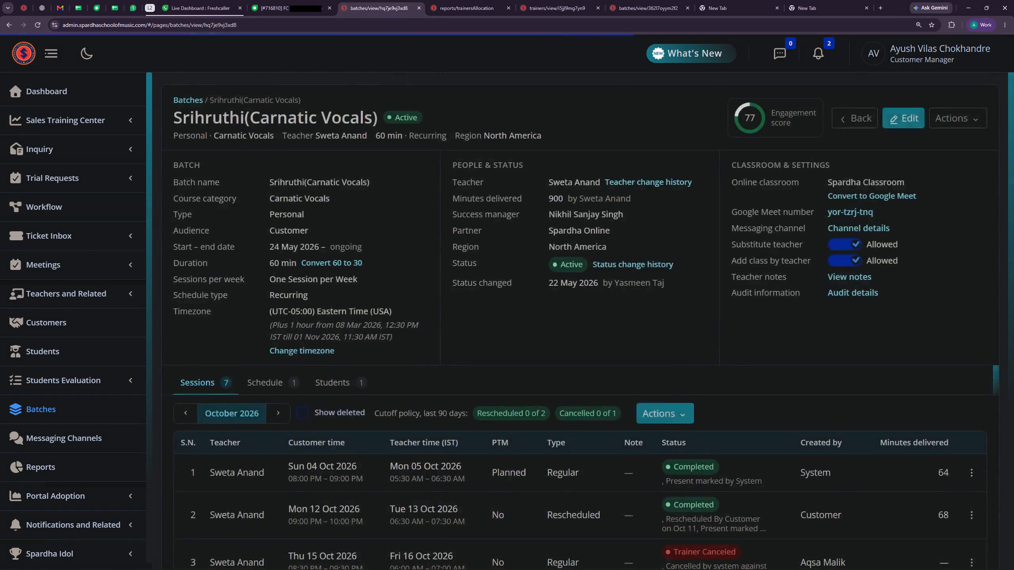
scroll(507, 378, "down", 3)
scroll(282, 267, "up", 2)
left_click(273, 281)
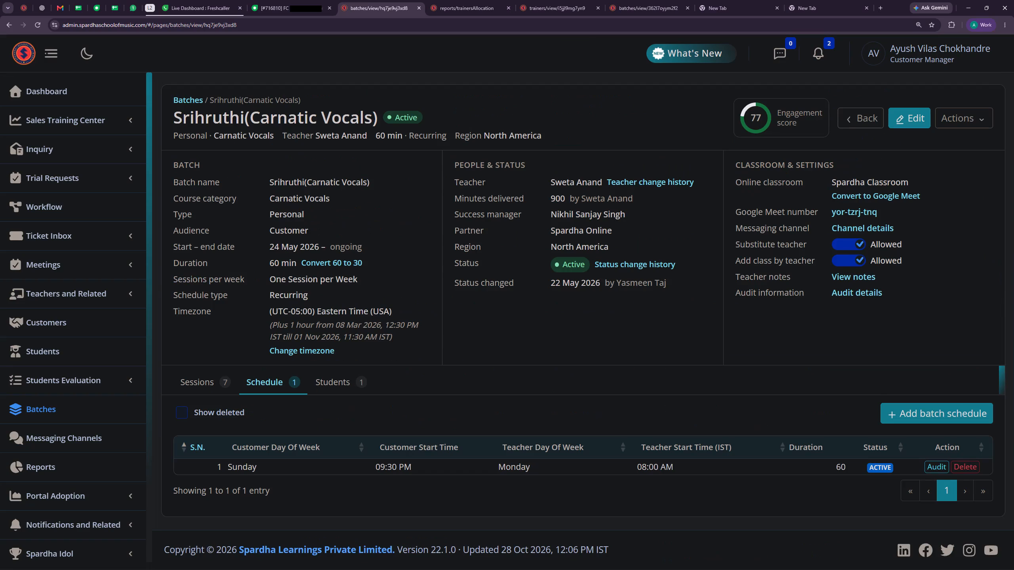
left_click(198, 388)
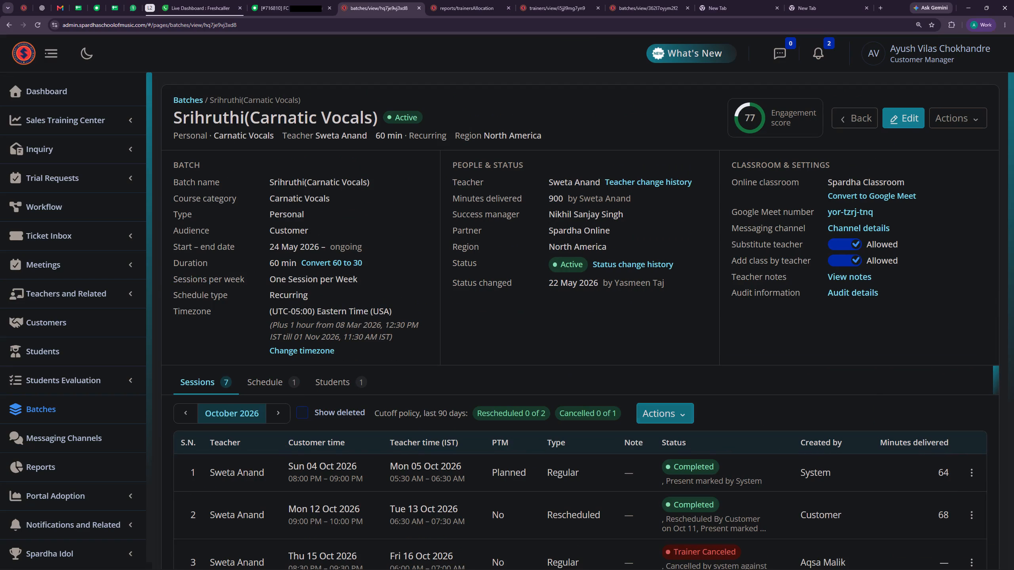
left_click(273, 385)
scroll(576, 427, "down", 5)
Start a new weekly schedule slot for the Carnatic Vocals batch on Tuesday with a PM start time.
left_click(908, 419)
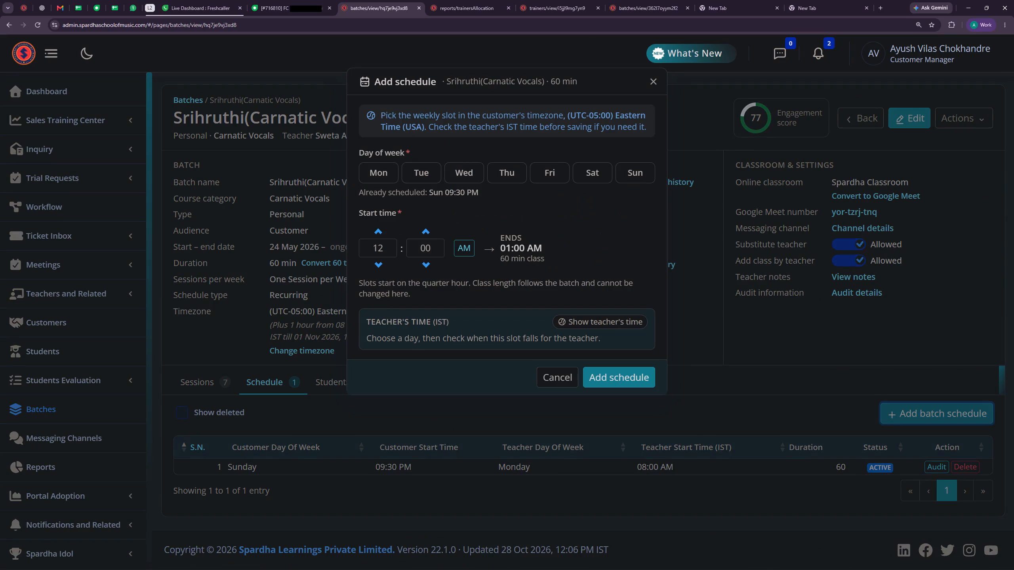
left_click(425, 179)
triple_click(379, 260)
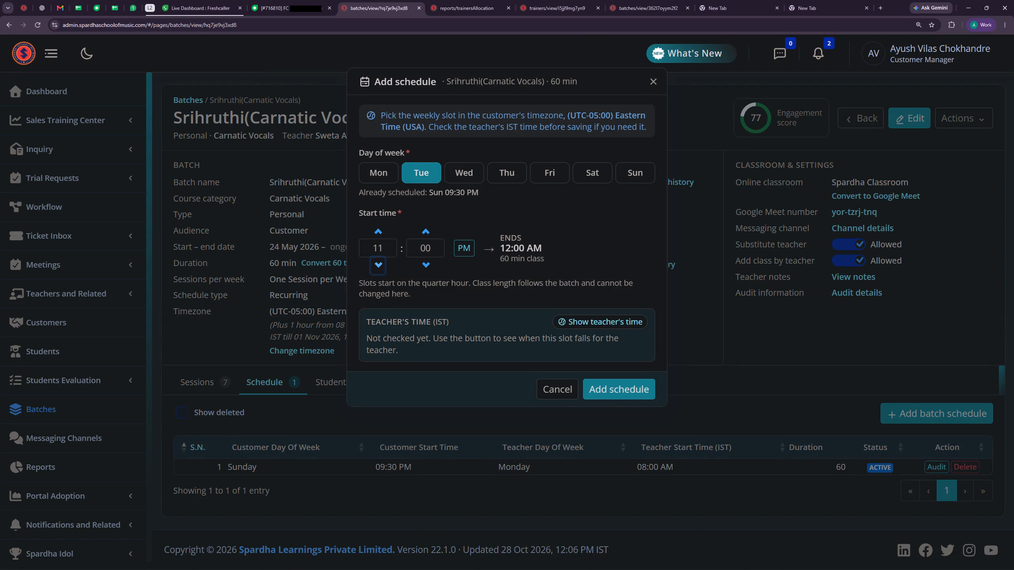
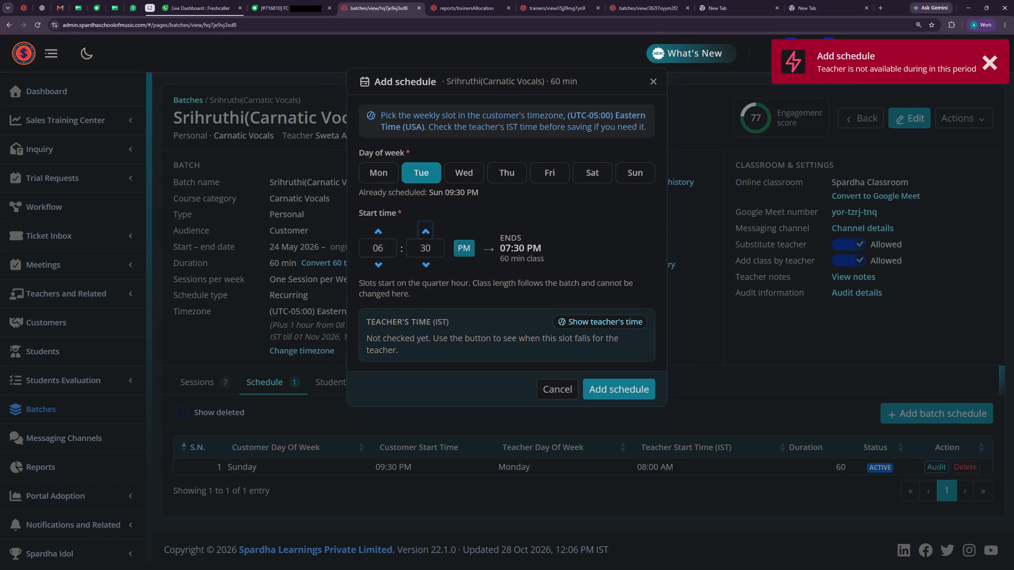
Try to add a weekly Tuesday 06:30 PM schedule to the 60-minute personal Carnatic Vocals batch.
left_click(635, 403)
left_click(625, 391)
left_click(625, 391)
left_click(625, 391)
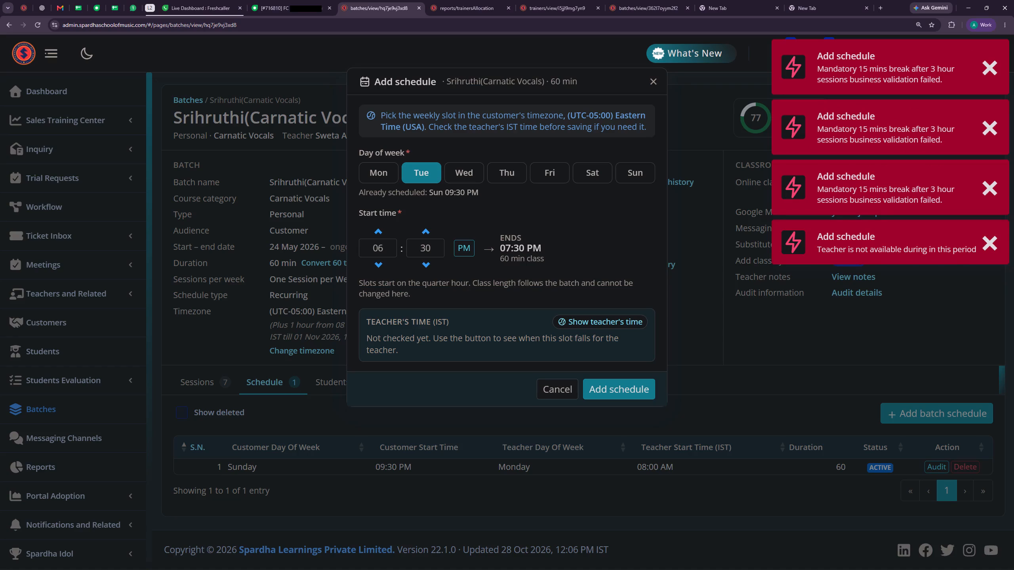
Abandon the new schedule and check the Carnatic Vocals batch's available session slots for the week starting Mon, 02 Nov 2026.
left_click(648, 84)
left_click(196, 378)
scroll(530, 378, "down", 6)
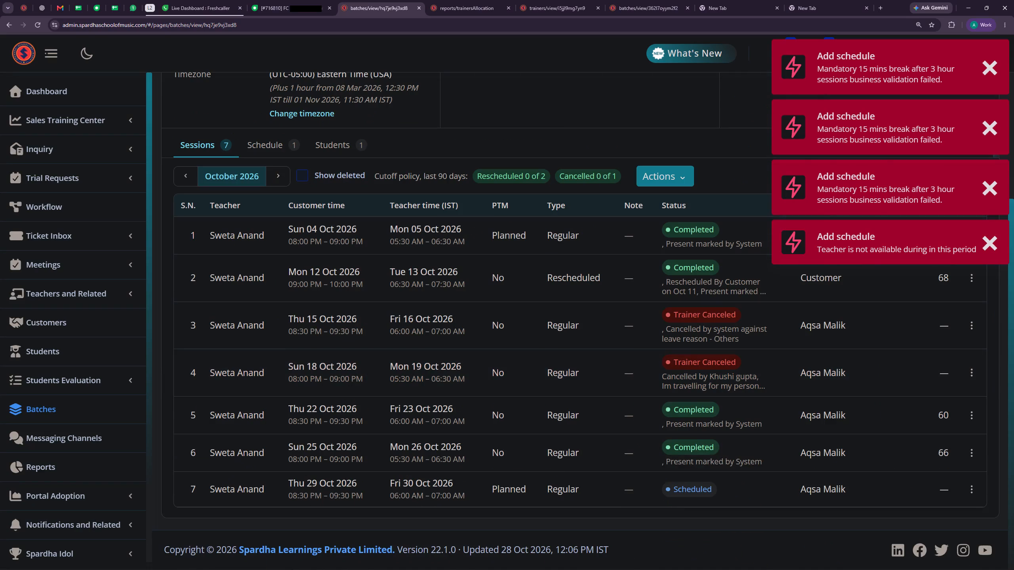
left_click(673, 191)
left_click(661, 188)
left_click(655, 169)
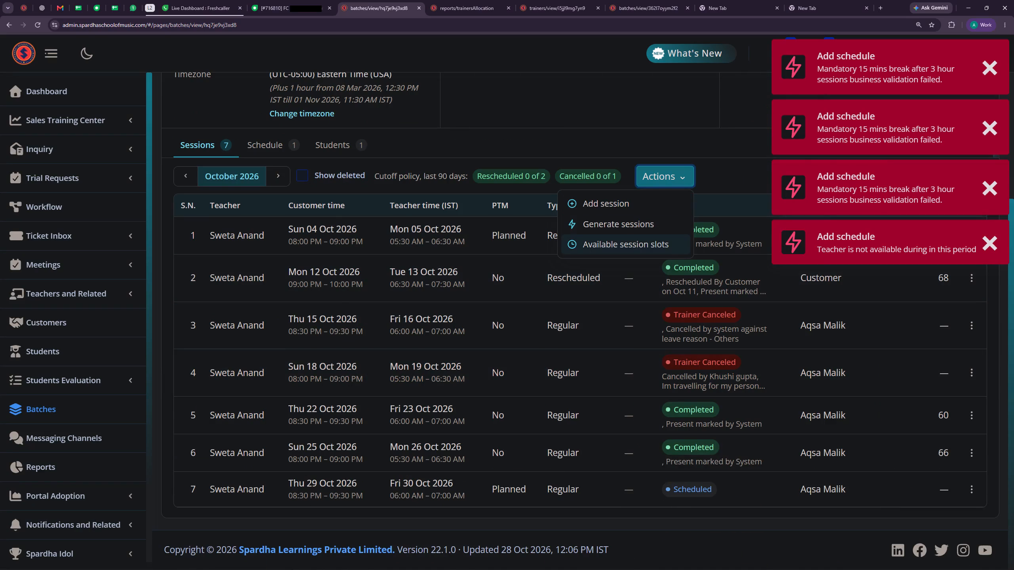
left_click(646, 251)
left_click(416, 300)
scroll(352, 362, "down", 1)
left_click(351, 363)
left_click(592, 294)
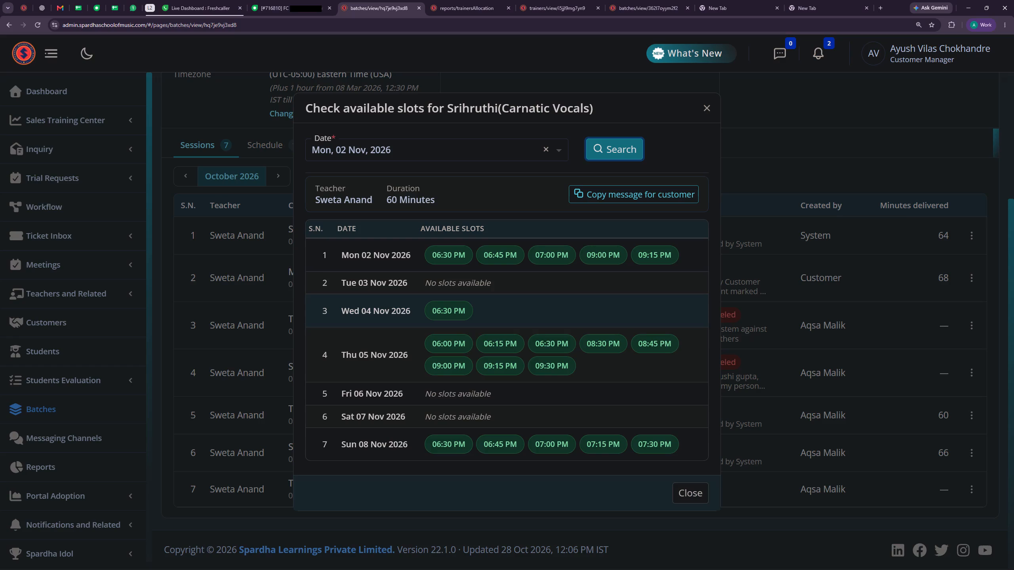
left_click(706, 108)
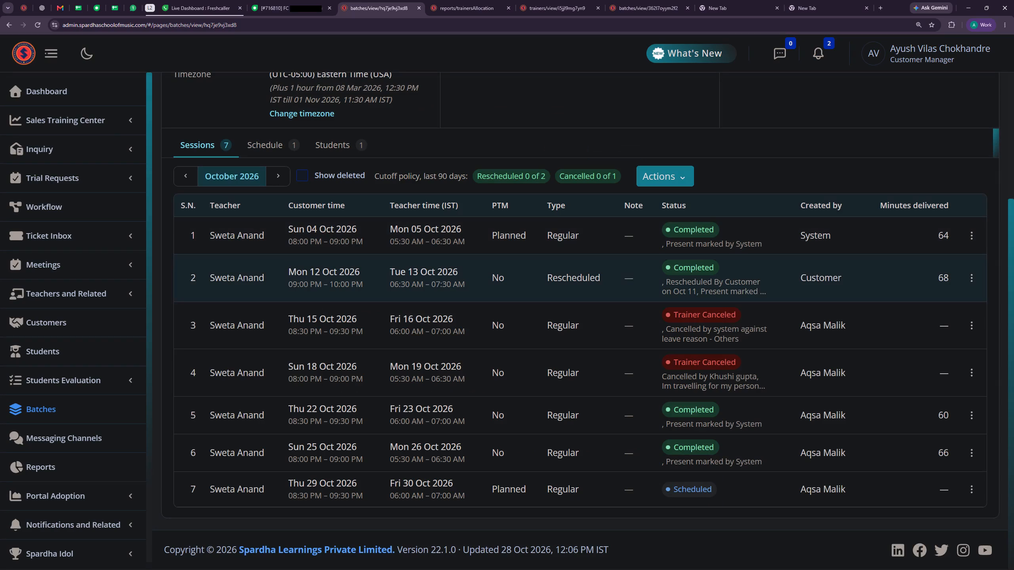
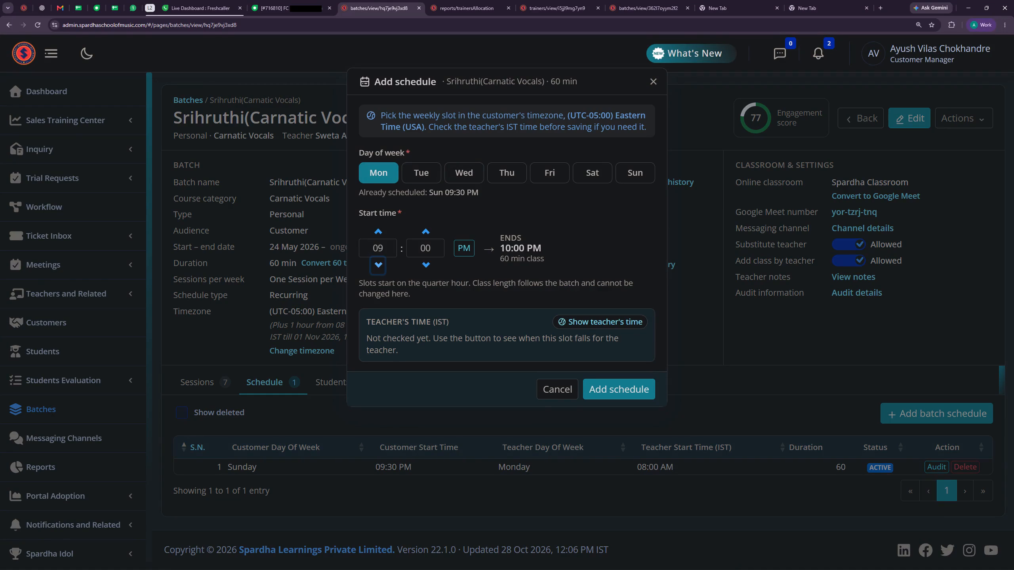
Add a weekly Monday 07:00 PM schedule to the 60-minute personal Carnatic Vocals batch.
left_click(382, 265)
left_click(382, 265)
left_click(428, 231)
left_click(427, 263)
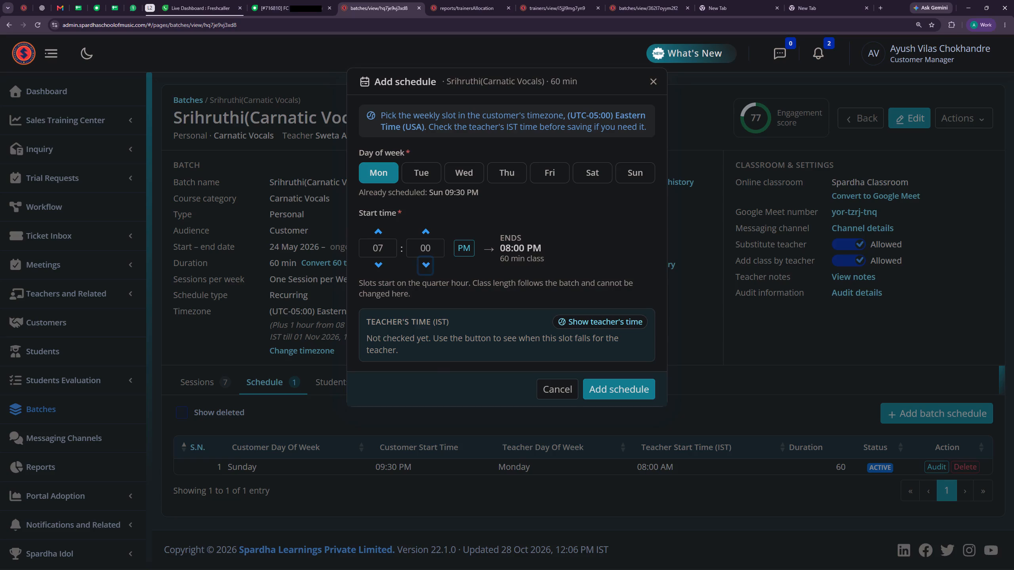
left_click(611, 384)
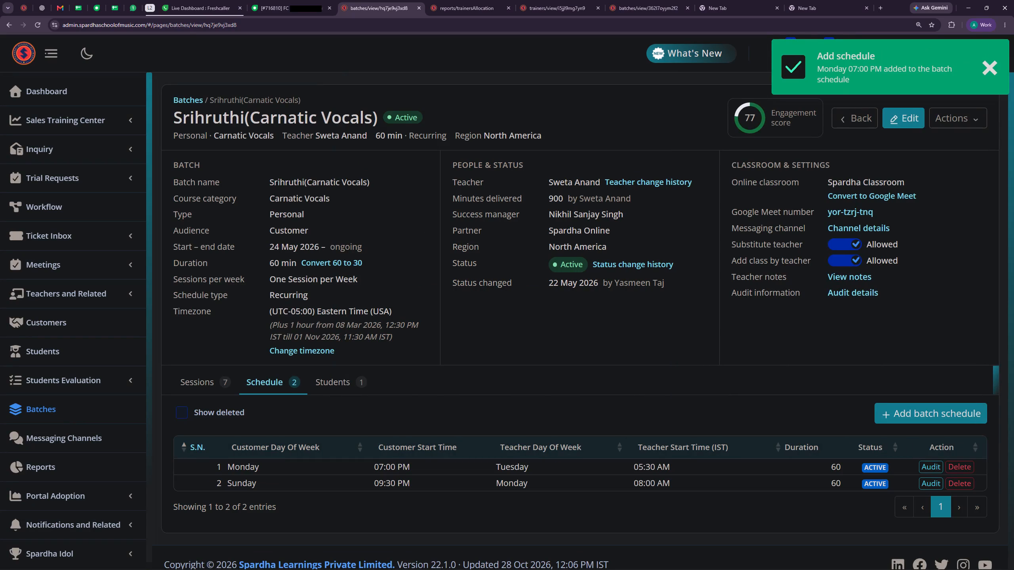
Delete the Monday 07:00 PM schedule from the Carnatic Vocals batch.
left_click(965, 469)
left_click(620, 339)
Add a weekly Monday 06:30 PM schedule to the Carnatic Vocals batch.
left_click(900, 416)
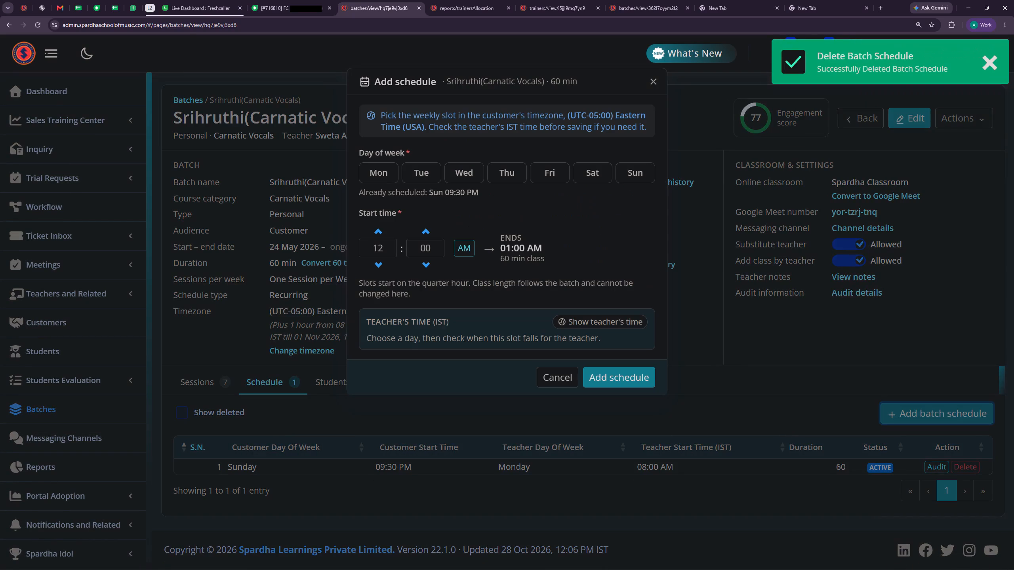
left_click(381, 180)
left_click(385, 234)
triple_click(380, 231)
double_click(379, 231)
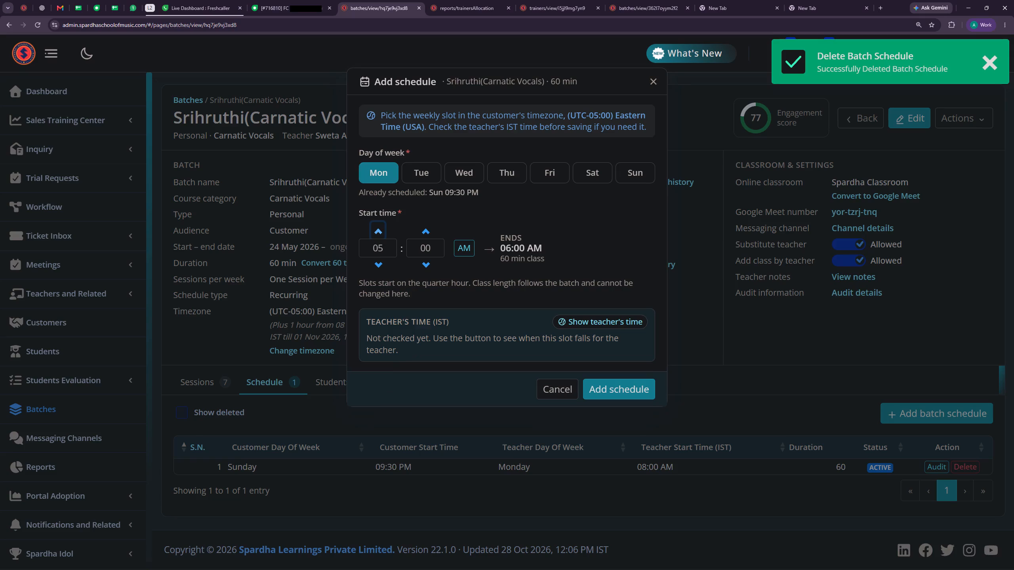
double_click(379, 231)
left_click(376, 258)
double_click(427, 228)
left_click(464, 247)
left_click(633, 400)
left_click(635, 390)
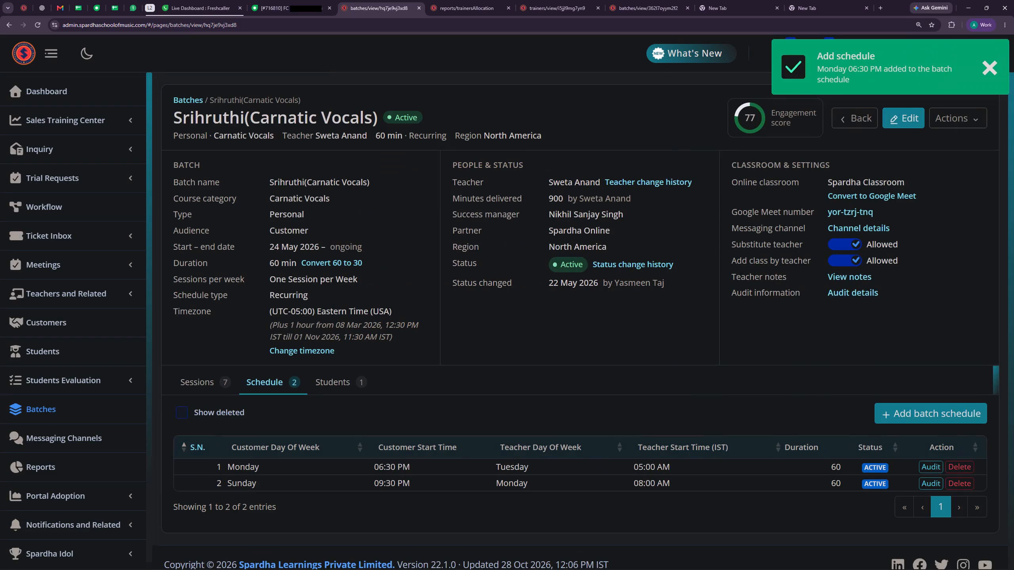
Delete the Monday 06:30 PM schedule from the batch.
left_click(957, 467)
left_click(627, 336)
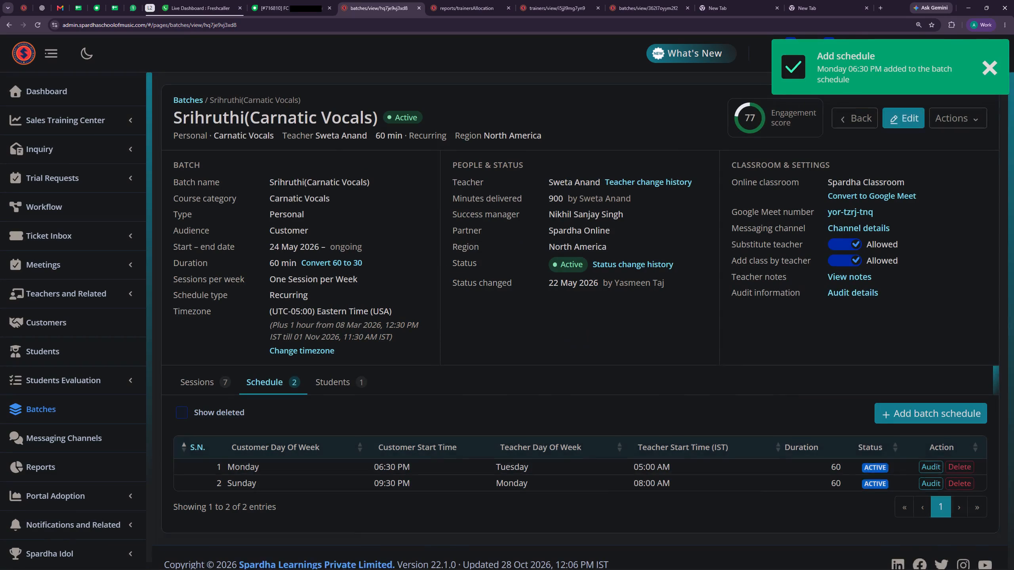
Search the batch's available session slots for the week starting Mon, 02 Nov, 2026.
left_click(209, 386)
left_click(669, 415)
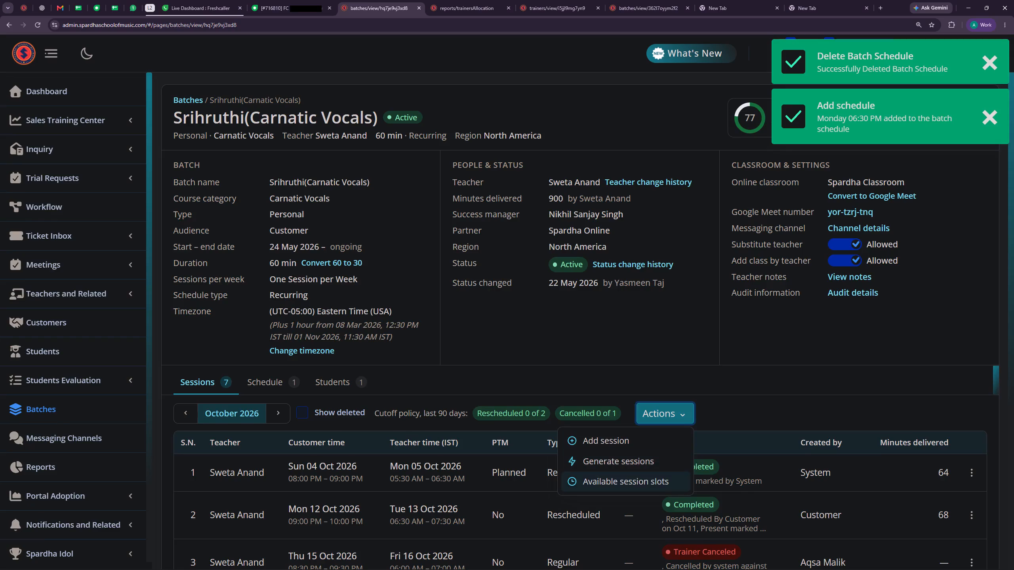
left_click(627, 479)
left_click(600, 290)
left_click(535, 305)
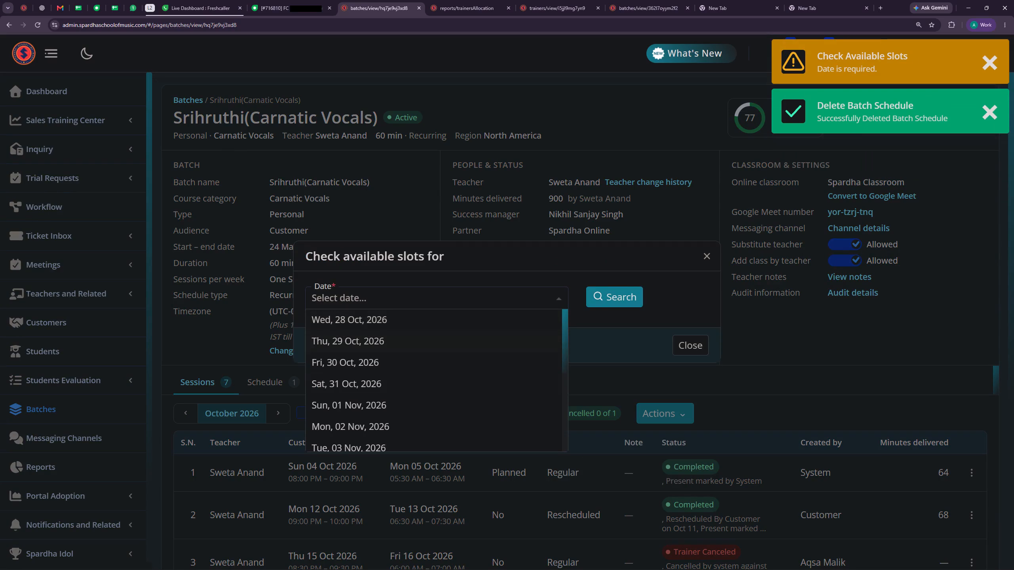
scroll(354, 389, "down", 1)
left_click(351, 363)
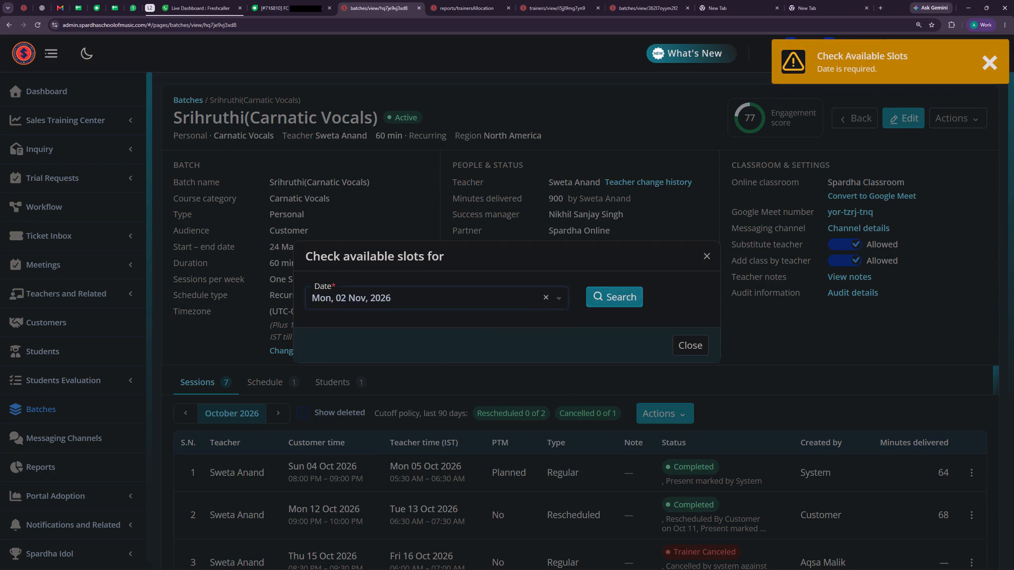
left_click(612, 300)
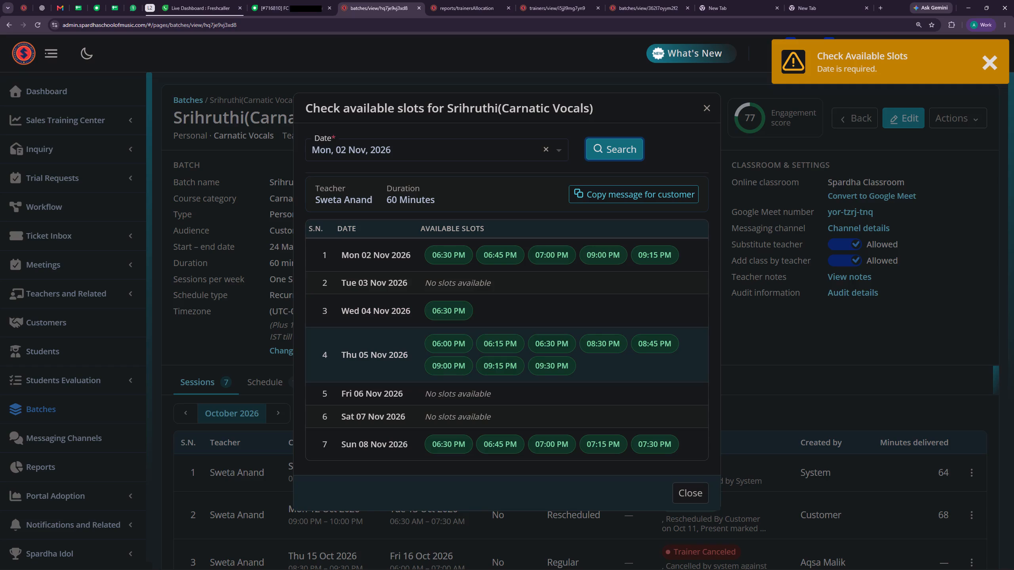
left_click(705, 108)
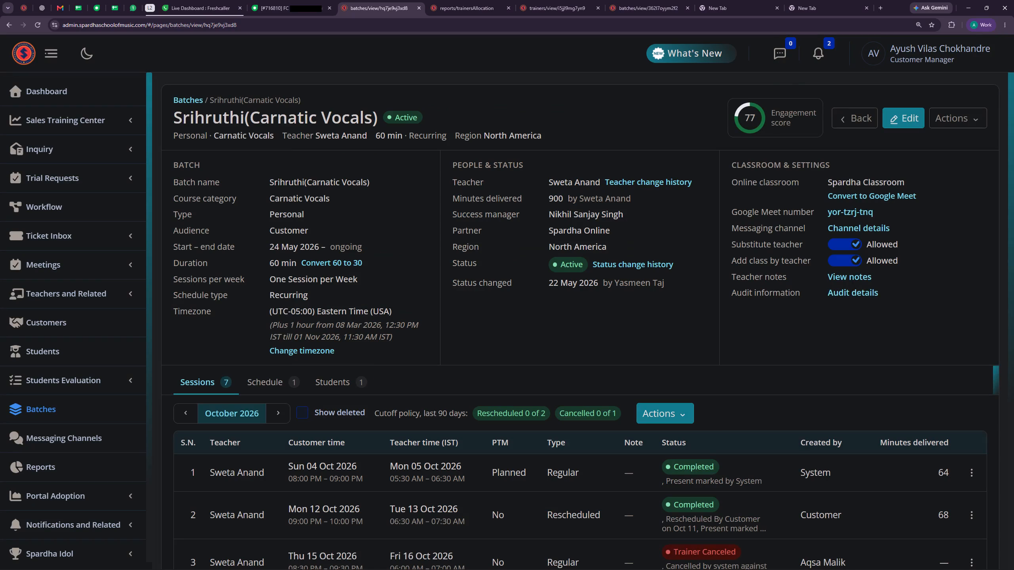
left_click(662, 416)
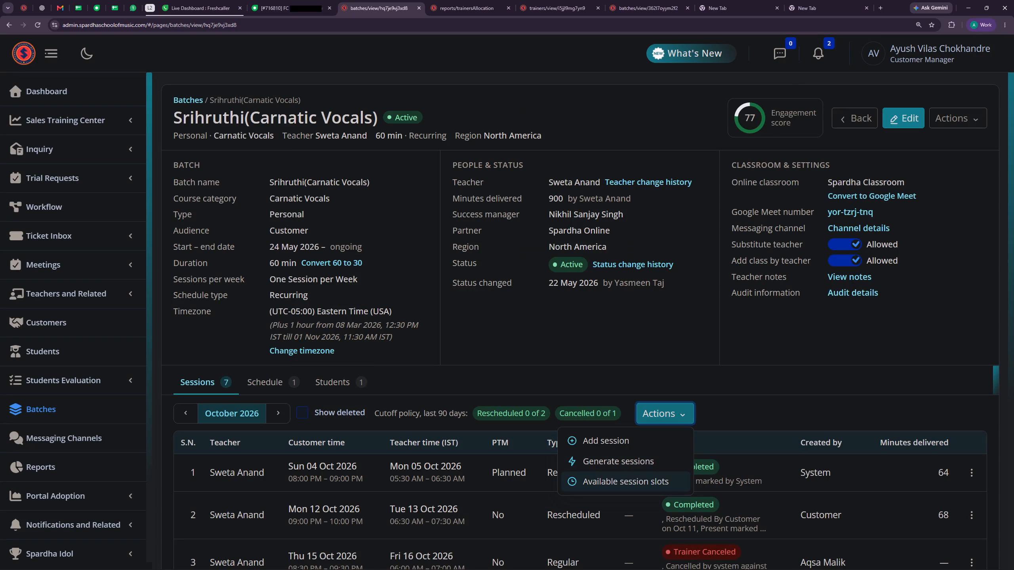
double_click(679, 417)
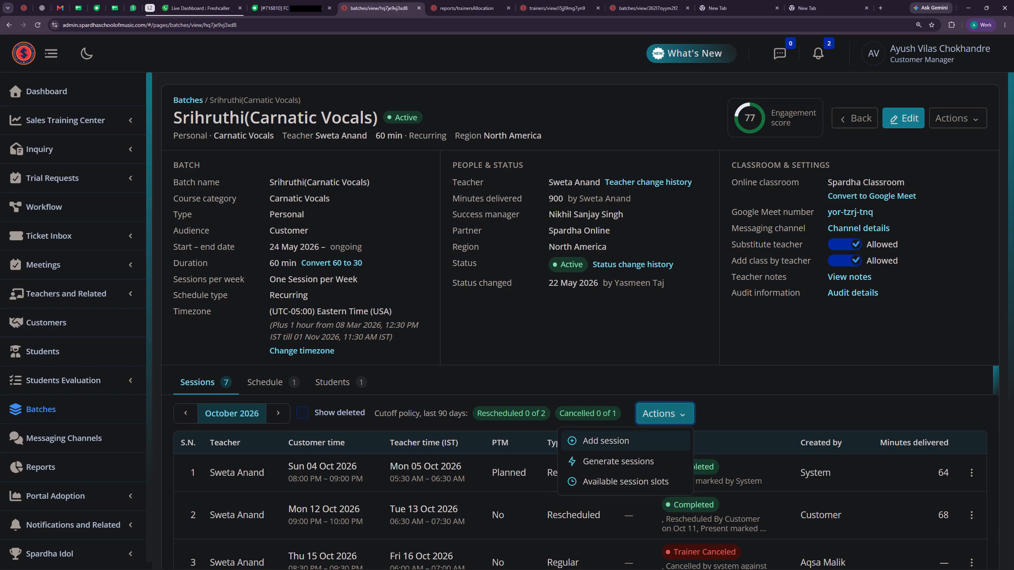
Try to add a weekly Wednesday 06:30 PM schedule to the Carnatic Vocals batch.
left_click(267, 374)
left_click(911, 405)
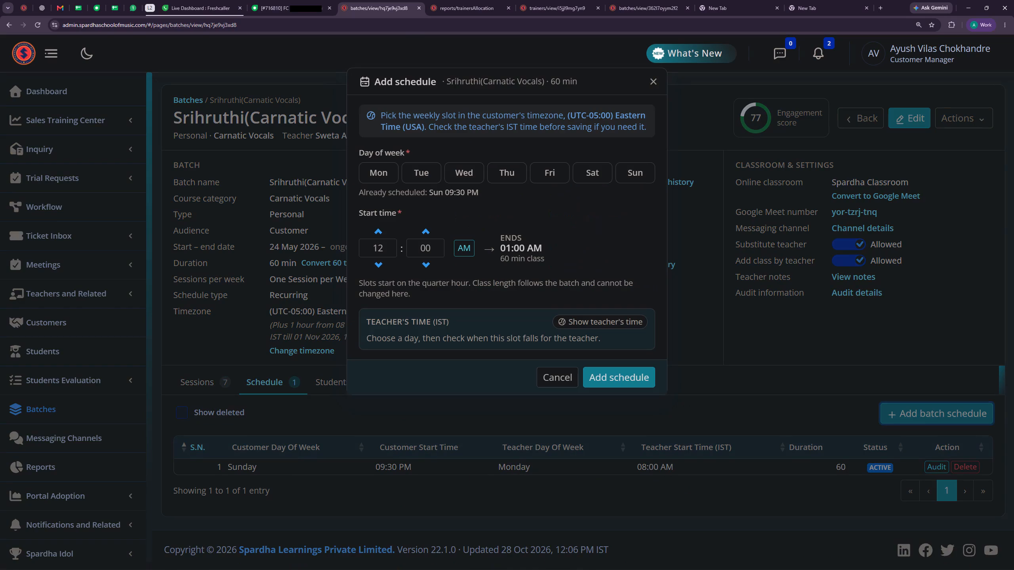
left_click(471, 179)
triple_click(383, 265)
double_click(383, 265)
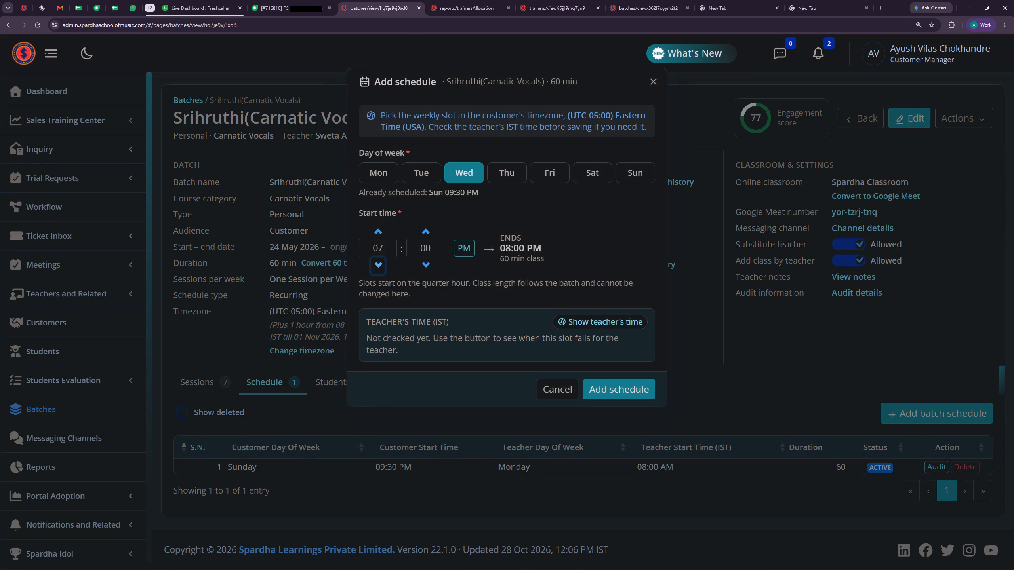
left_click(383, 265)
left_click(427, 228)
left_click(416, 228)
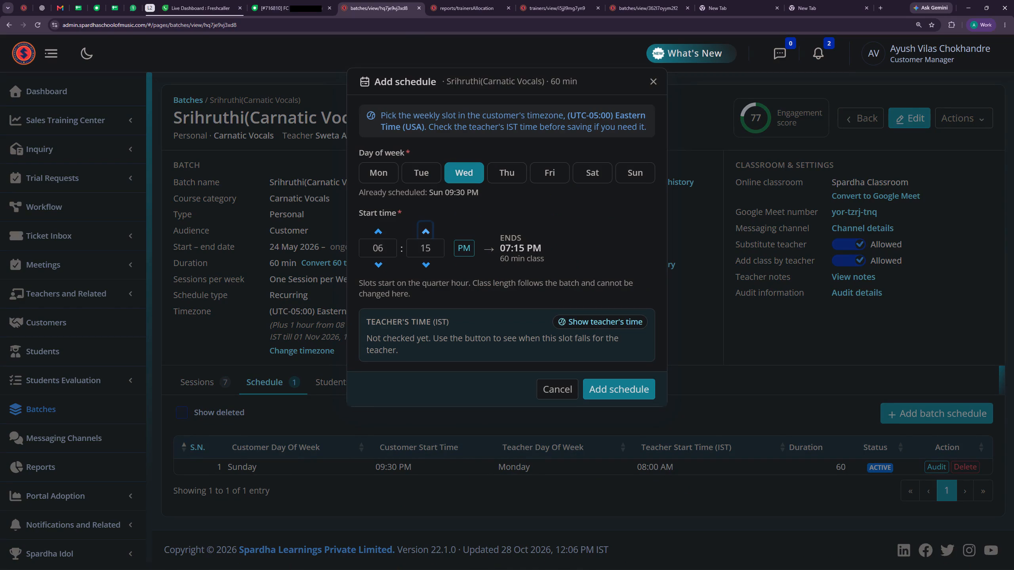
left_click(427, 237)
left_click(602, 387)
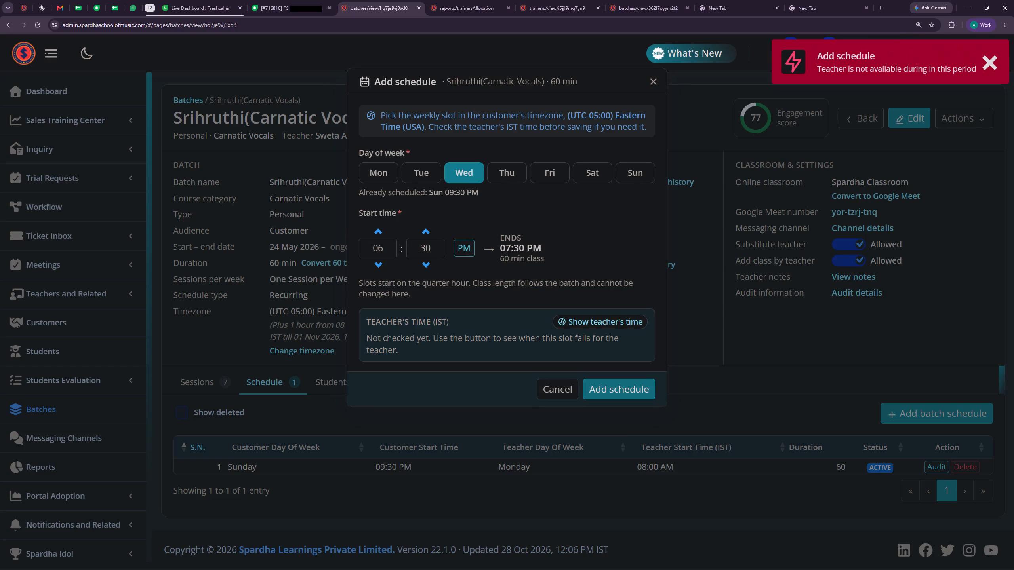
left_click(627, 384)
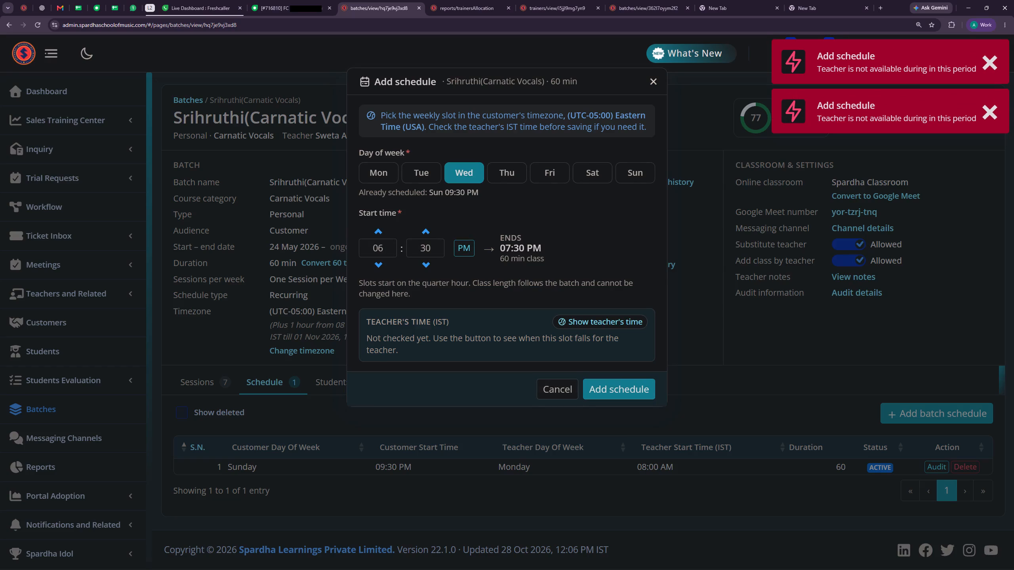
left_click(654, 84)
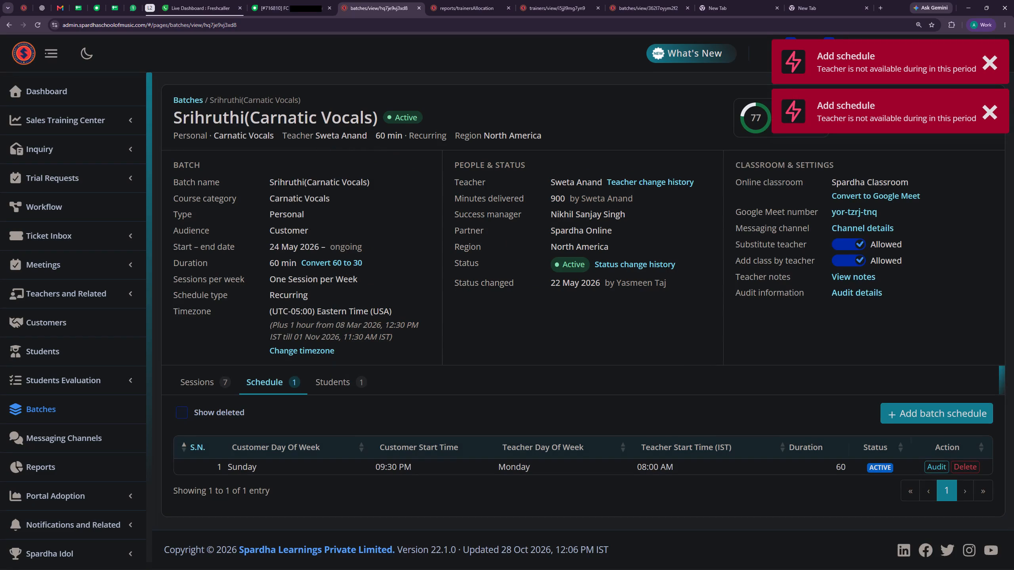
Show the batch's deleted schedules, examine the full schedule list, and hide them again.
left_click_drag(938, 415, 406, 415)
left_click(196, 382)
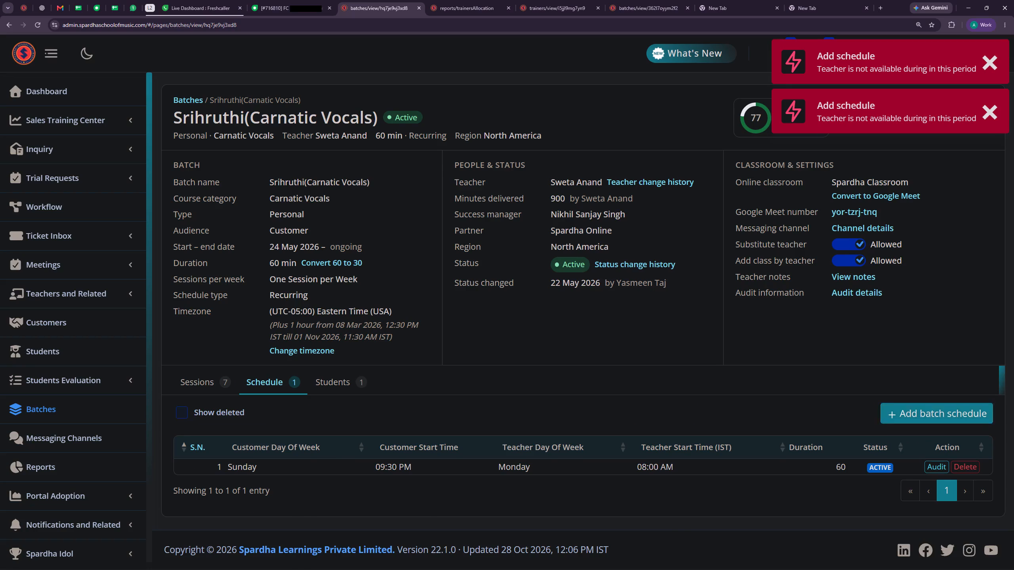
left_click(276, 382)
left_click(179, 417)
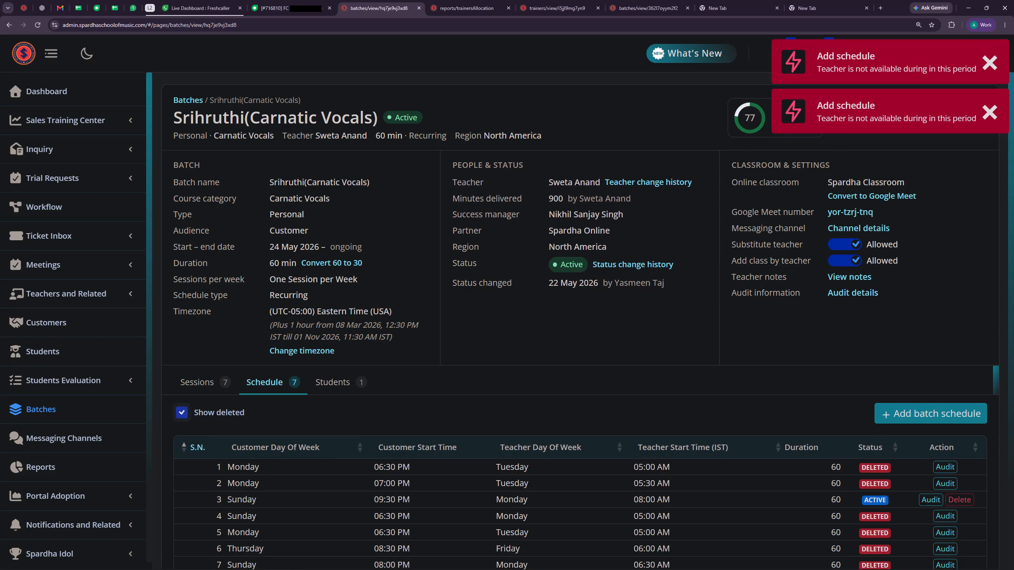
scroll(189, 417, "down", 1)
scroll(191, 405, "up", 1)
left_click(183, 411)
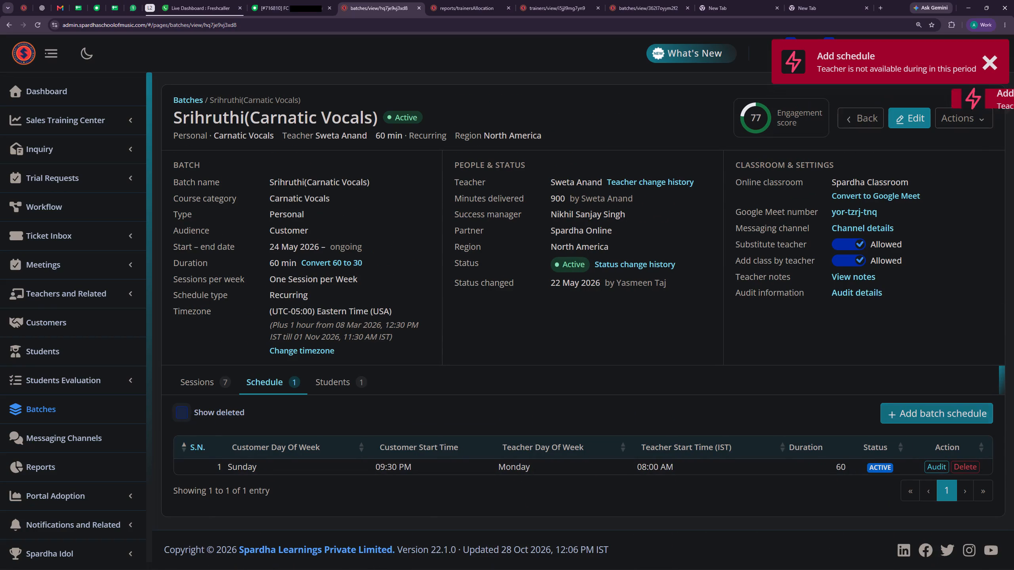
Search the batch's available session slots again from Mon, 02 Nov, 2026.
left_click(189, 379)
left_click(669, 421)
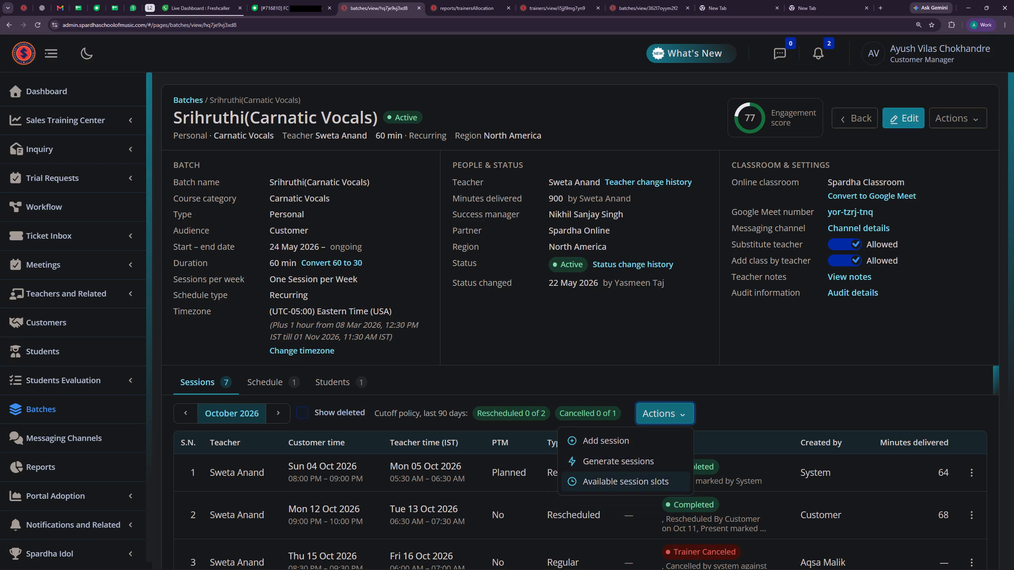
left_click(637, 475)
left_click(469, 297)
scroll(412, 355, "down", 2)
scroll(393, 356, "up", 1)
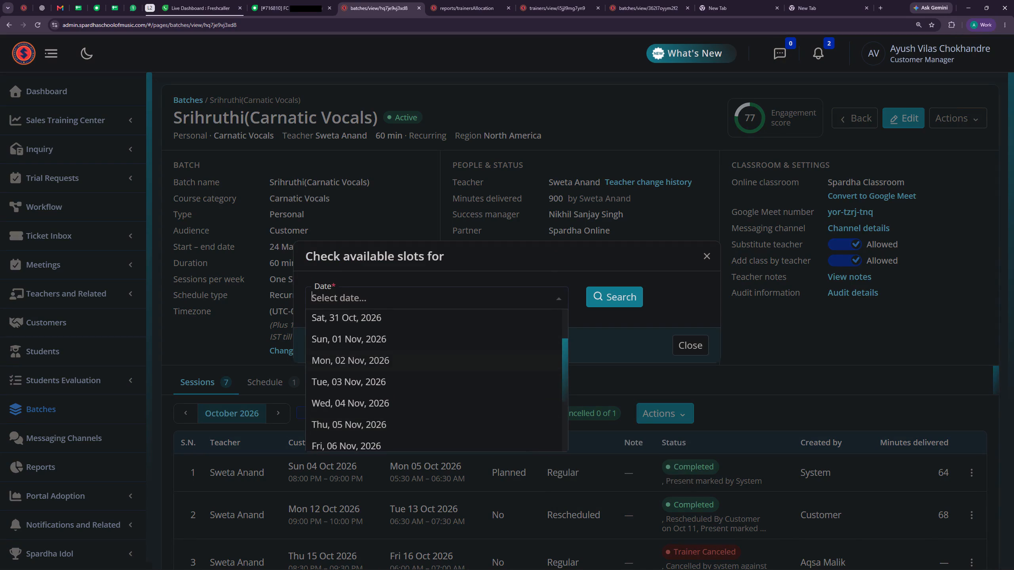
left_click(366, 360)
left_click(619, 294)
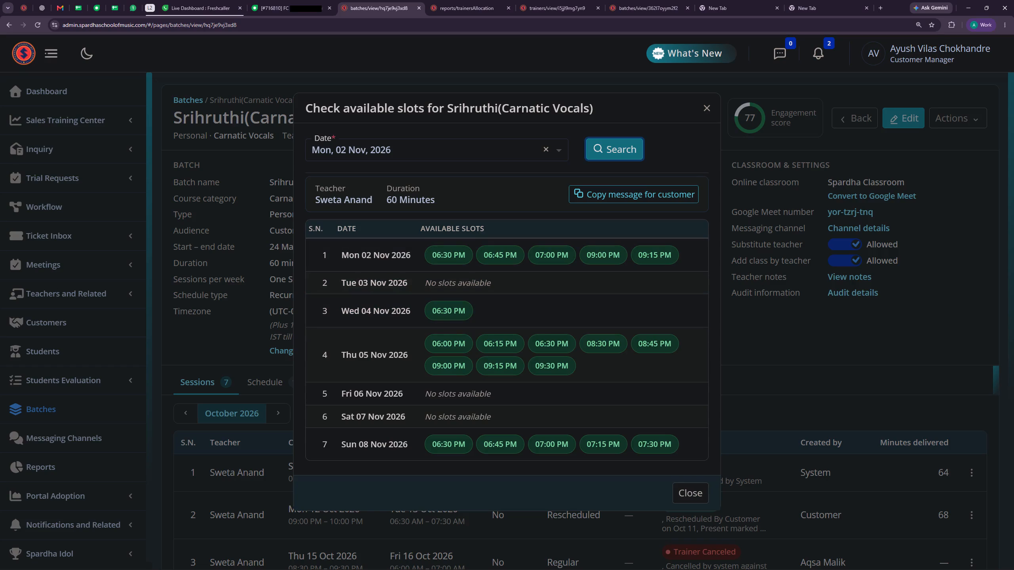
Capture the Mon 02 Nov 2026 available slots row with Snipping Tool, copy the capture, and close the slot results.
left_click(591, 558)
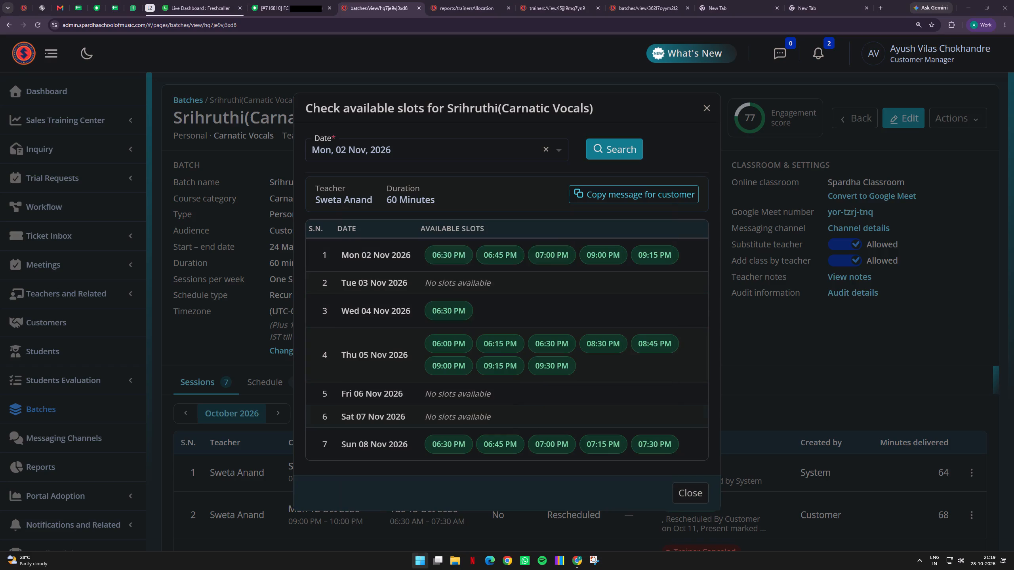
left_click(423, 251)
left_click_drag(309, 226, 684, 275)
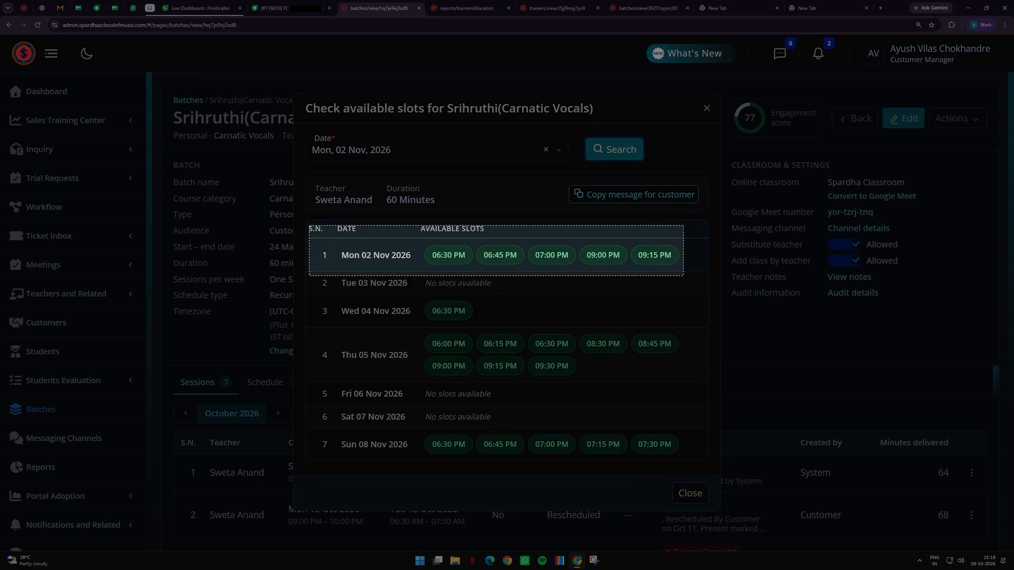
left_click_drag(684, 275, 701, 273)
left_click(827, 255)
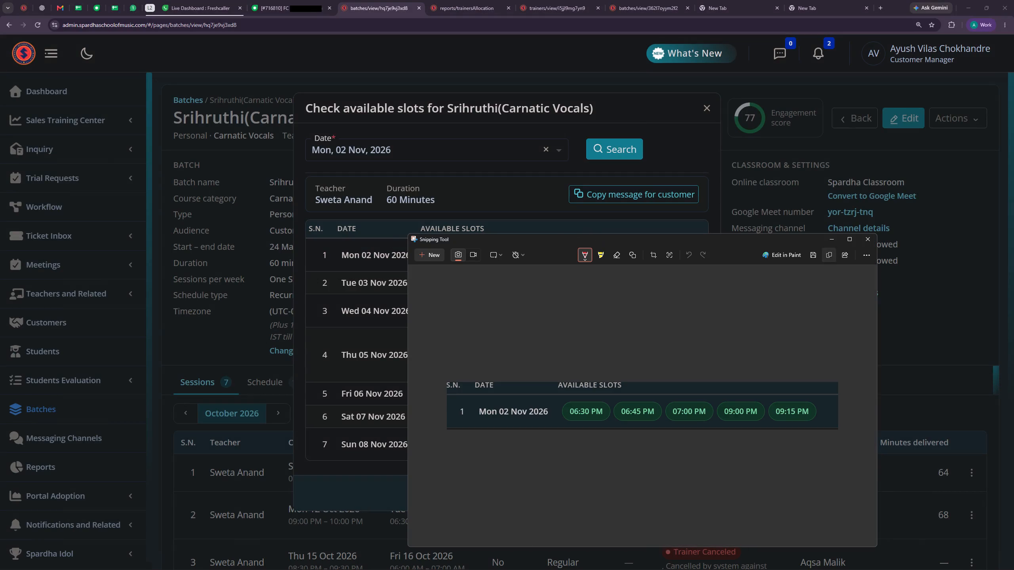
left_click(871, 234)
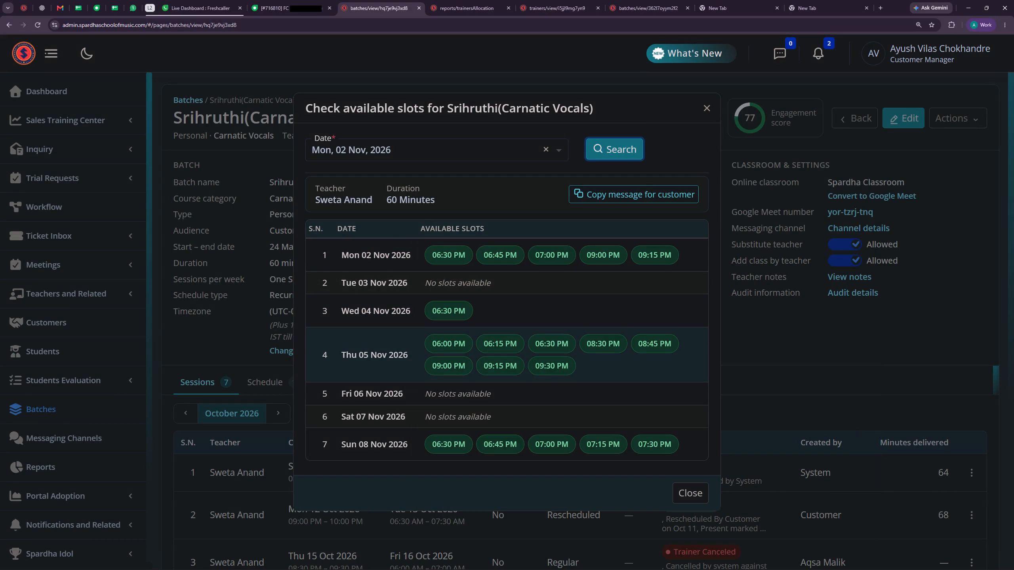
left_click(706, 108)
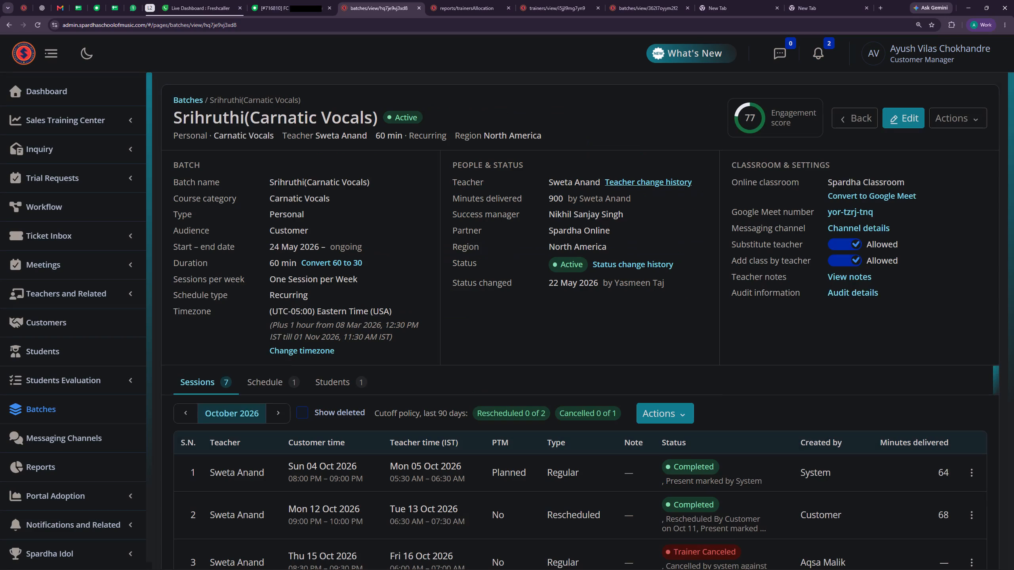
Review the batch's sessions and its schedules, including the deleted ones.
scroll(278, 380, "down", 2)
scroll(318, 359, "up", 2)
left_click(270, 380)
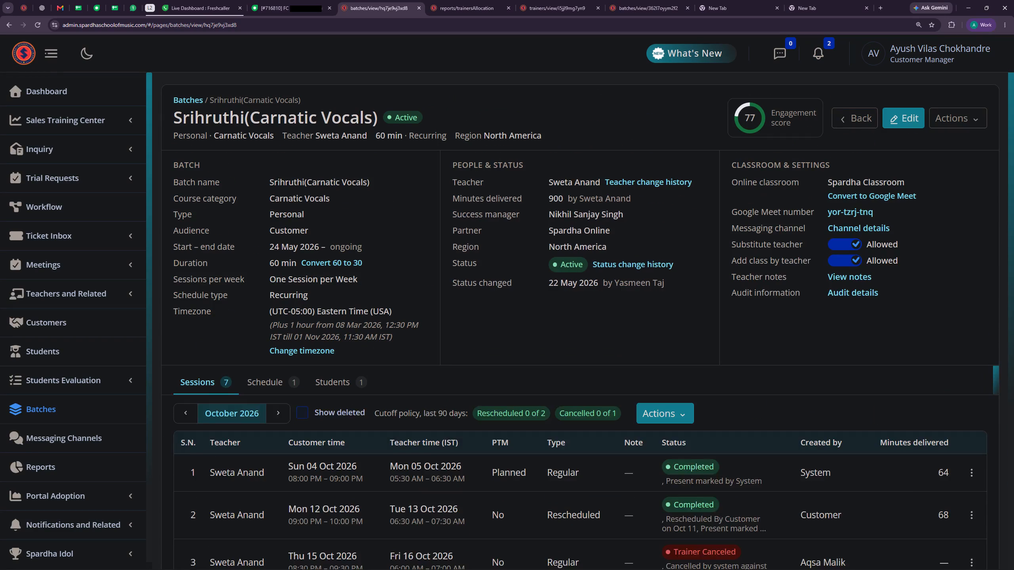
left_click(186, 413)
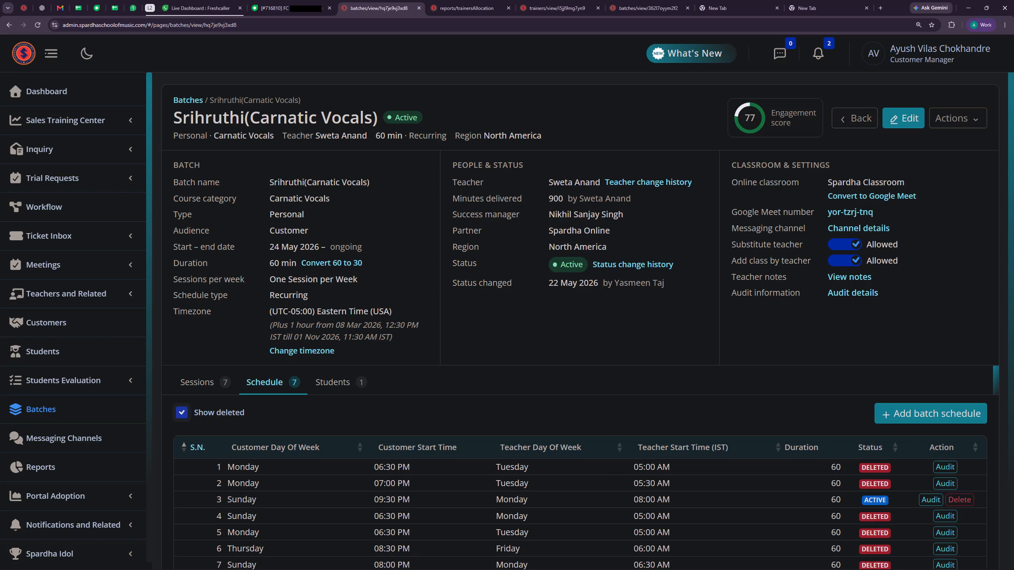
left_click(186, 413)
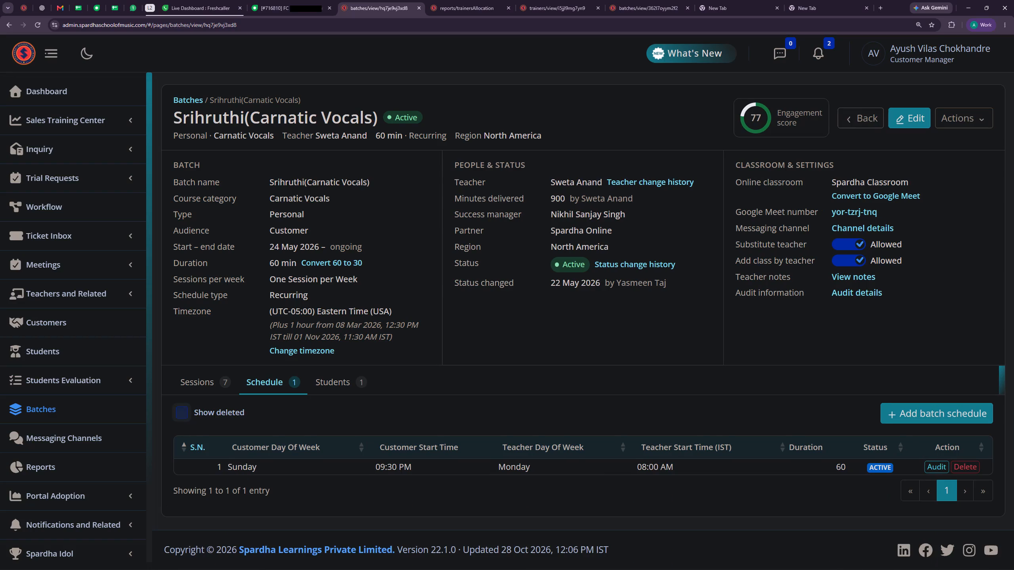
left_click(208, 380)
left_click(693, 418)
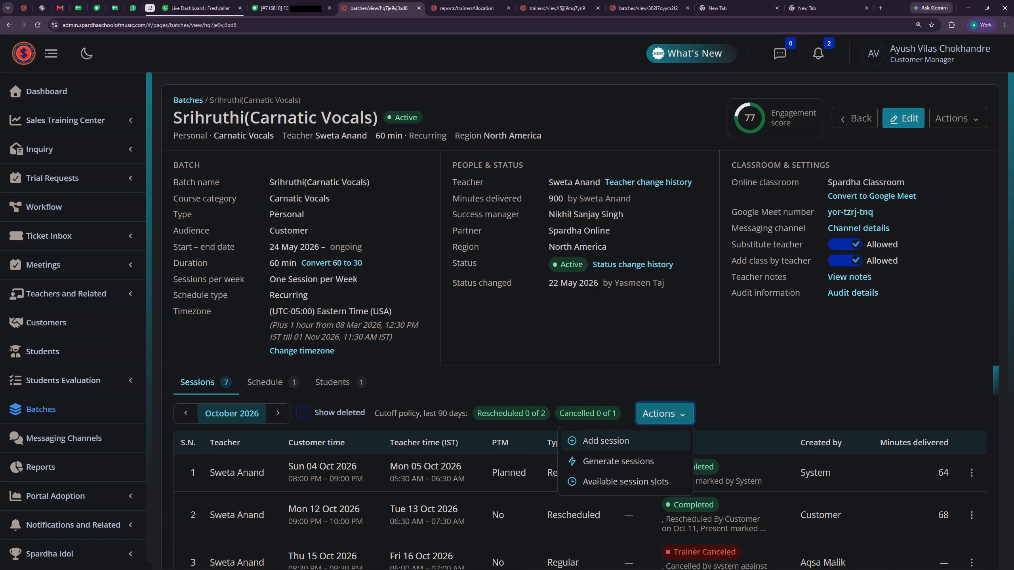
Start adding a weekly batch schedule with Thursday as the day.
left_click(271, 382)
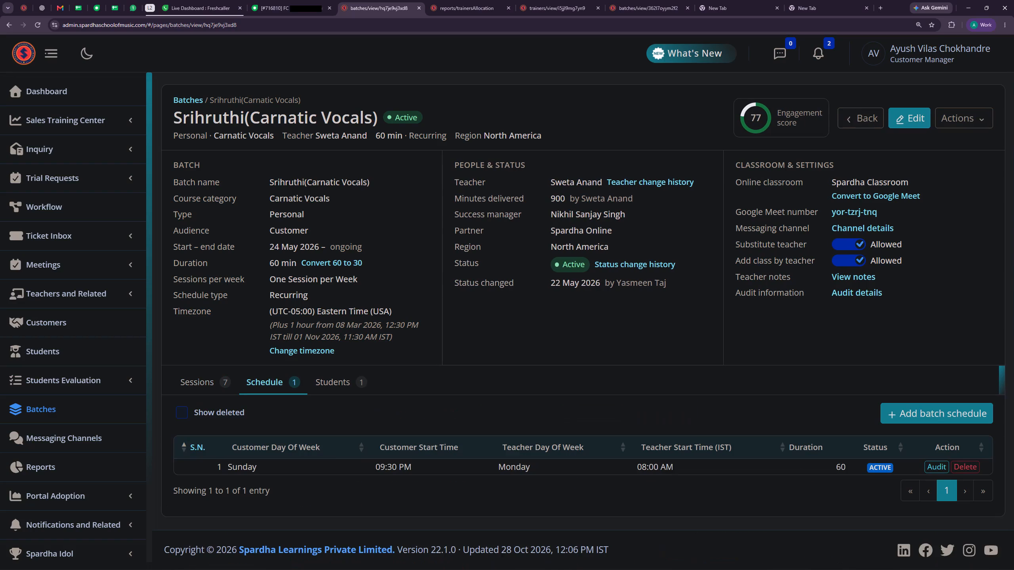
scroll(244, 386, "down", 2)
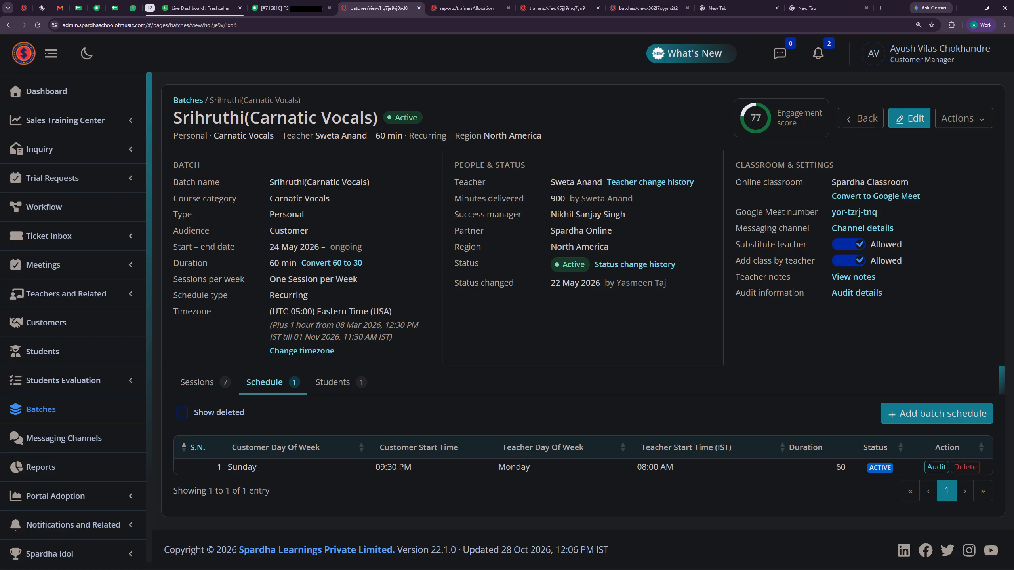
left_click(917, 418)
left_click(515, 177)
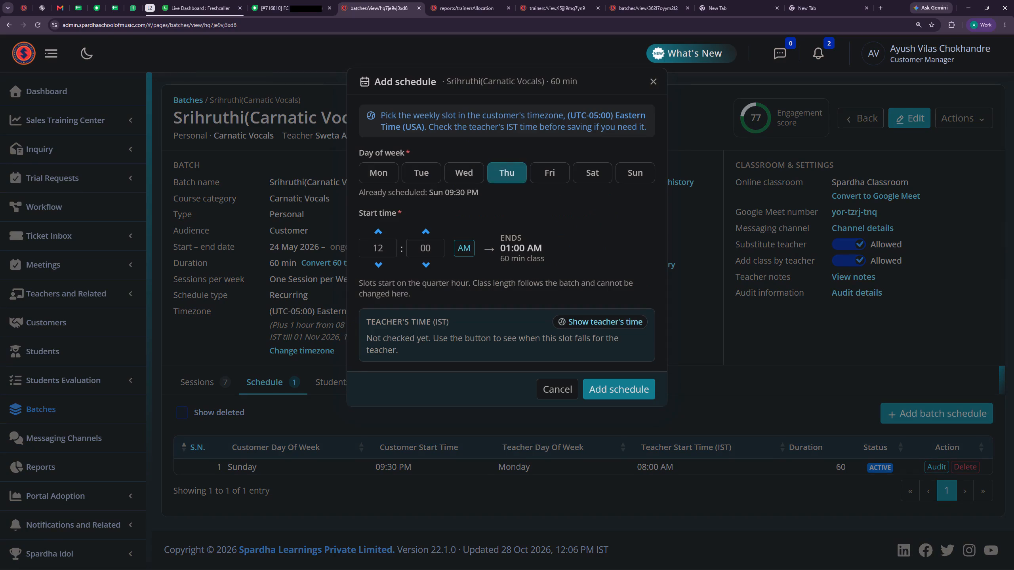
Try adding the Thursday schedule with a 06:00 PM start, trying each quarter hour up to 06:45 PM.
double_click(377, 228)
triple_click(375, 227)
left_click(374, 227)
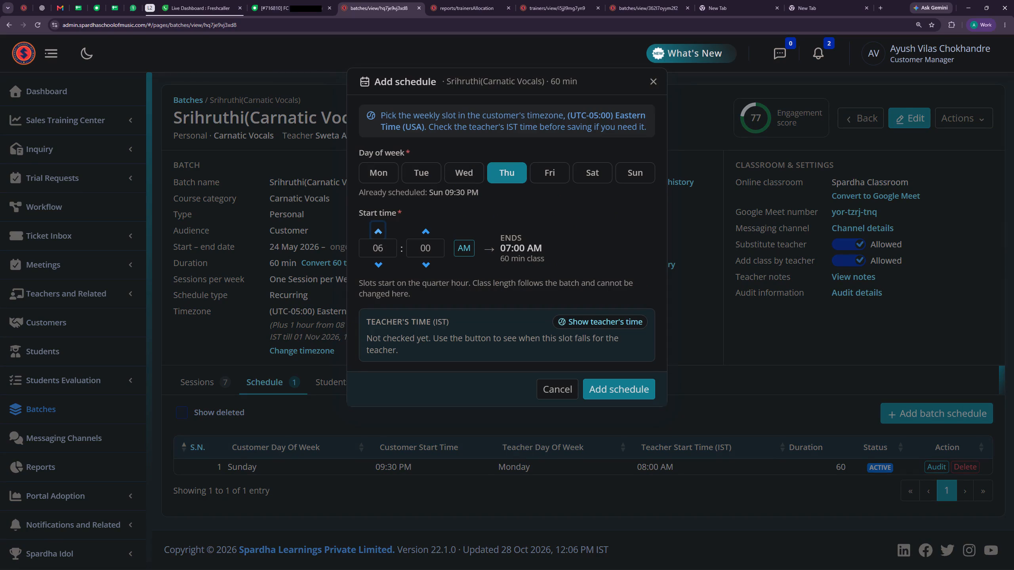
left_click(466, 245)
left_click(621, 389)
left_click(432, 233)
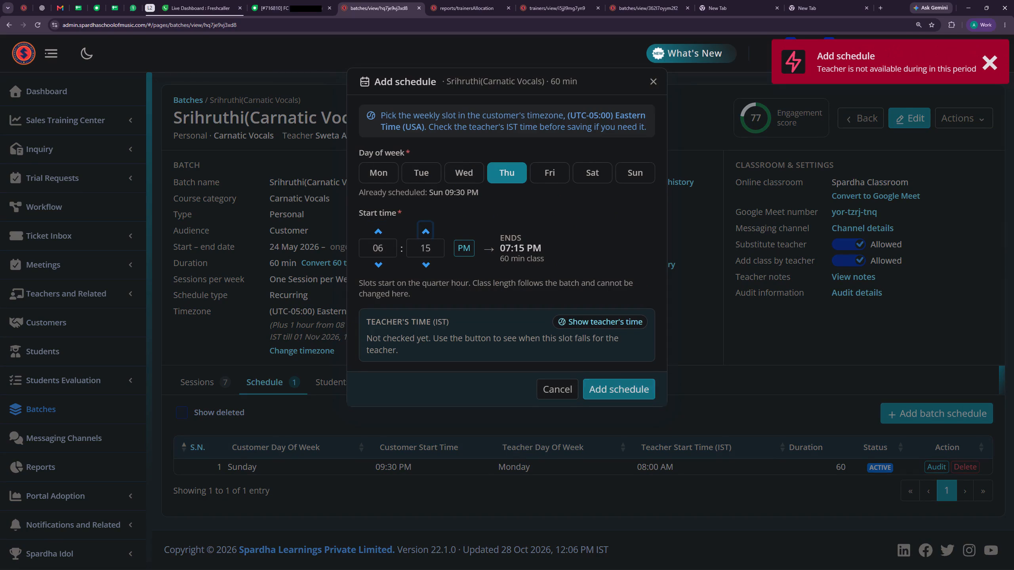
left_click(641, 395)
left_click(427, 231)
left_click(628, 385)
left_click(423, 235)
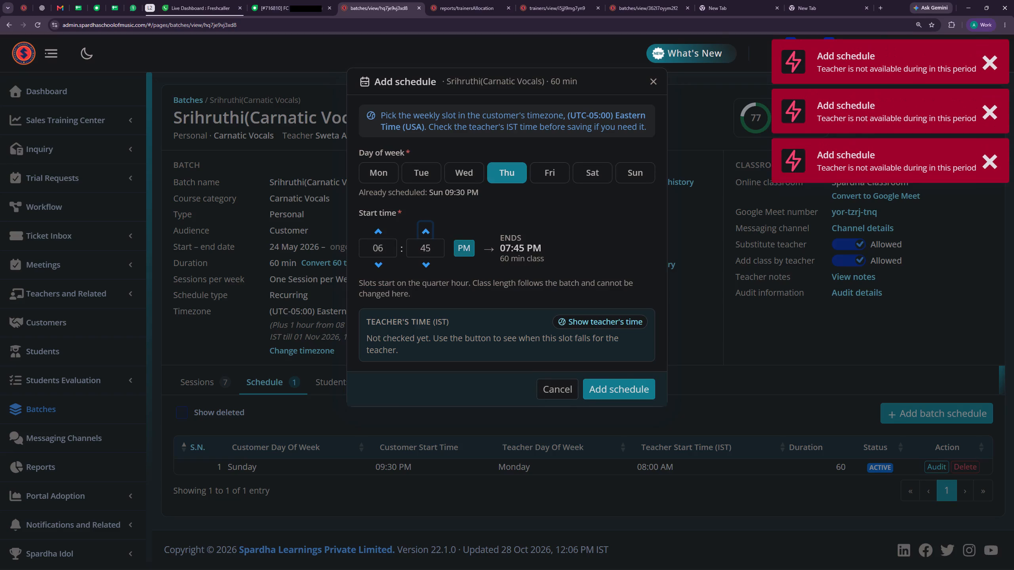
left_click(612, 380)
Try adding the Thursday schedule with start times of 07:00, 07:15, 07:30 and 08:00 PM.
left_click(427, 229)
left_click(623, 388)
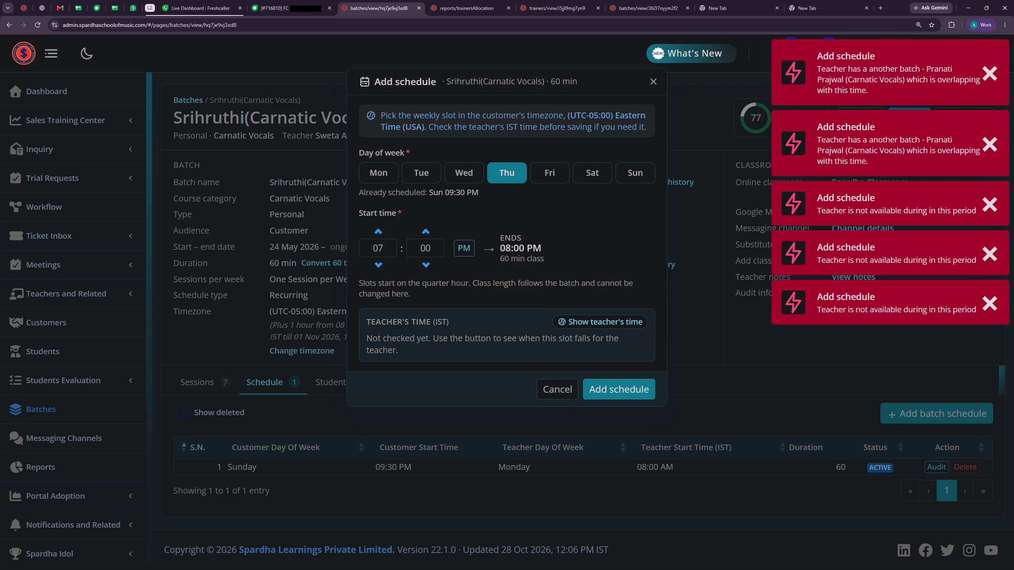
left_click(425, 230)
left_click(632, 387)
left_click(425, 232)
left_click(605, 389)
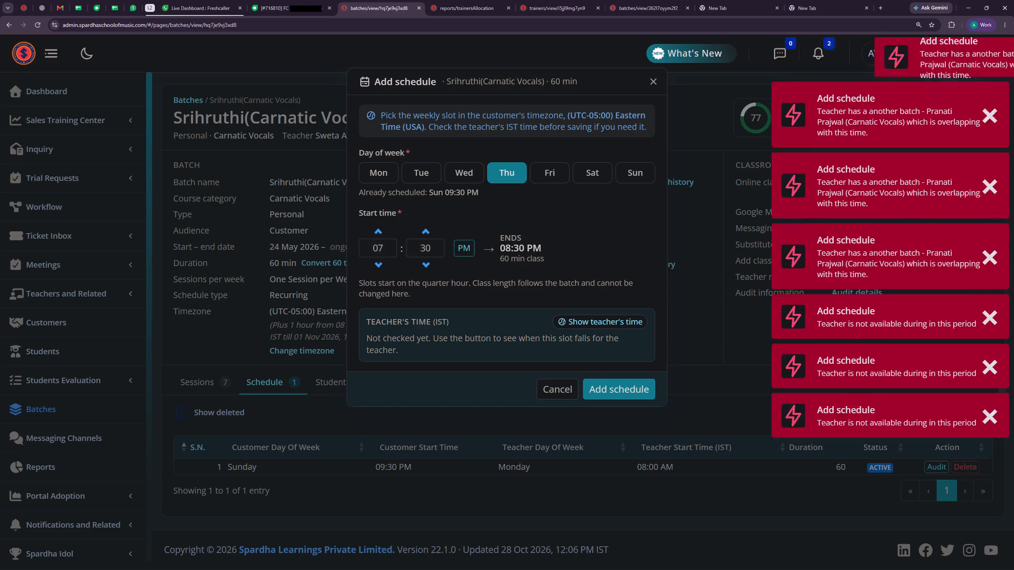
double_click(425, 232)
left_click(619, 387)
Add the Thursday batch schedule with an 08:30 PM start time.
left_click(422, 220)
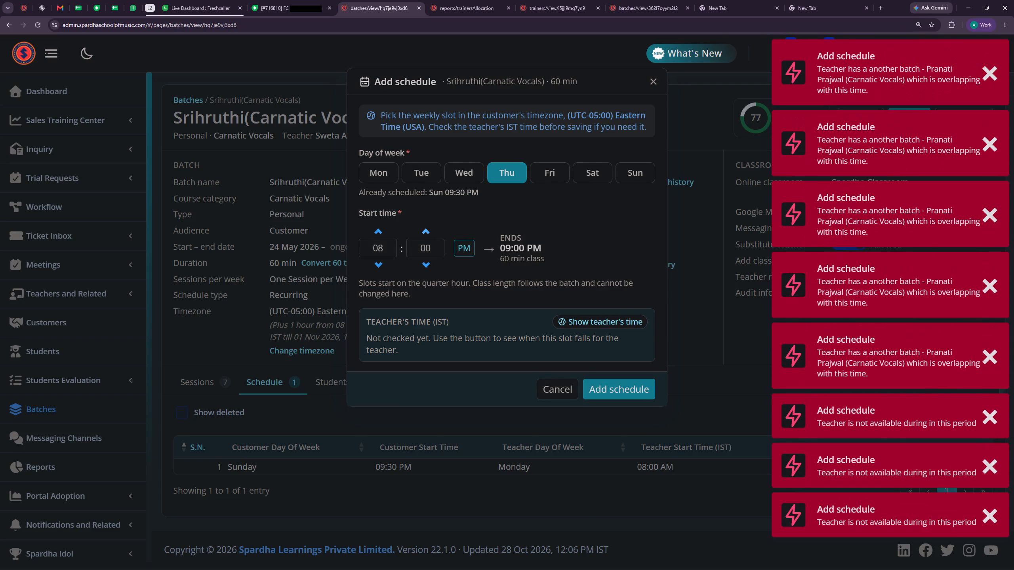
left_click(424, 228)
left_click(426, 228)
left_click(598, 370)
left_click(609, 382)
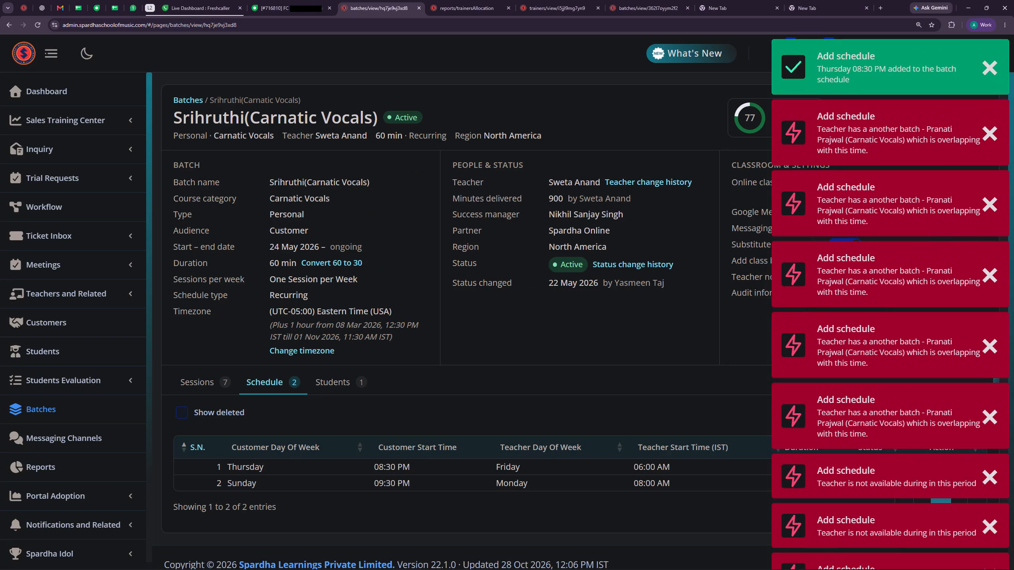
Dismiss the add-schedule notifications that cover the batch's schedule table.
left_click(990, 73)
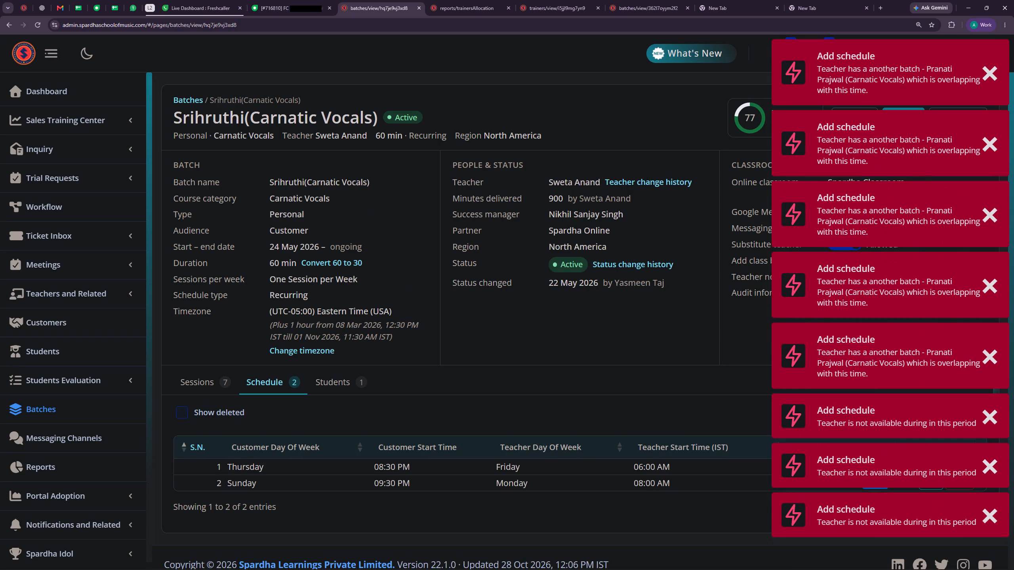
left_click(622, 348)
left_click(726, 473)
left_click(990, 469)
left_click(993, 420)
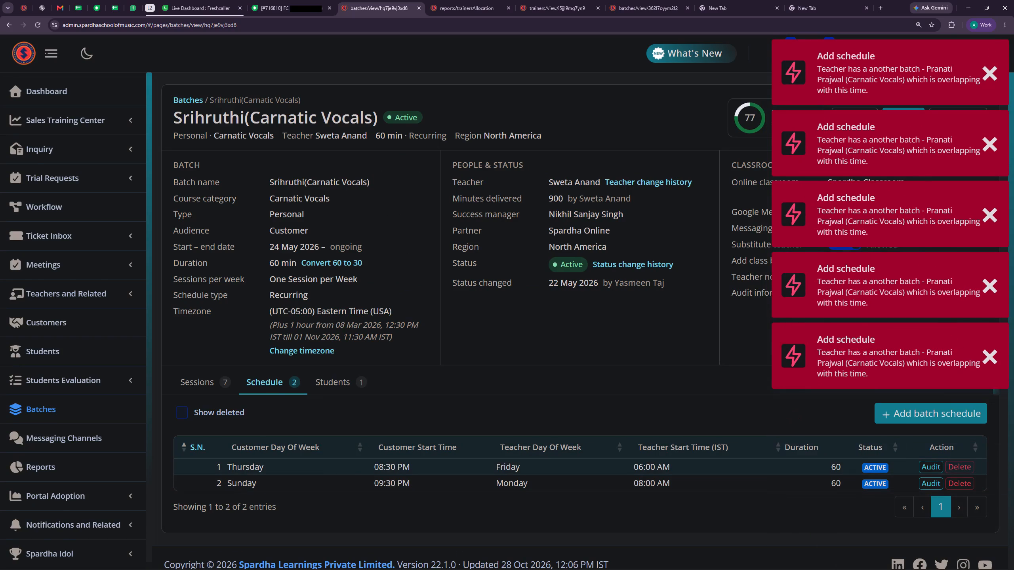
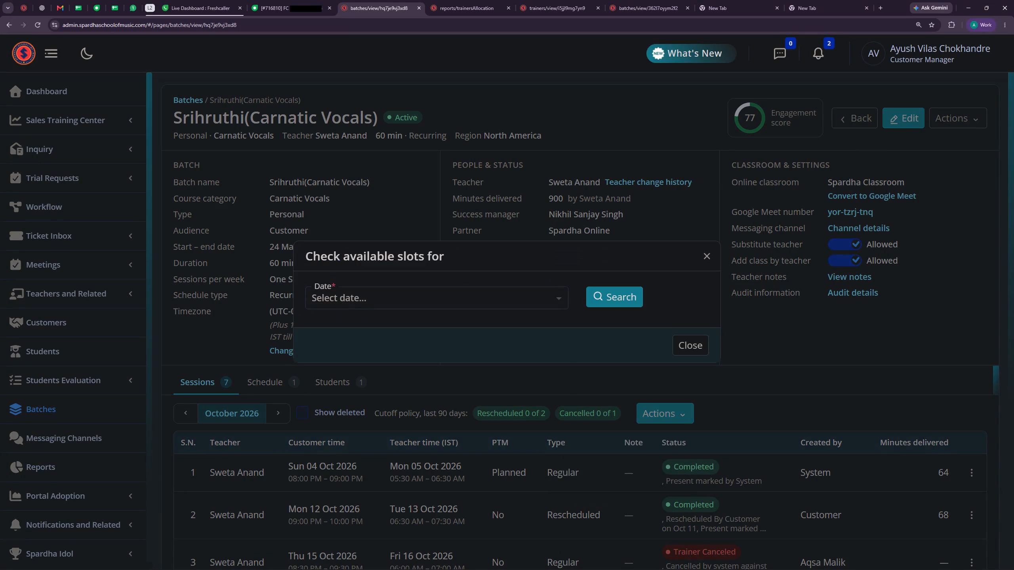
Search the batch's available session slots from Mon, 09 Nov, 2026 and close the results after checking Thursday.
left_click(450, 289)
scroll(420, 354, "down", 2)
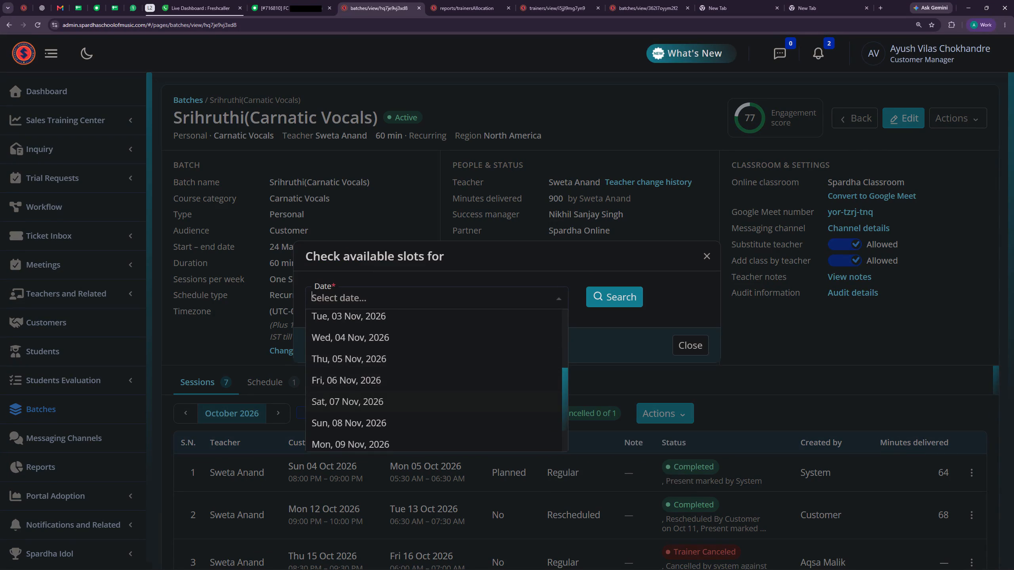
left_click(357, 444)
left_click(605, 292)
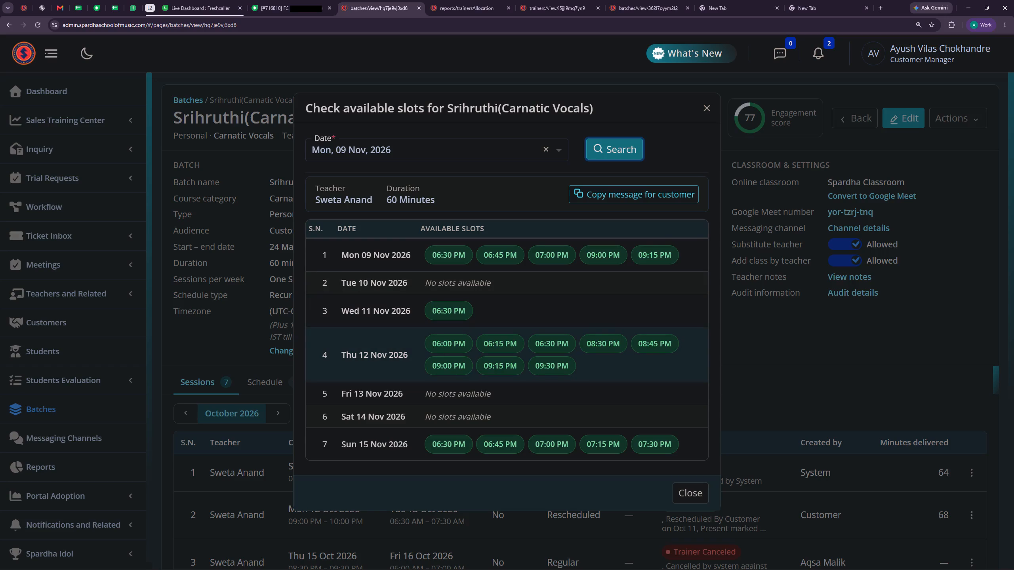
left_click(711, 108)
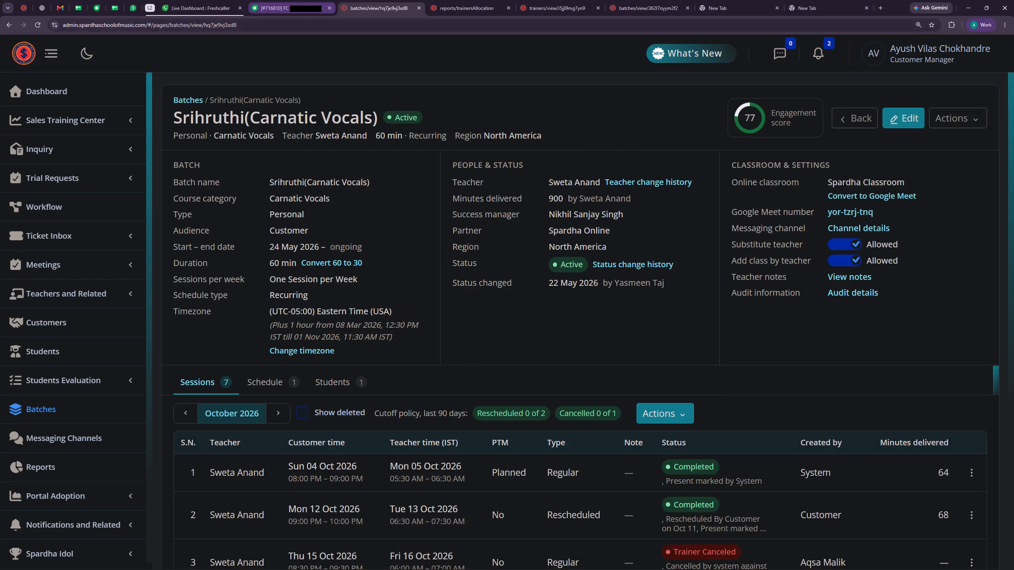
Try to add a weekly batch schedule on Thursday with a 06:30 PM start time.
left_click(653, 418)
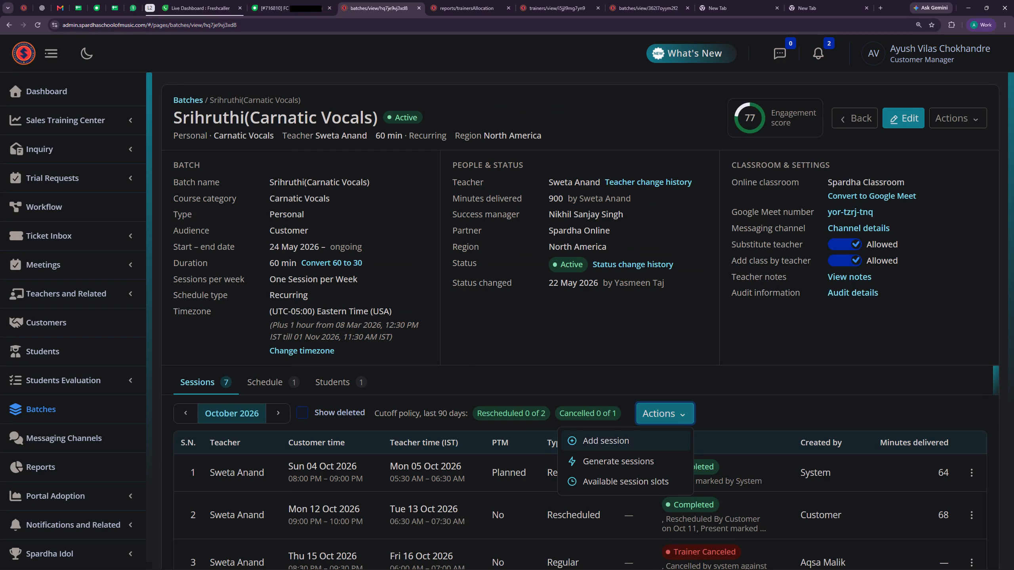
left_click(272, 374)
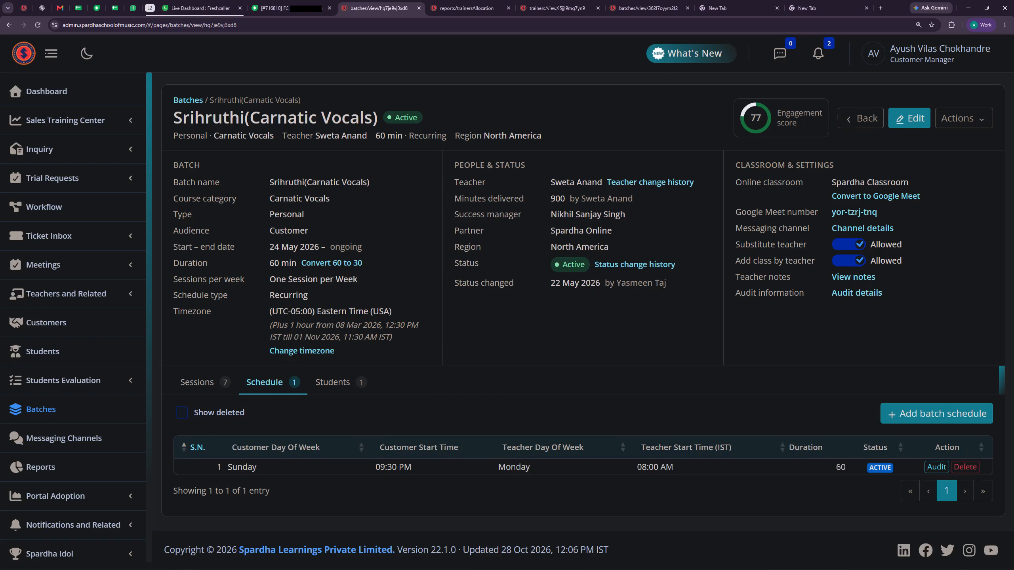
left_click(902, 413)
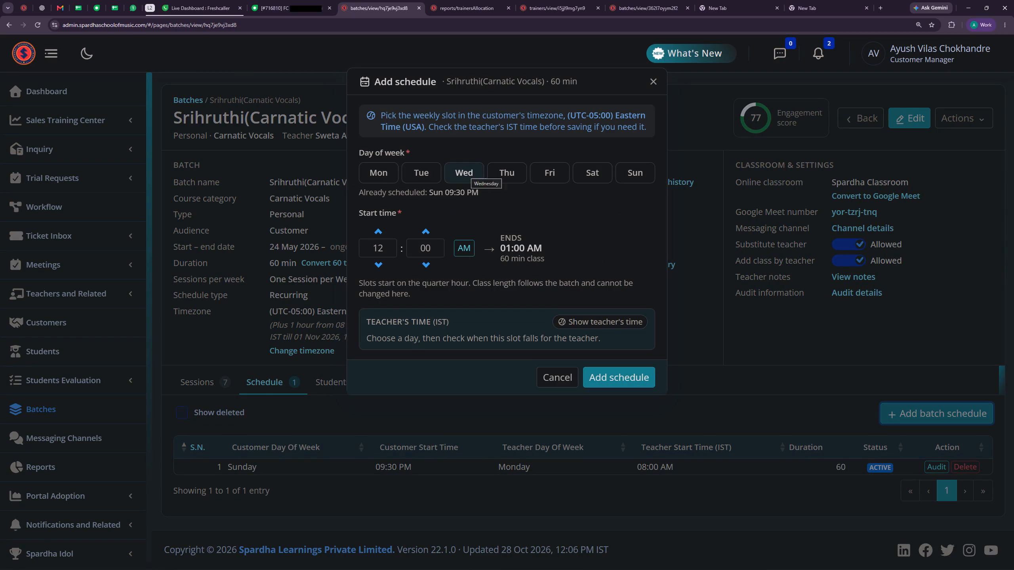
left_click(498, 172)
triple_click(383, 233)
triple_click(383, 233)
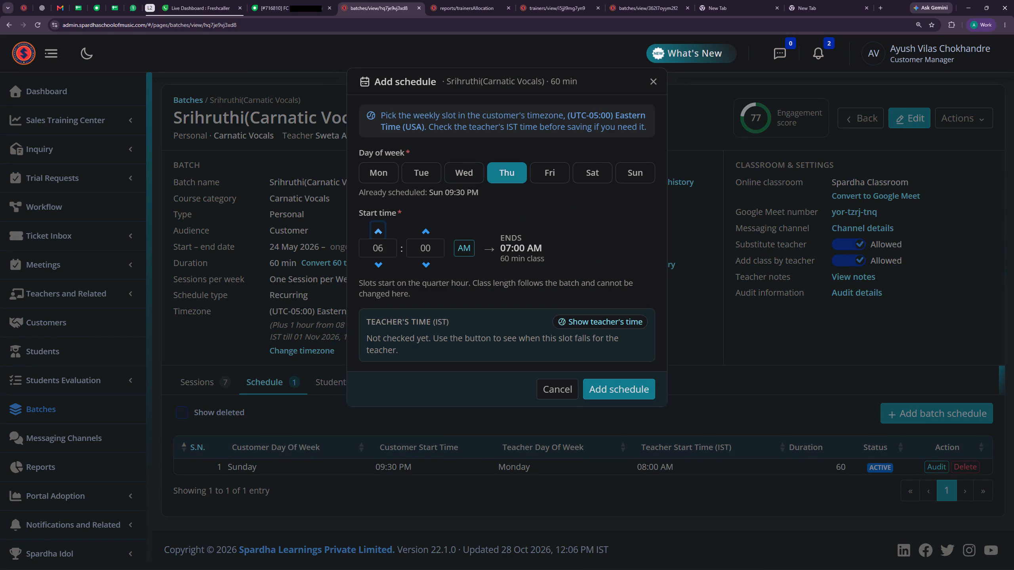
triple_click(425, 228)
left_click(435, 264)
left_click(428, 261)
left_click(458, 247)
left_click(602, 395)
left_click(604, 392)
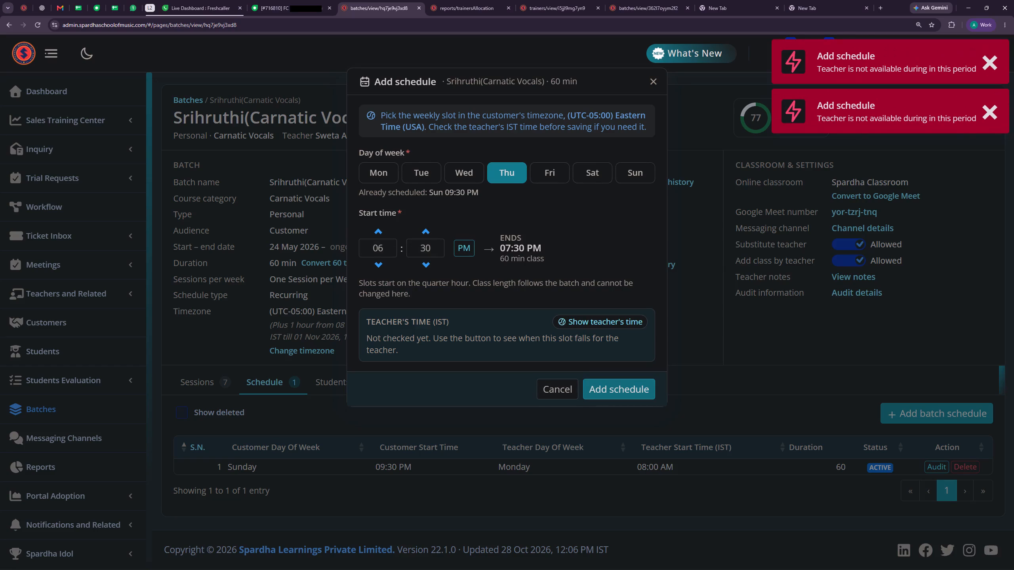
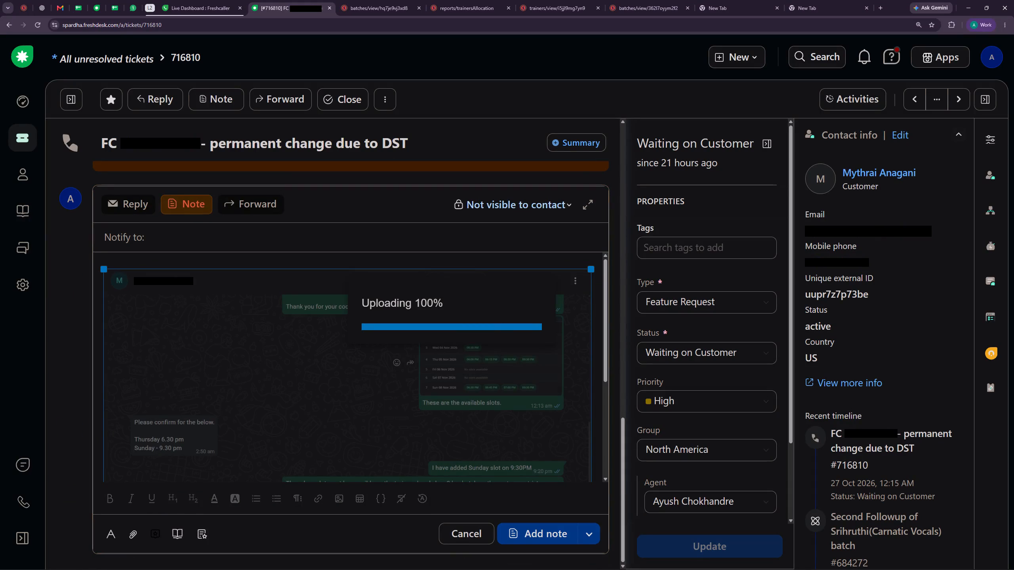
Write "Other slot will be added after DST changes." above the chat screenshot in the private note.
scroll(291, 384, "up", 1)
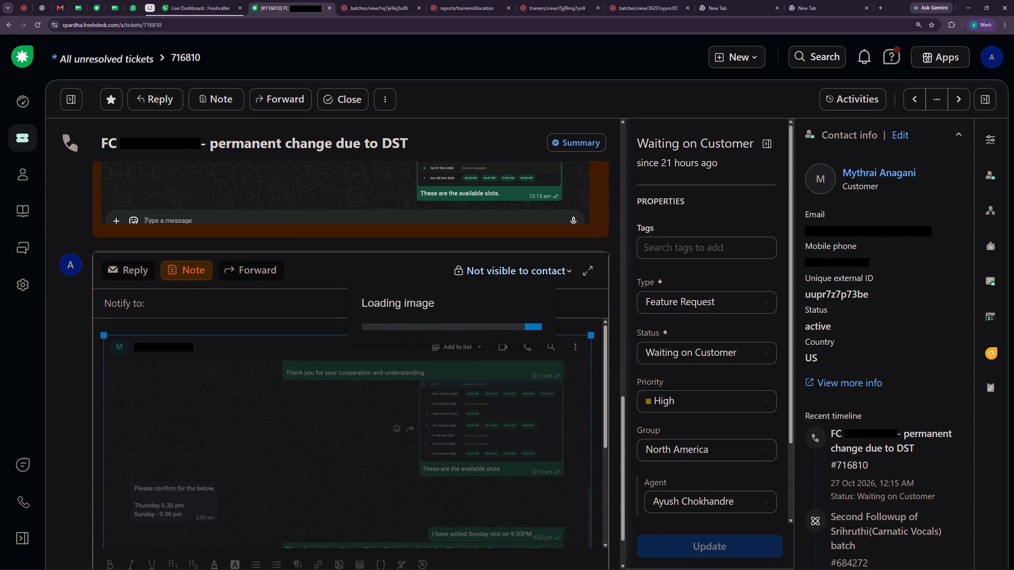
left_click(178, 325)
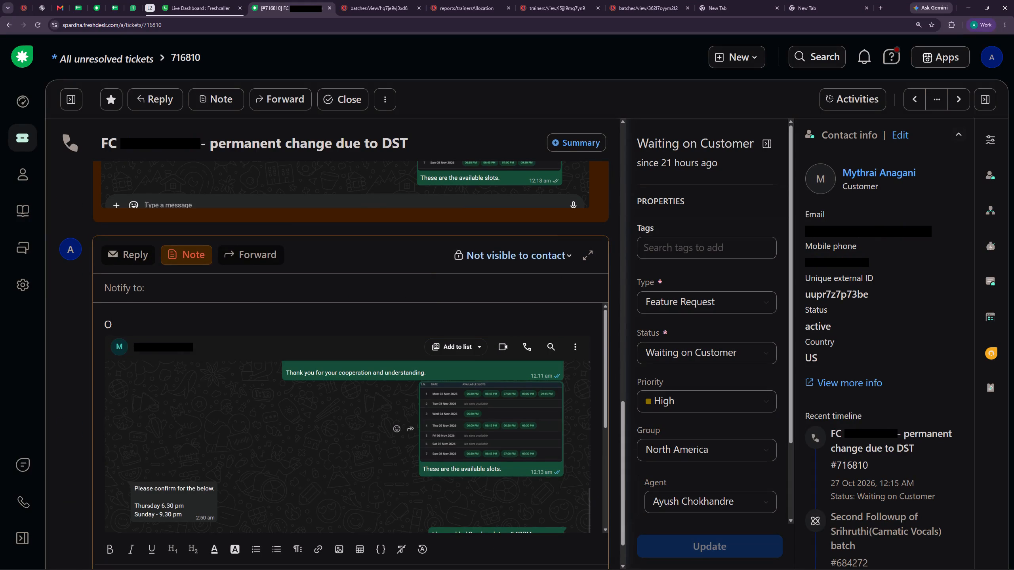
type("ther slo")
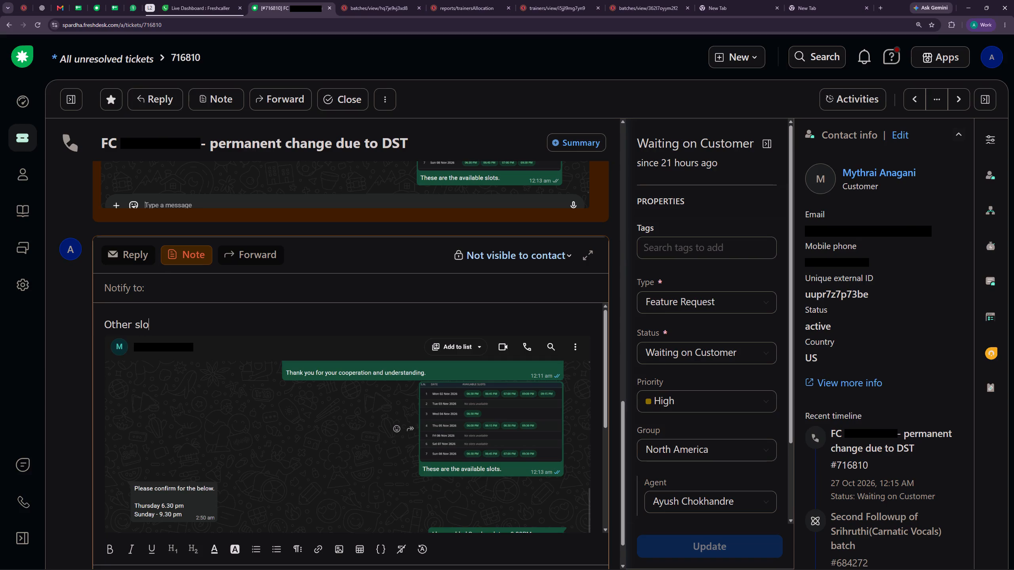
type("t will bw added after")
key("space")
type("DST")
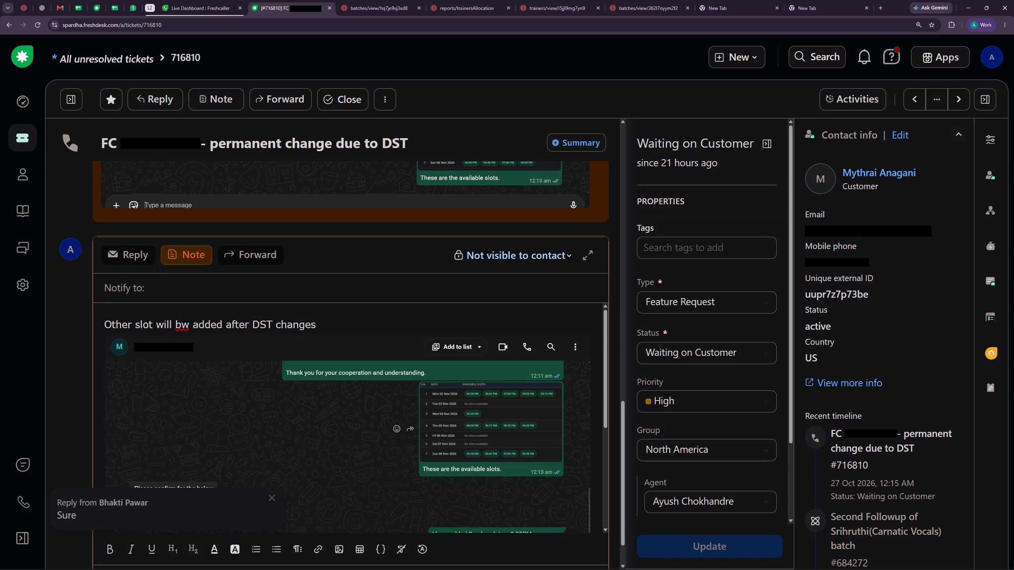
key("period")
left_click(185, 324)
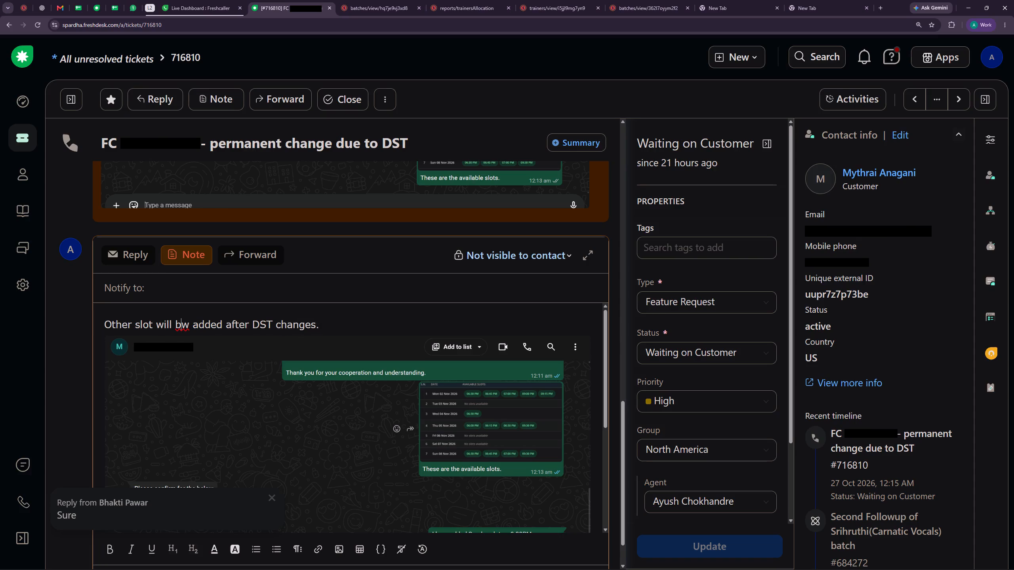
left_click(193, 324)
key("BackSpace")
key("BackSpace")
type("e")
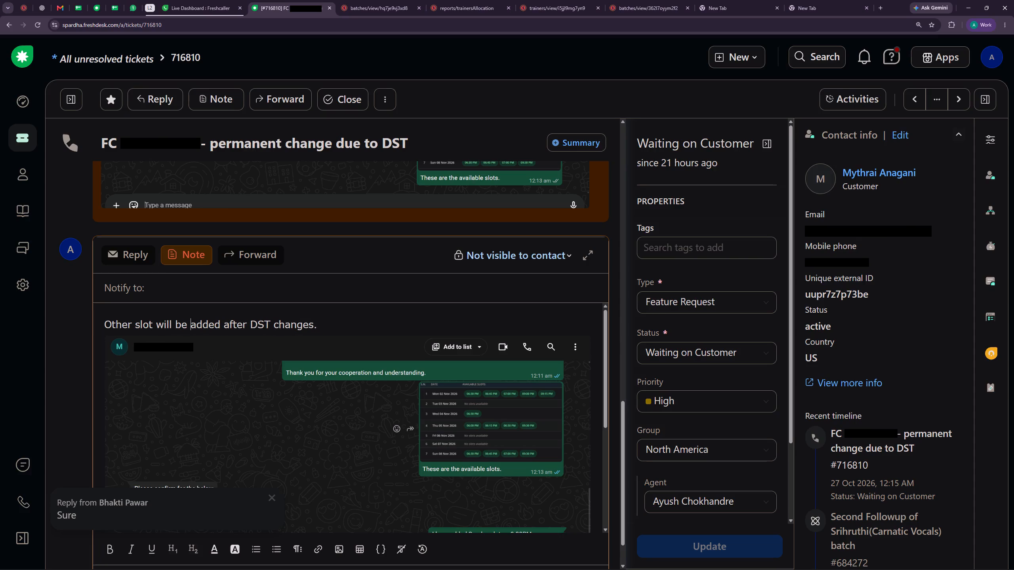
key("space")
Add the line "Closing the ticket." below the first sentence and post the private note.
scroll(597, 393, "down", 5)
scroll(372, 347, "up", 2)
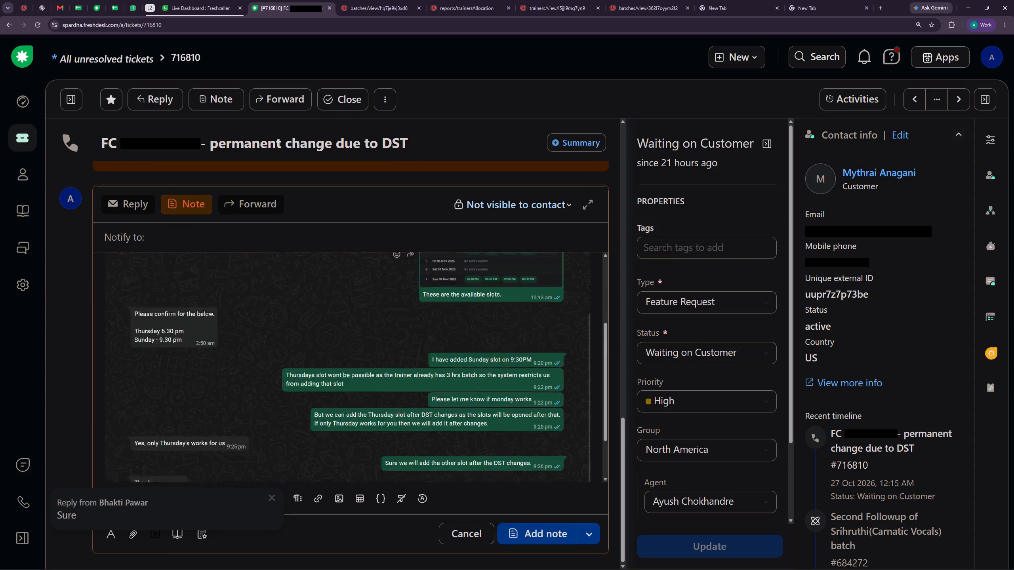
scroll(372, 348, "up", 3)
left_click(332, 405)
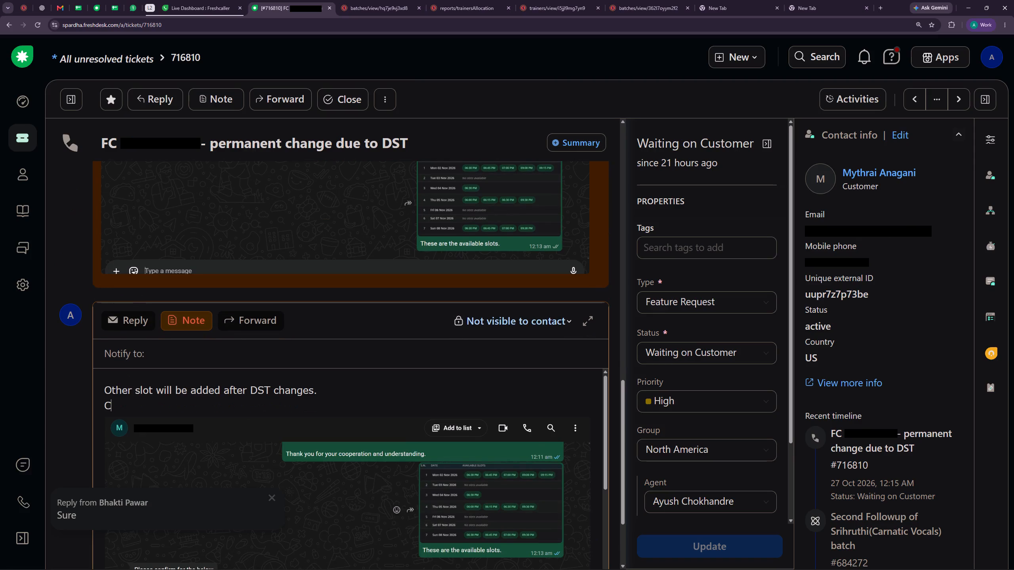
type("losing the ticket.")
scroll(417, 382, "down", 10)
left_click(557, 532)
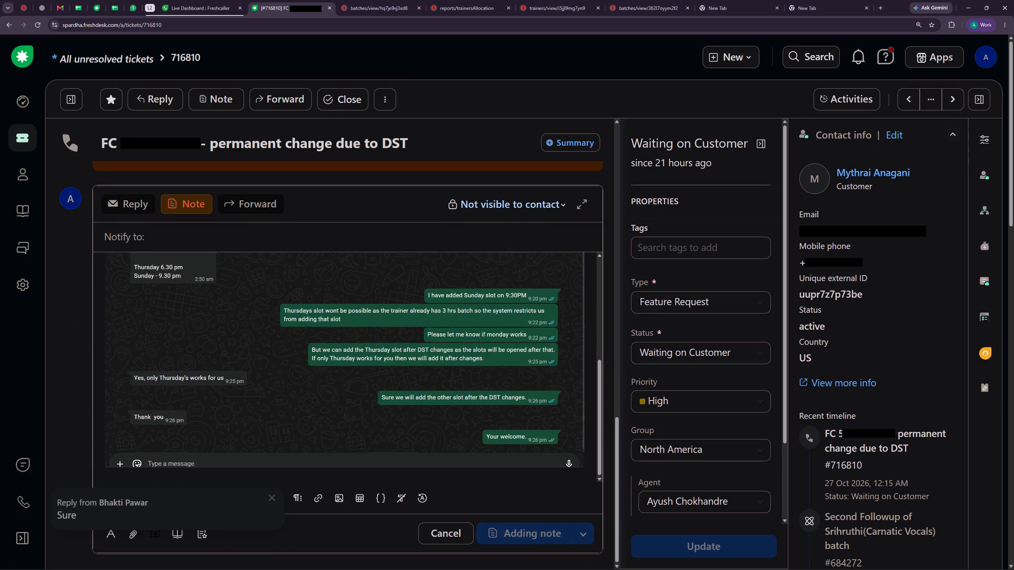
Set the status of ticket 716810 to Closed and save the ticket properties.
left_click(714, 355)
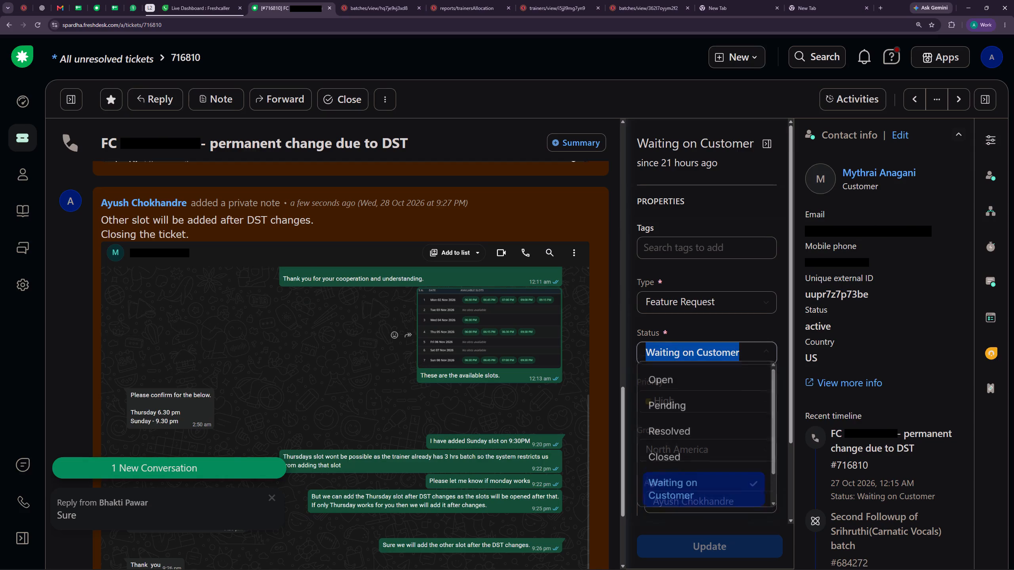
left_click(698, 465)
left_click(713, 541)
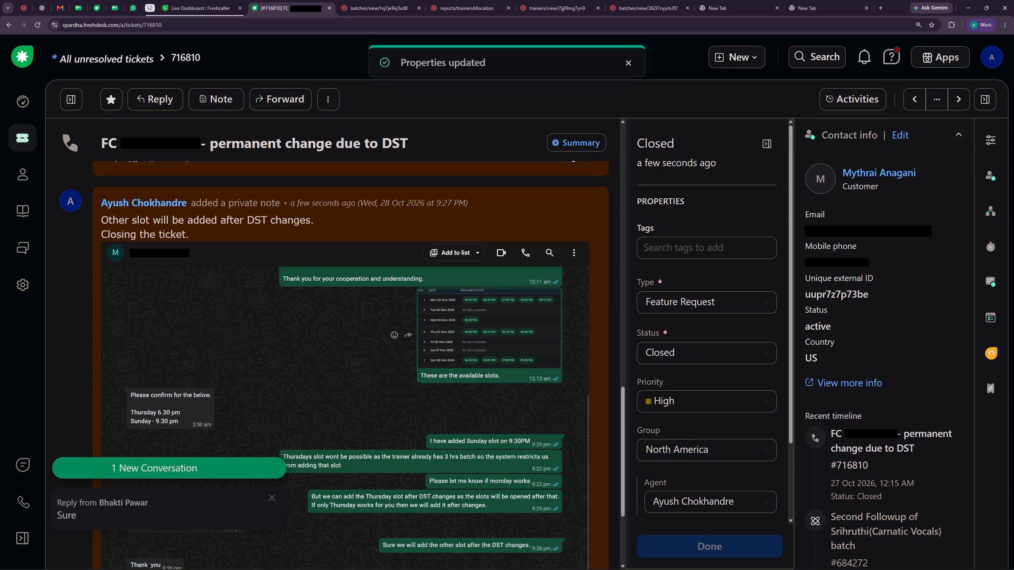
Move on to the neighbouring ticket 716938, the batch session feedback for the teacher.
left_click(912, 101)
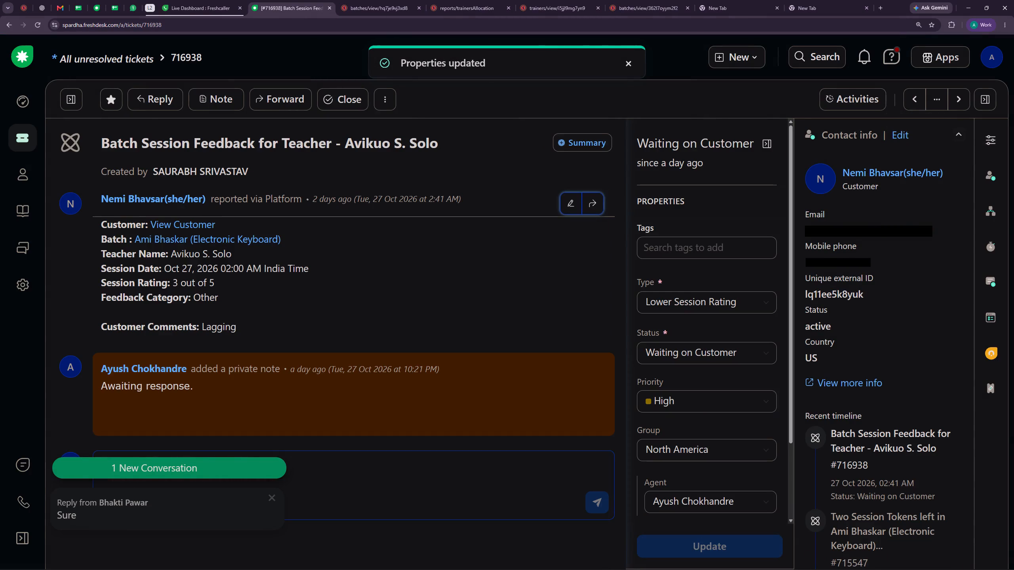
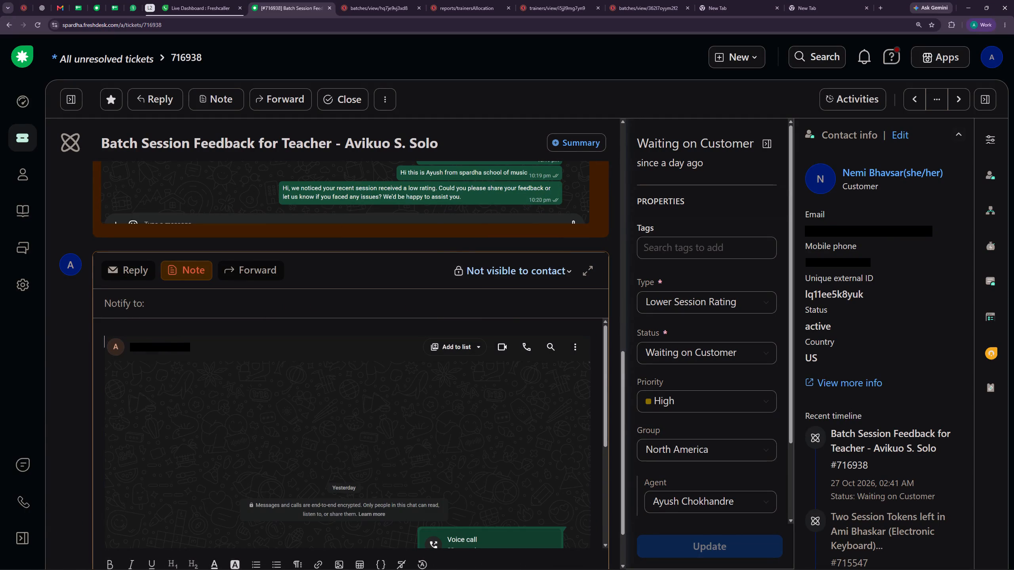
key("BackSpace")
key("BackSpace")
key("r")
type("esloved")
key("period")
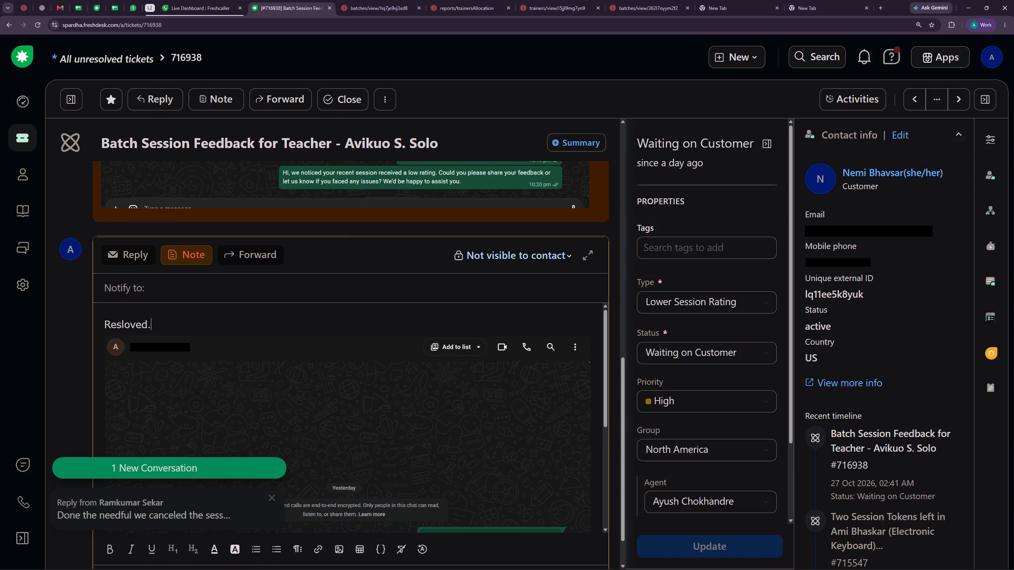
scroll(417, 408, "down", 6)
scroll(516, 506, "down", 5)
left_click(532, 539)
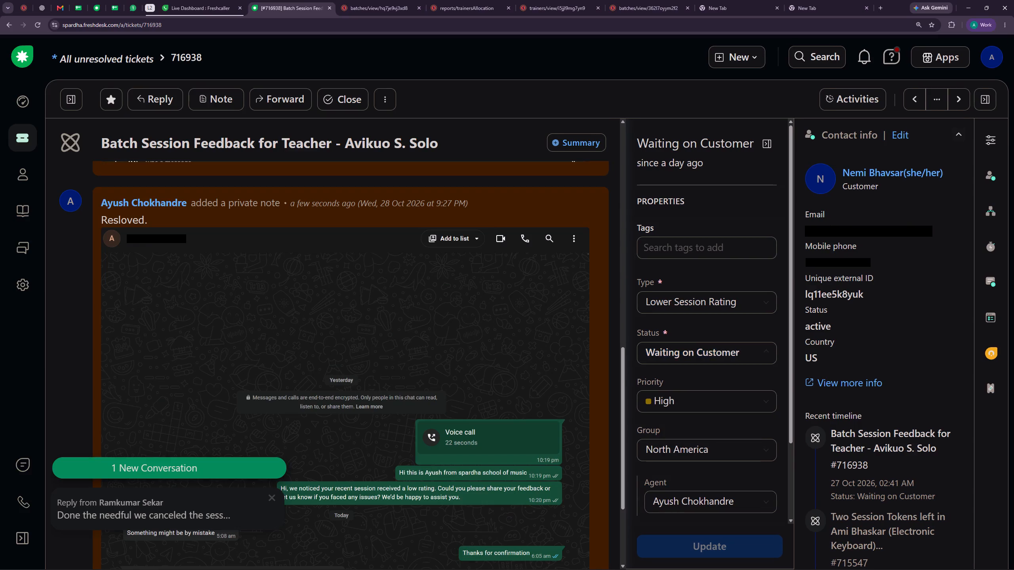
Set the status of ticket 716938 to Closed and save its properties.
left_click(709, 349)
left_click(691, 460)
left_click(714, 537)
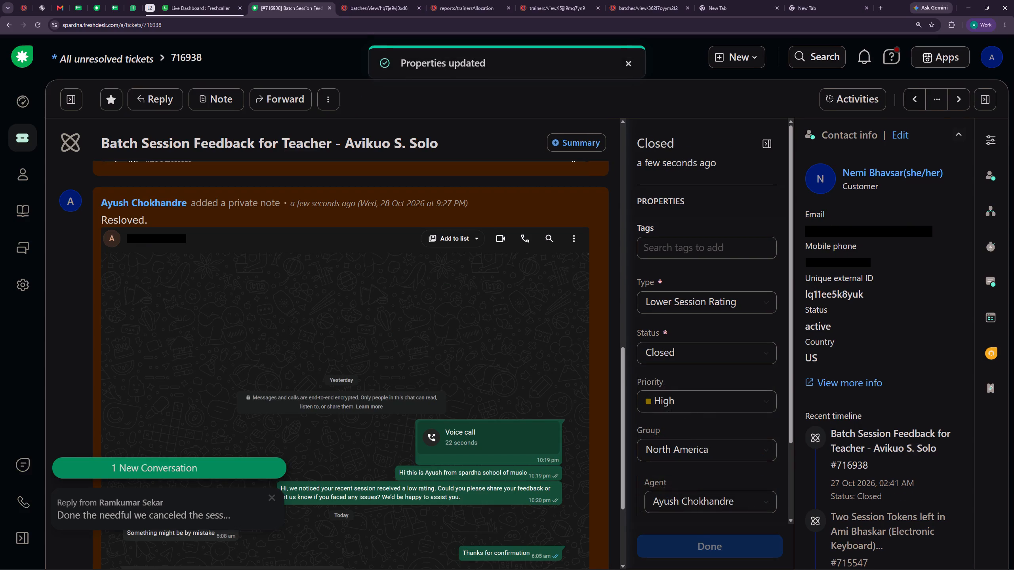
left_click(915, 93)
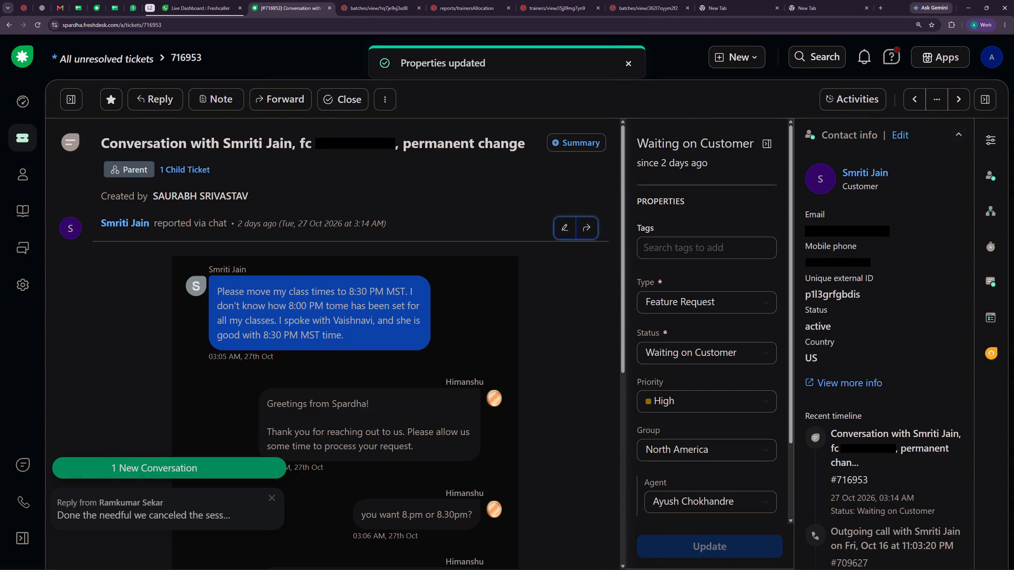
left_click(272, 498)
scroll(438, 427, "down", 12)
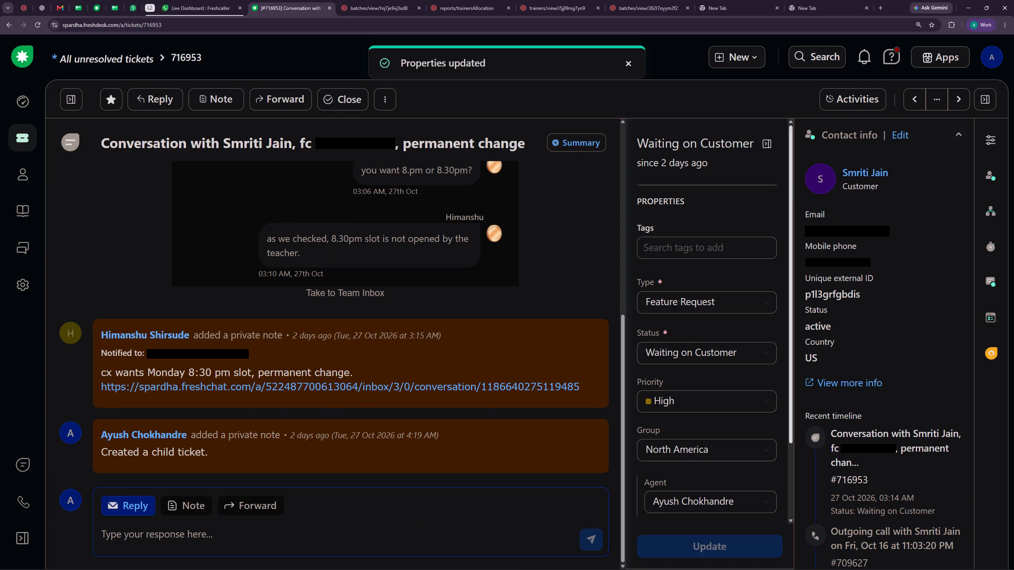
scroll(835, 363, "down", 9)
left_click(837, 337)
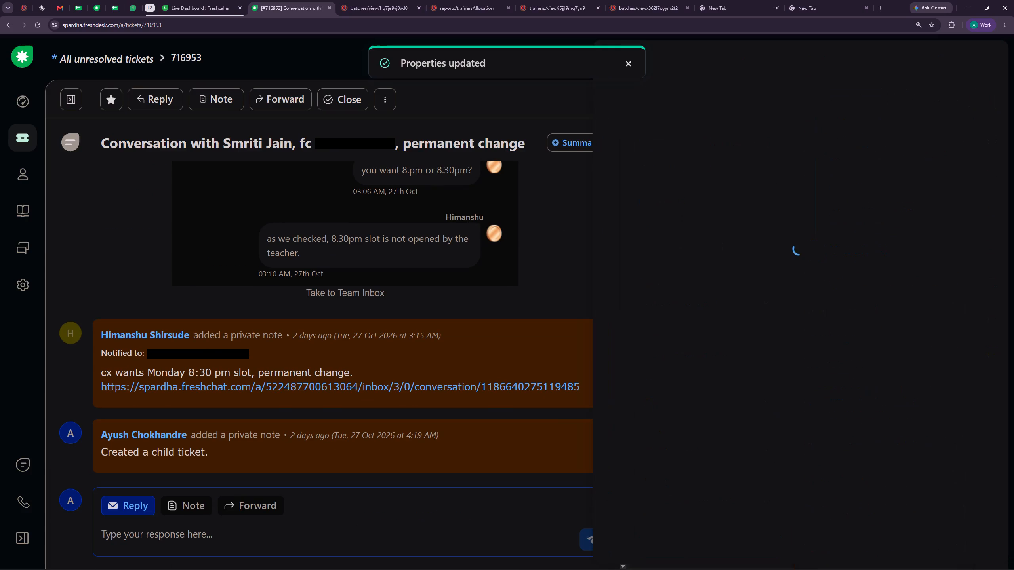
left_click(753, 138)
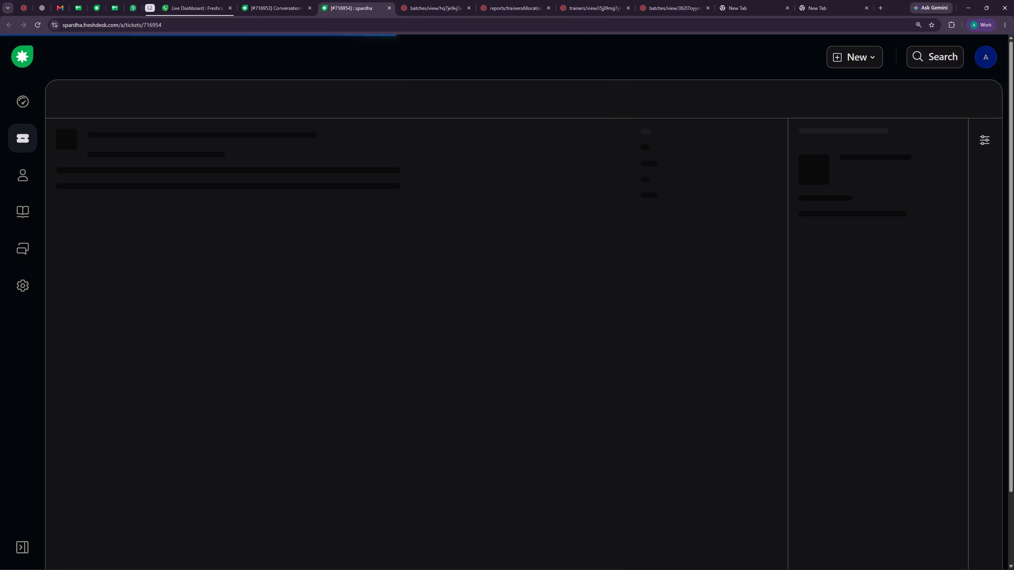
scroll(442, 367, "down", 11)
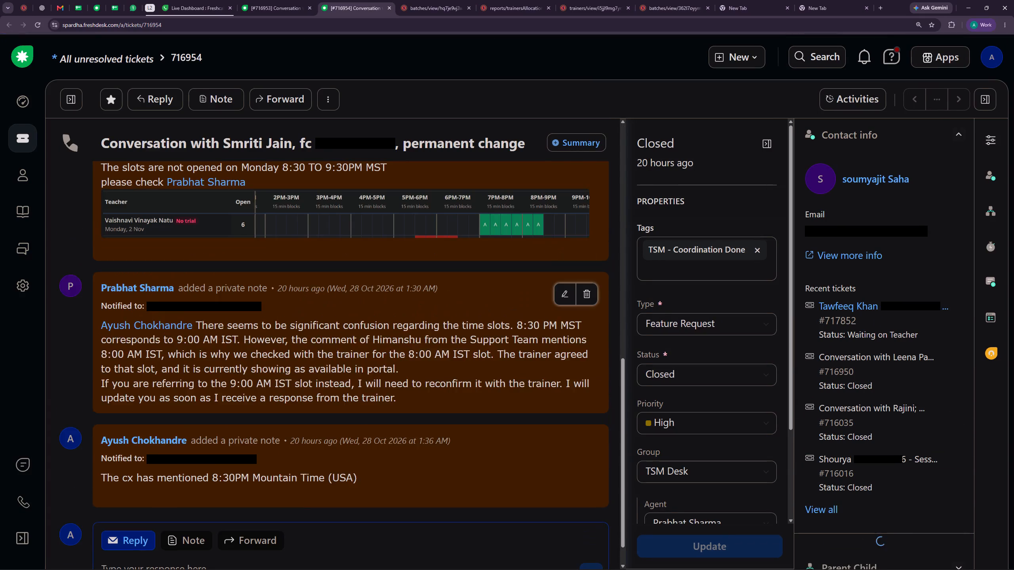
scroll(472, 369, "down", 8)
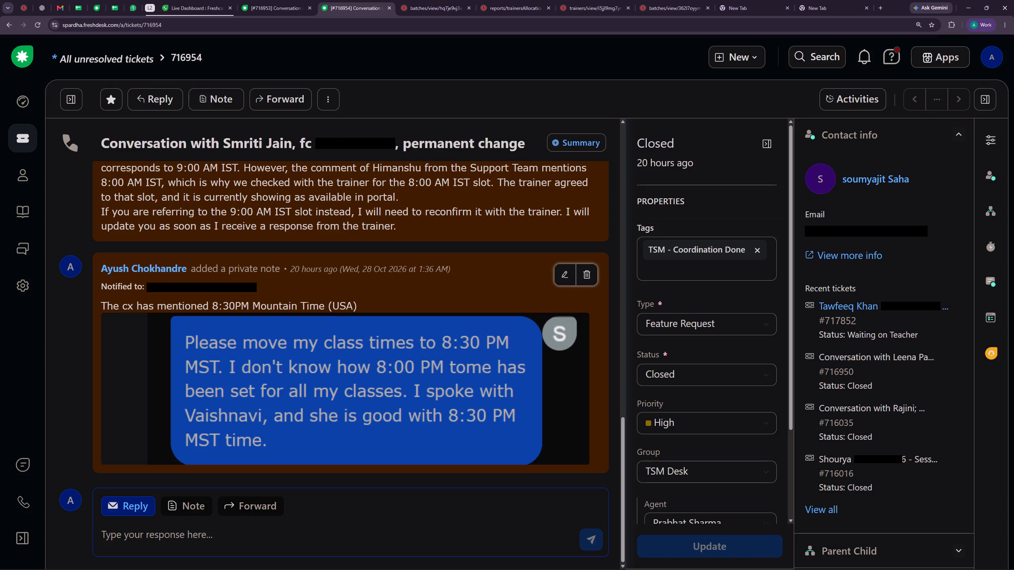
scroll(477, 376, "up", 10)
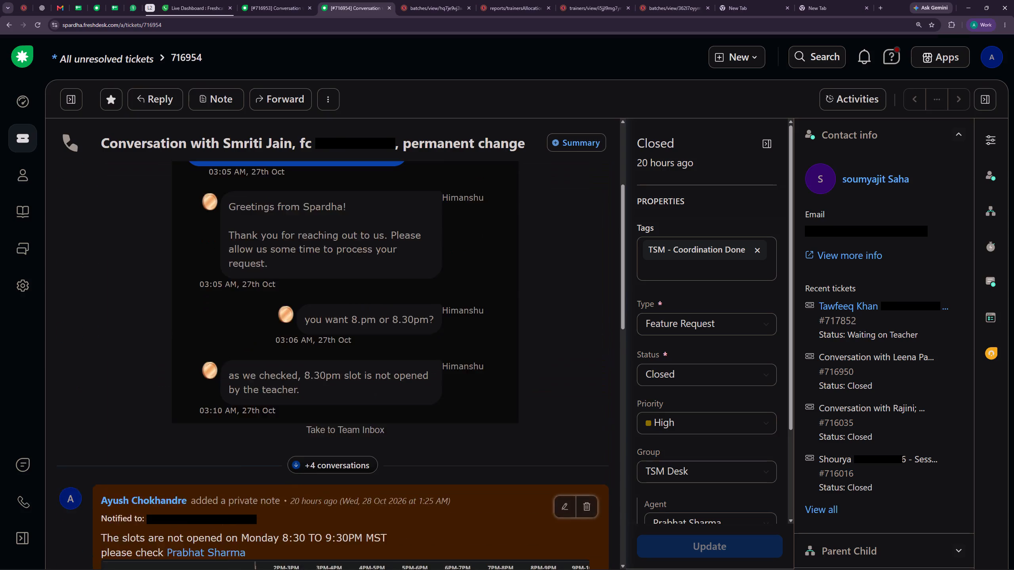
scroll(463, 381, "up", 6)
scroll(404, 357, "down", 13)
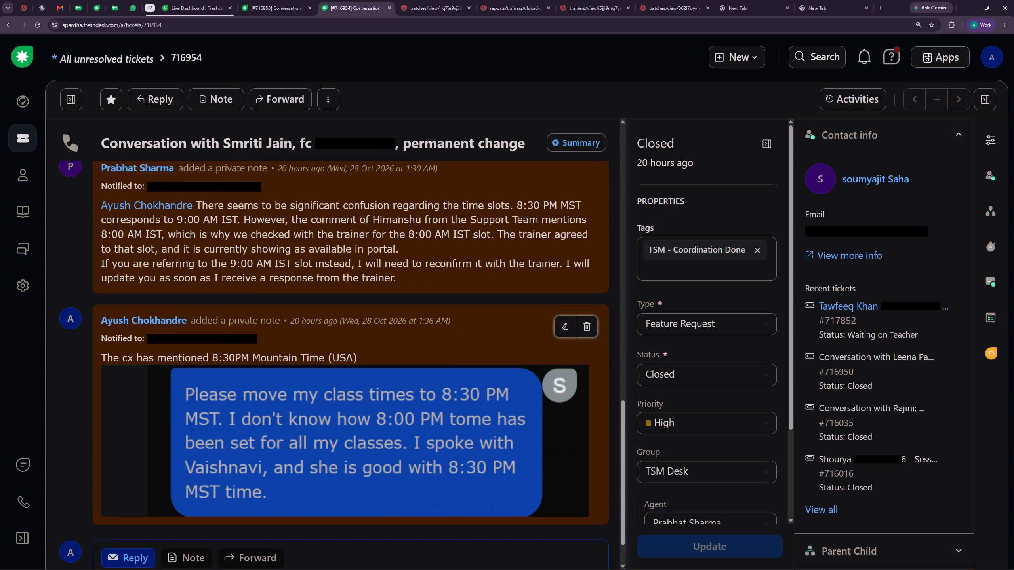
scroll(431, 357, "up", 12)
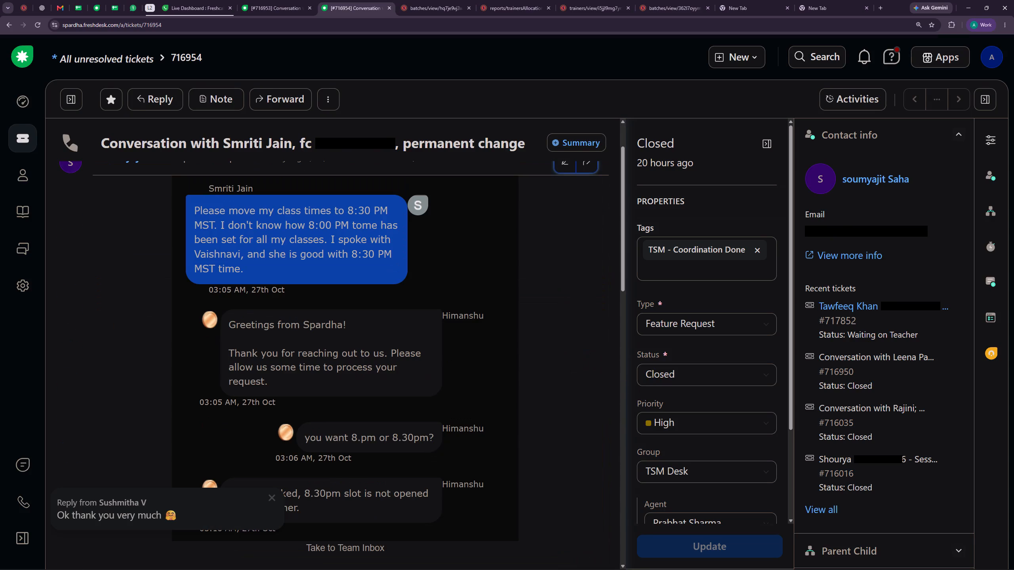
scroll(441, 362, "down", 5)
scroll(436, 359, "up", 2)
scroll(435, 359, "down", 5)
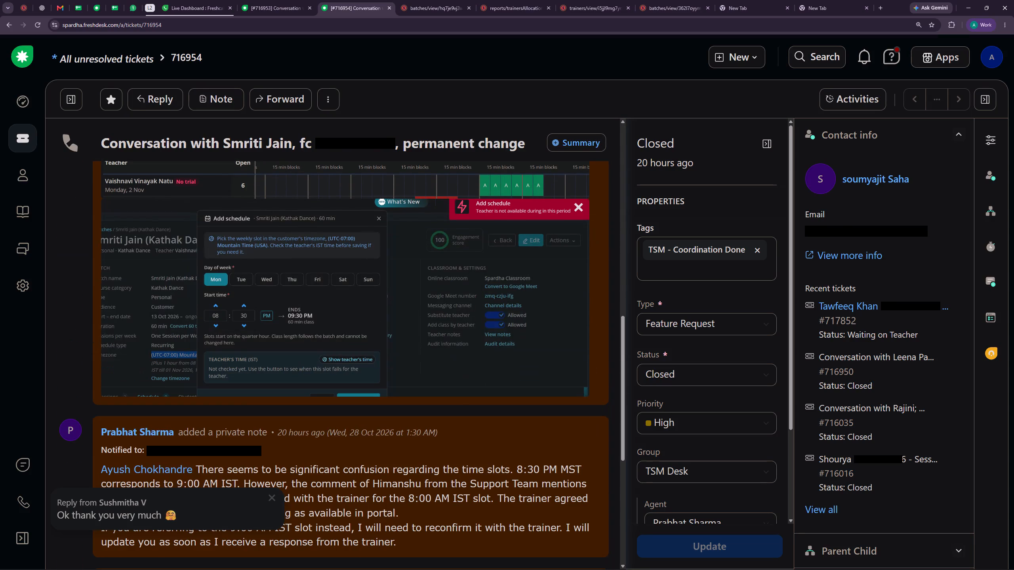
scroll(431, 358, "down", 6)
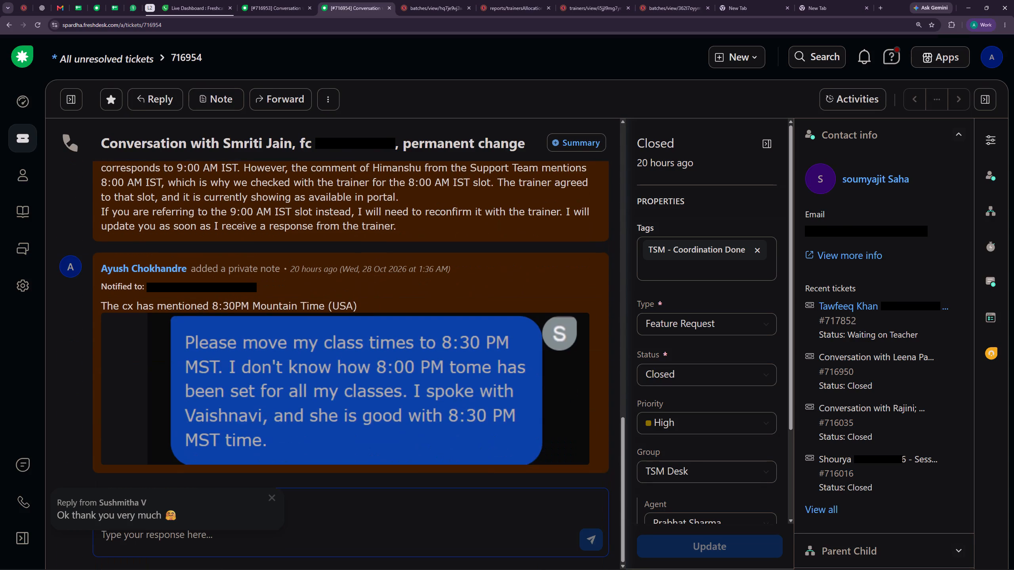
left_click(295, 0)
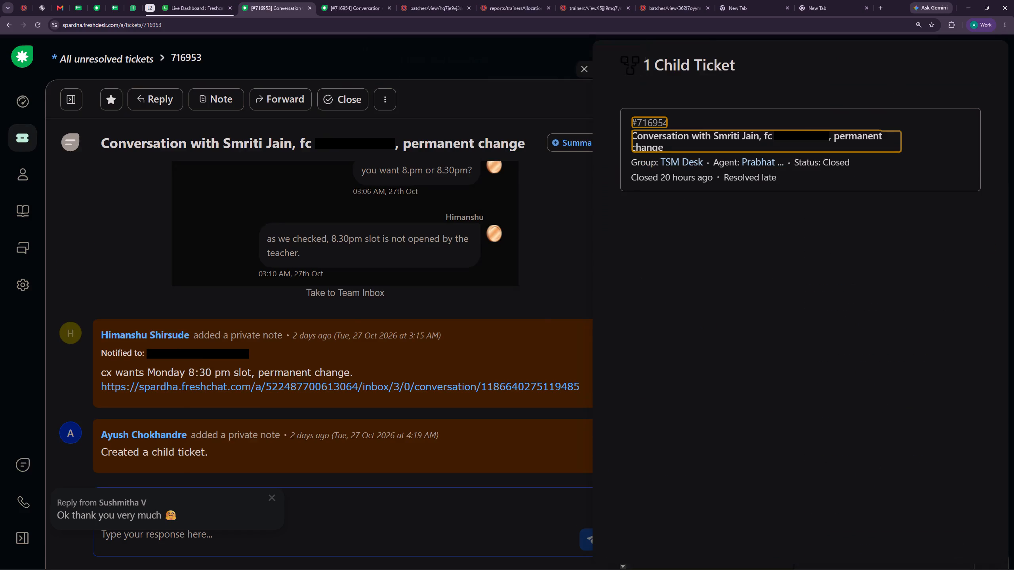
left_click(361, 0)
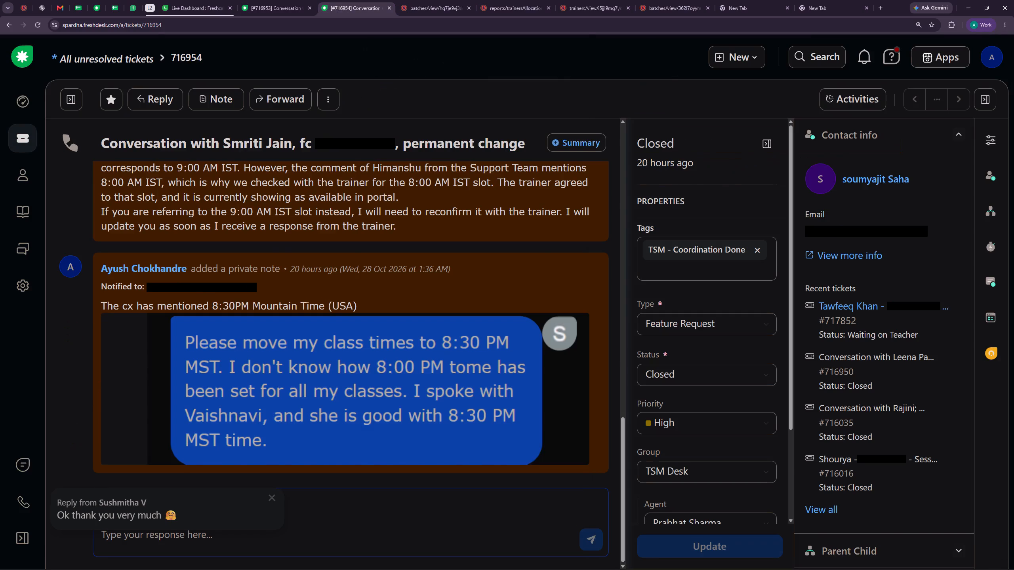
left_click(274, 0)
scroll(474, 216, "up", 4)
left_click(587, 69)
scroll(532, 265, "up", 10)
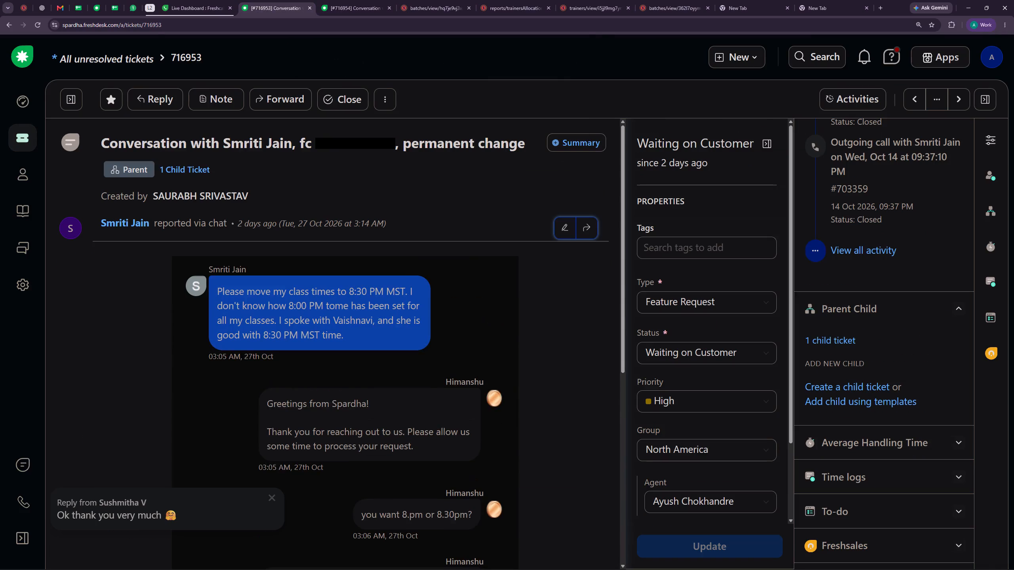
scroll(516, 294, "up", 2)
left_click(348, 8)
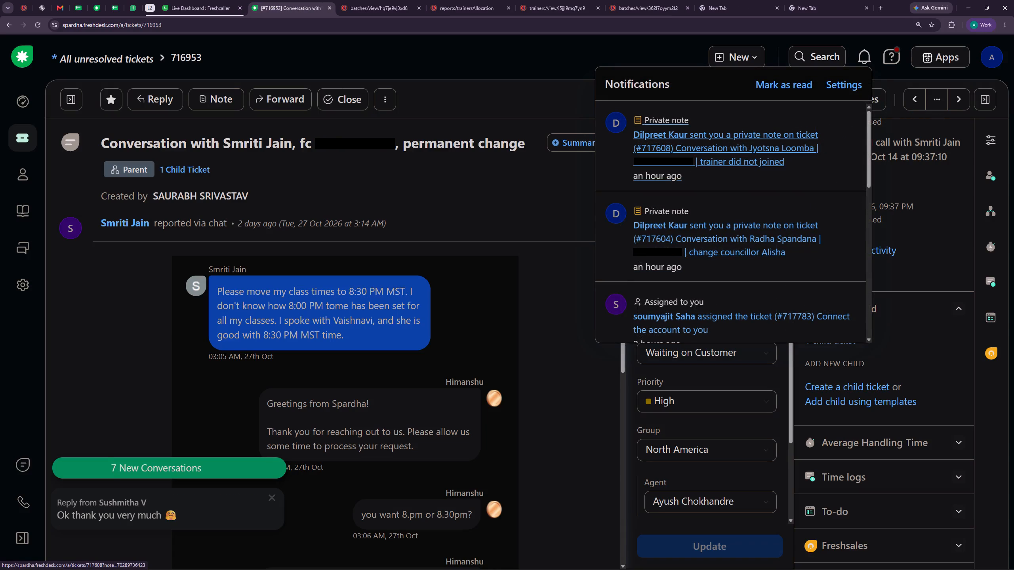
left_click(541, 68)
Go to ticket 717160 about the trainer who did not join and read its conversation through to the last private note.
left_click(911, 99)
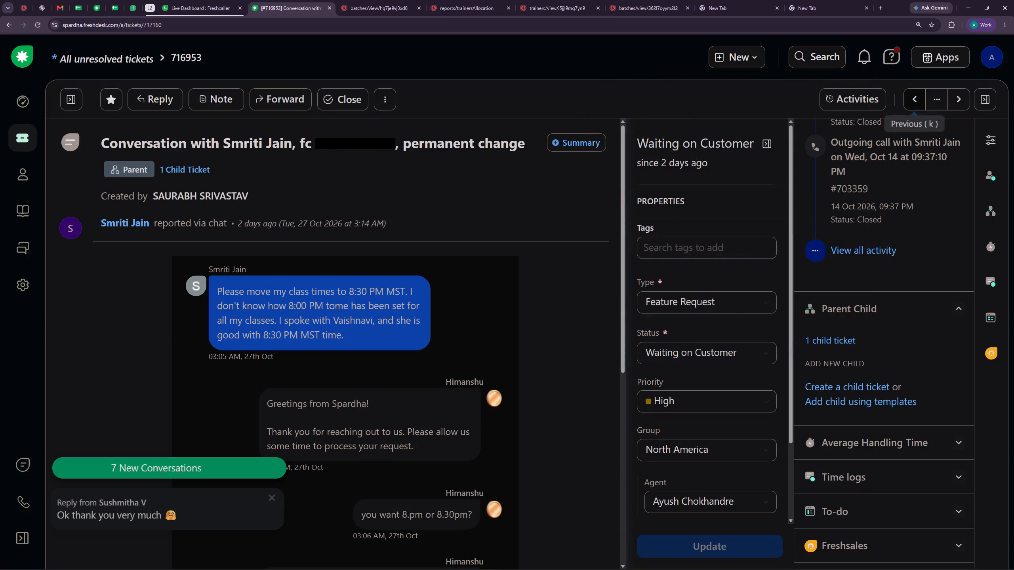
scroll(508, 287, "down", 3)
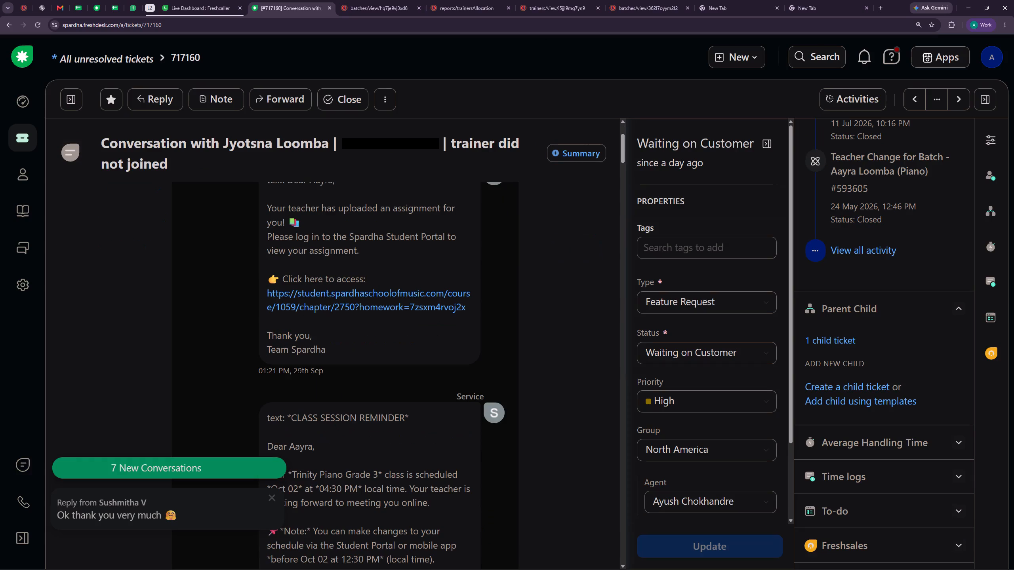
scroll(503, 323, "up", 6)
scroll(497, 342, "down", 19)
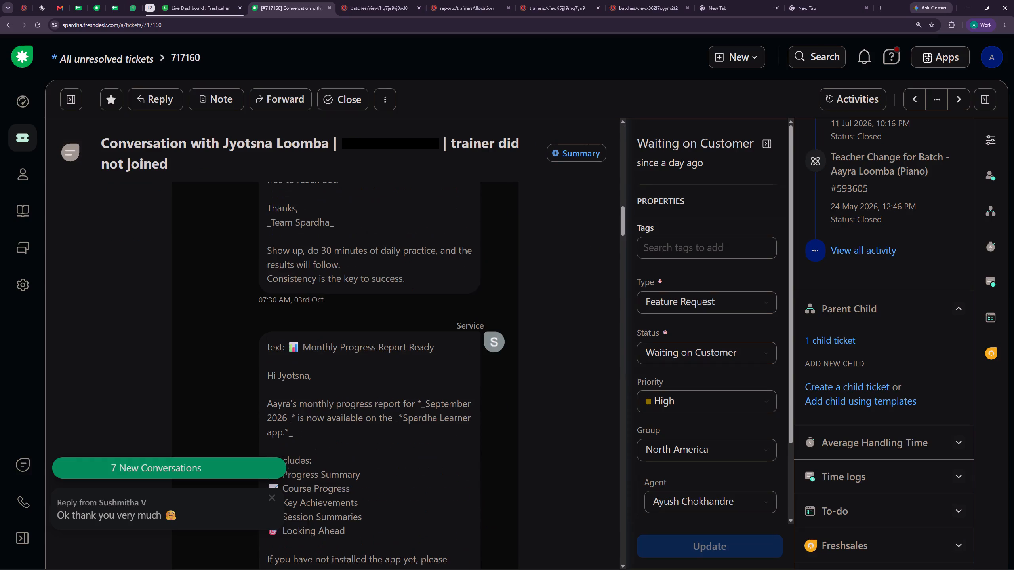
left_click_drag(625, 219, 627, 464)
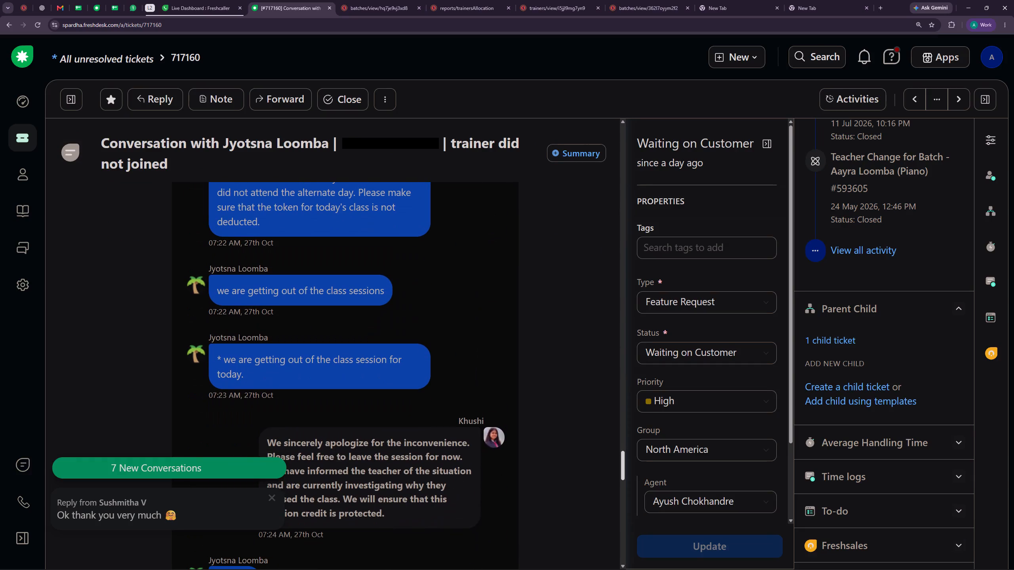
left_click_drag(627, 464, 629, 478)
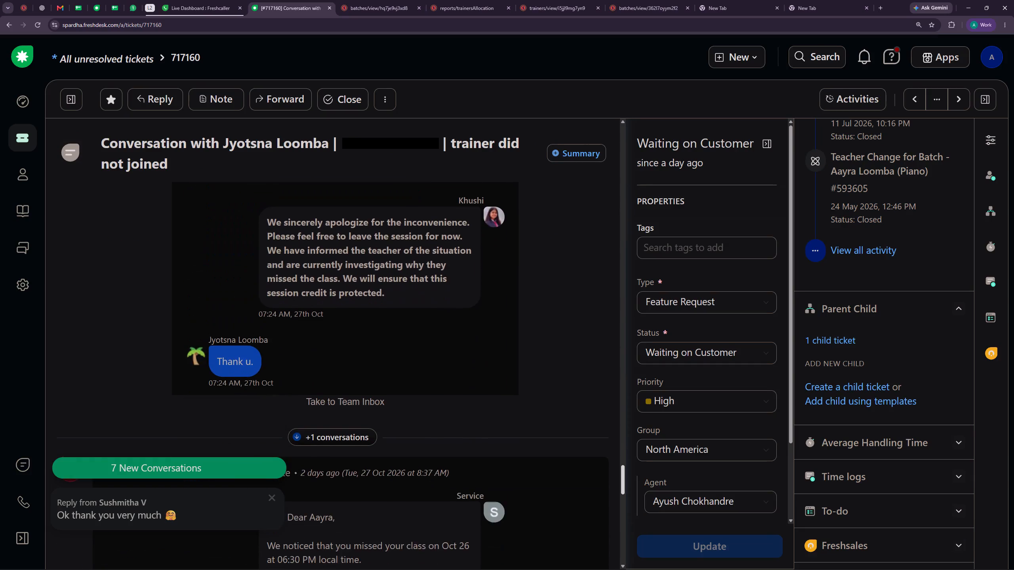
left_click_drag(629, 478, 652, 557)
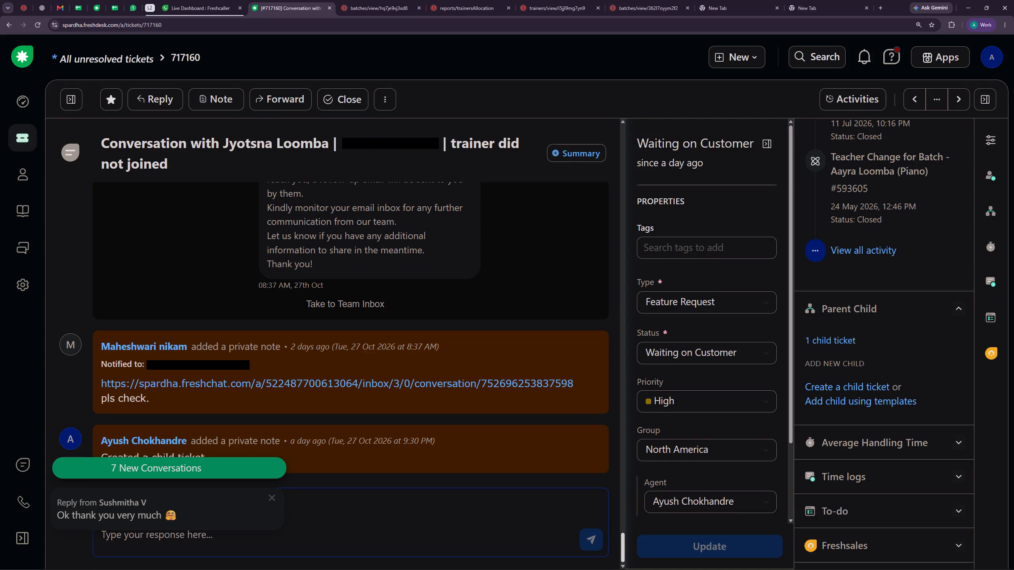
left_click(269, 496)
scroll(735, 429, "down", 9)
left_click(837, 333)
left_click(836, 345)
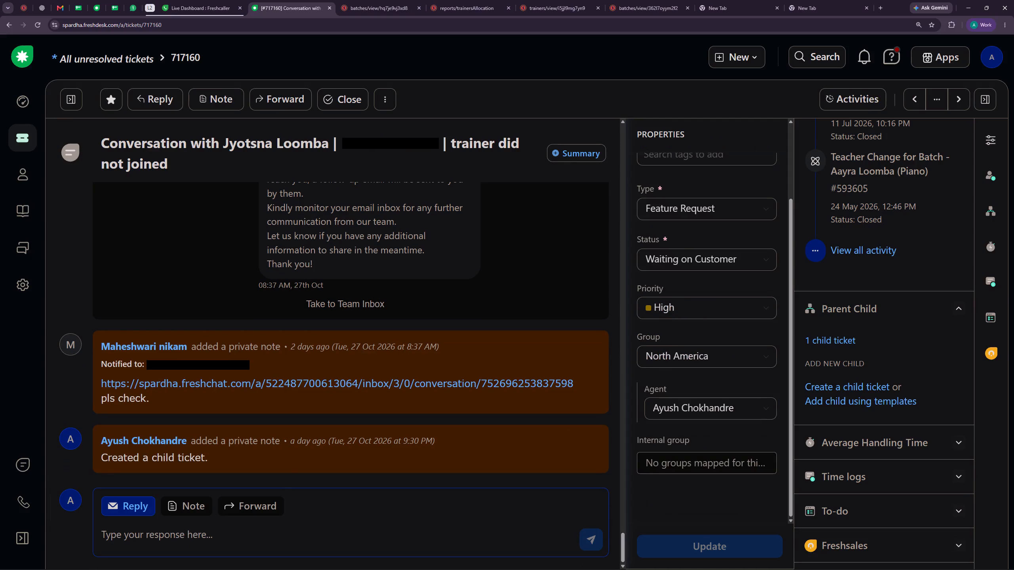
left_click(831, 341)
left_click(757, 142)
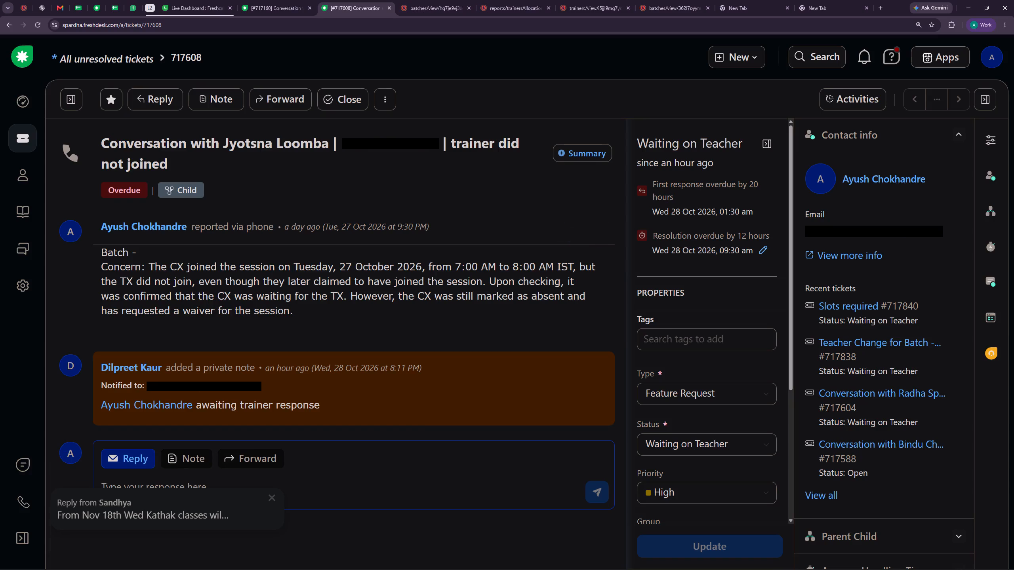
left_click(391, 8)
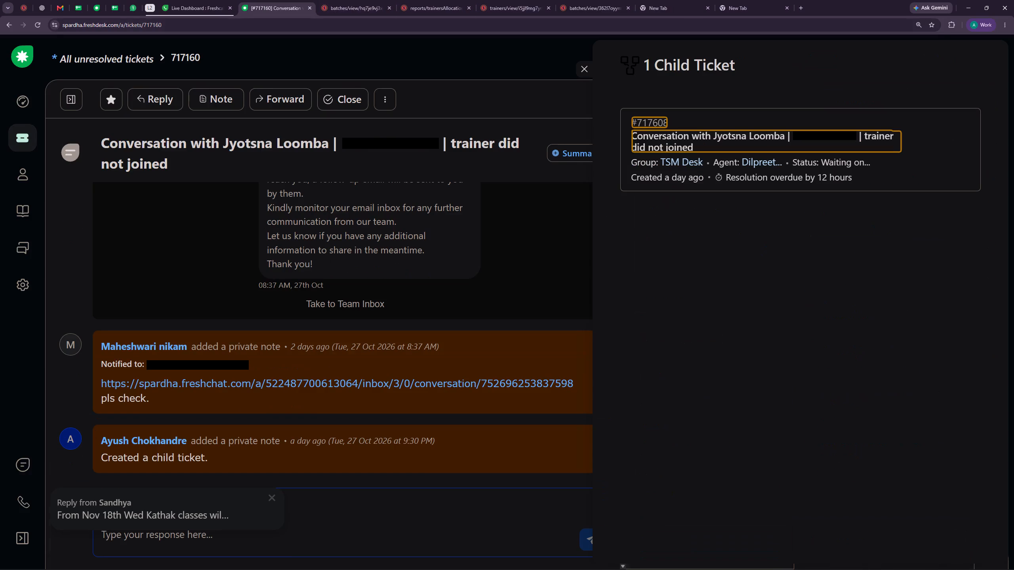
Dismiss the child ticket list and the reply notification, and look back over the conversation in ticket 717160.
left_click(582, 69)
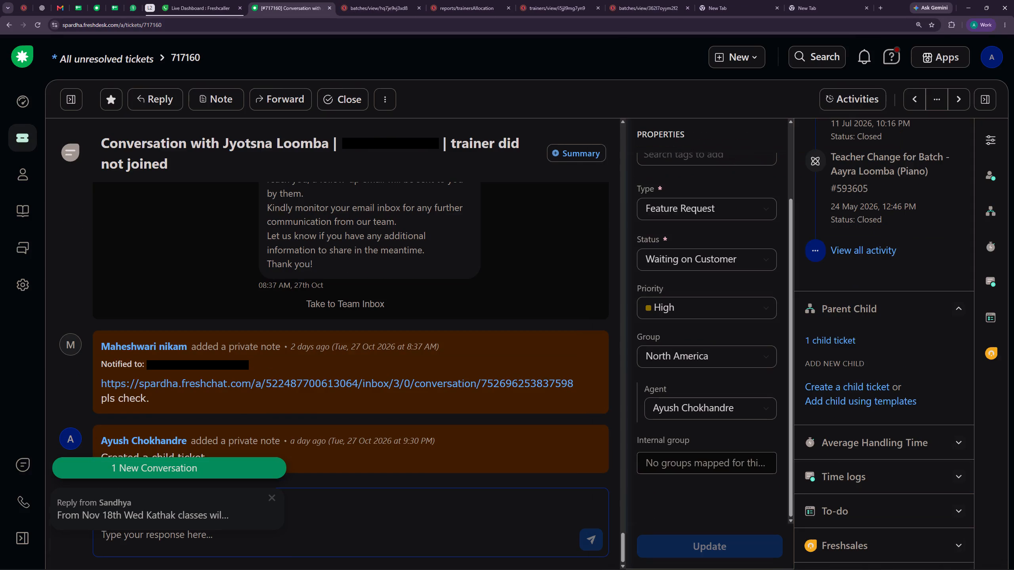
scroll(446, 243, "down", 5)
left_click(274, 498)
scroll(438, 266, "up", 16)
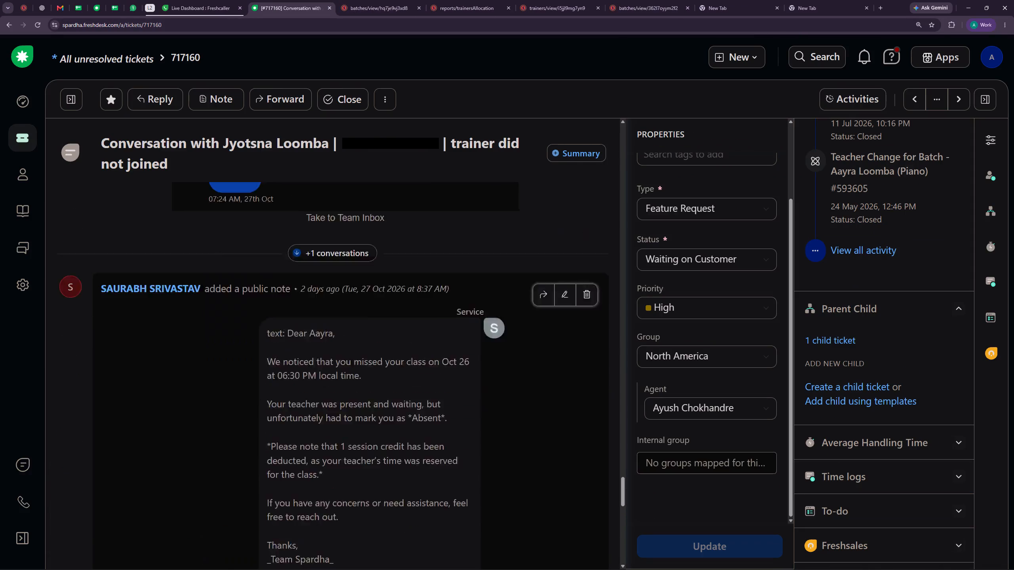
scroll(552, 241, "up", 3)
scroll(820, 169, "up", 20)
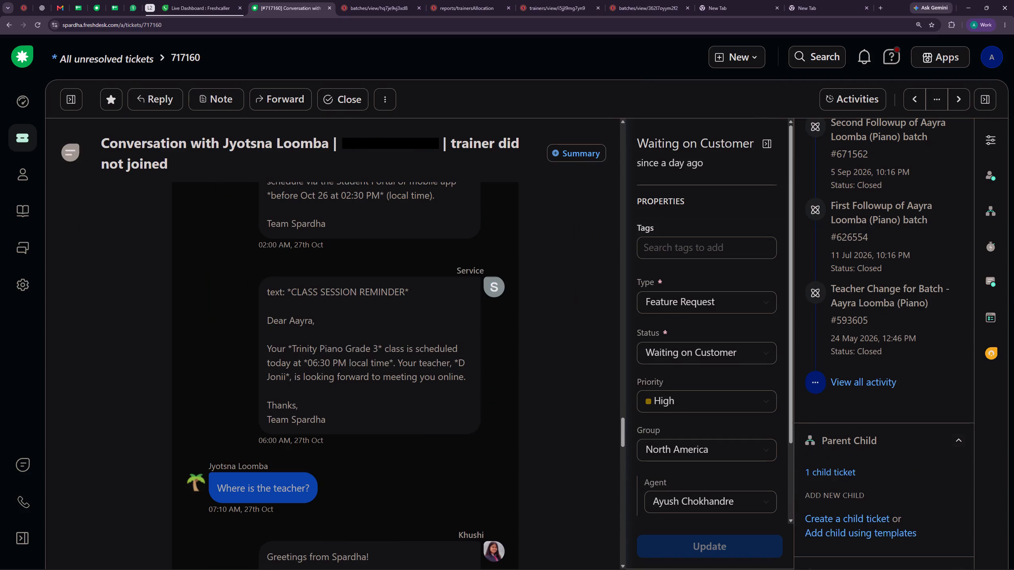
left_click_drag(621, 429, 620, 96)
Go to ticket 717177 about the counsellor change and read its conversation through to the last private note.
left_click(909, 106)
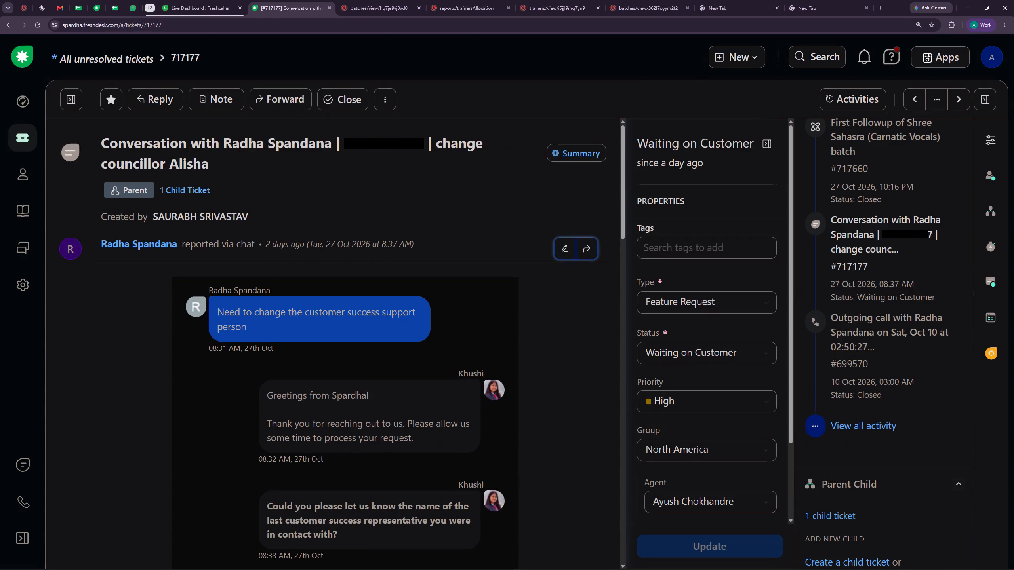
scroll(522, 303, "down", 17)
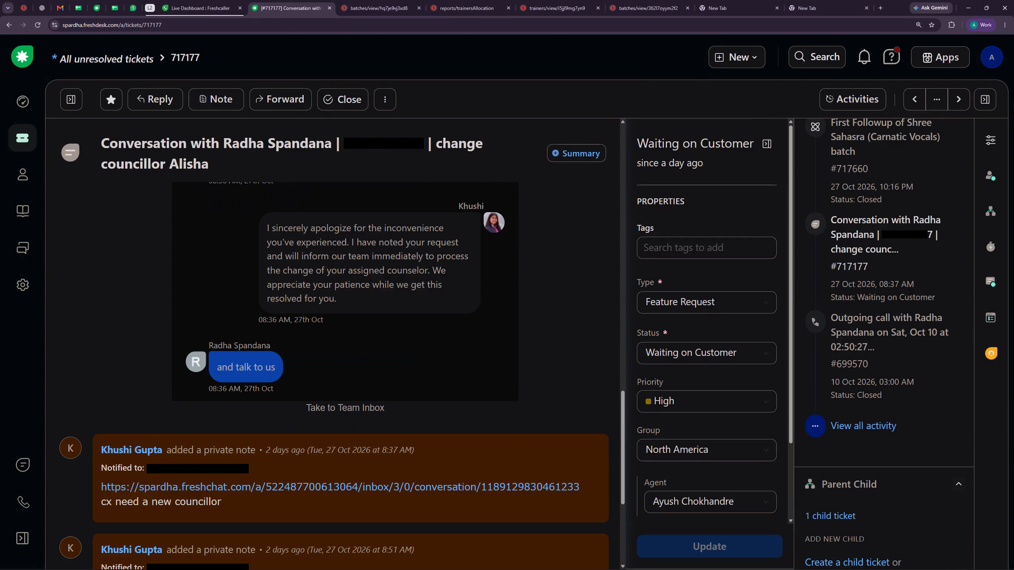
scroll(570, 319, "down", 6)
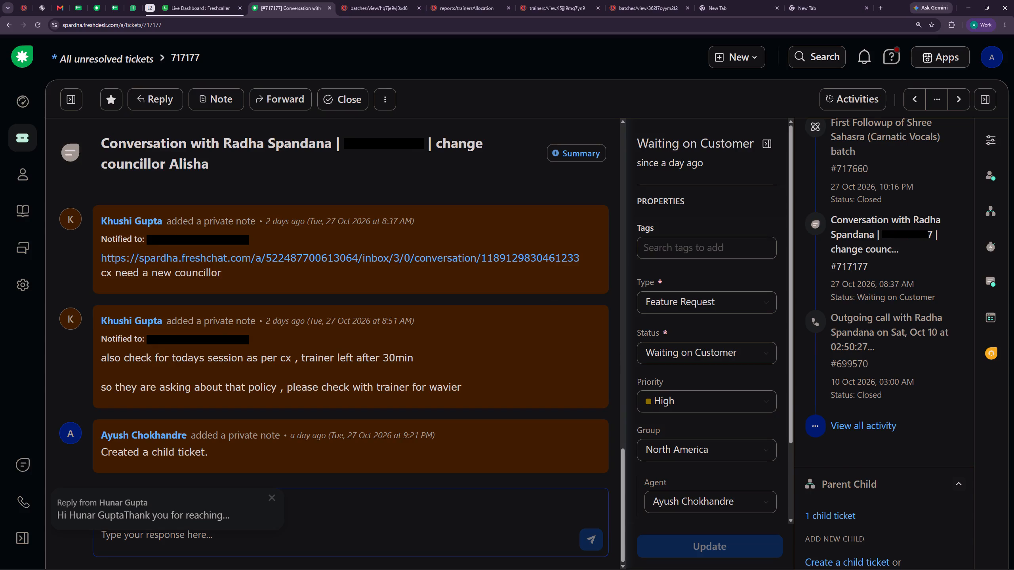
scroll(858, 332, "down", 5)
left_click(840, 342)
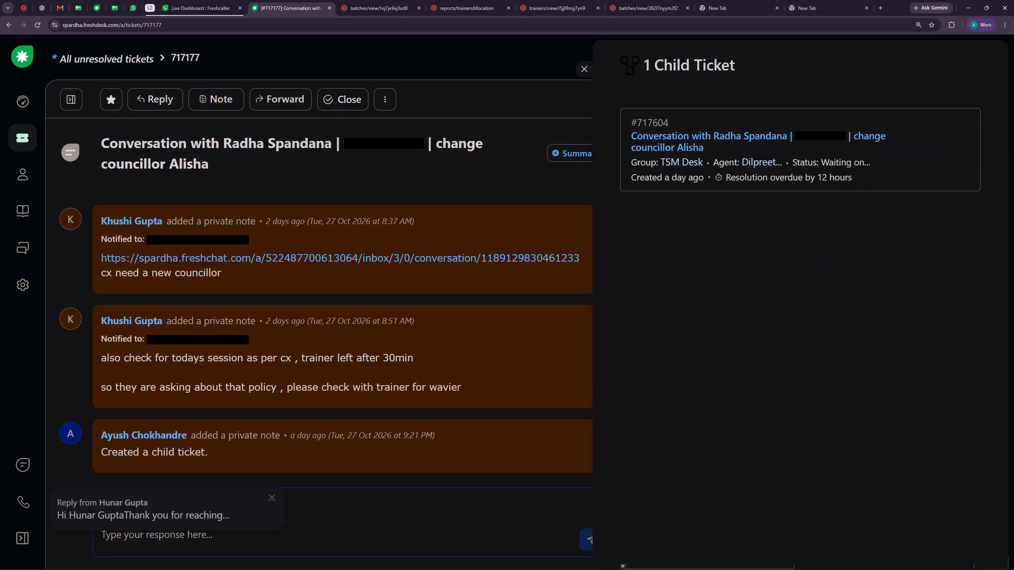
left_click(708, 141)
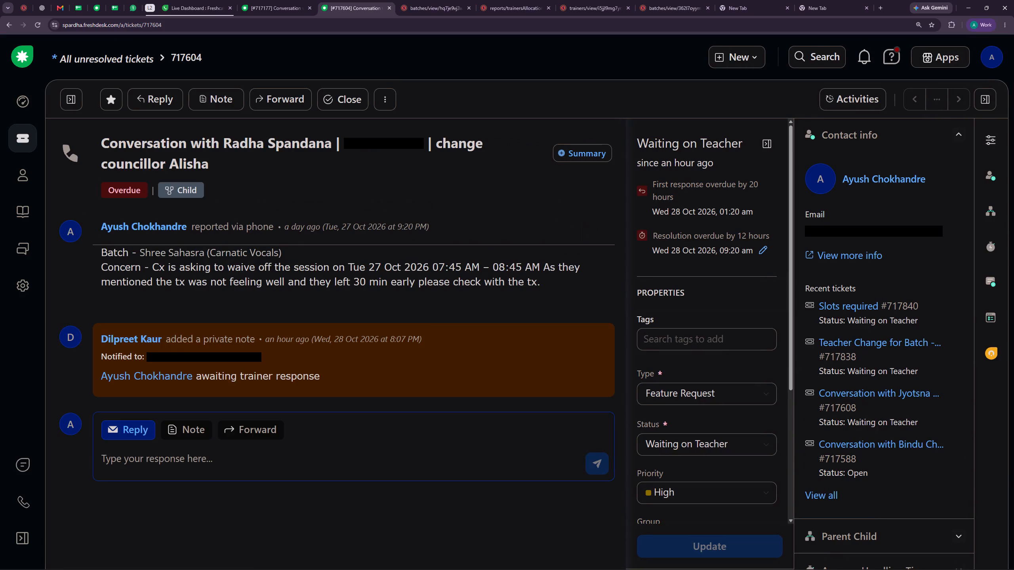
left_click(391, 9)
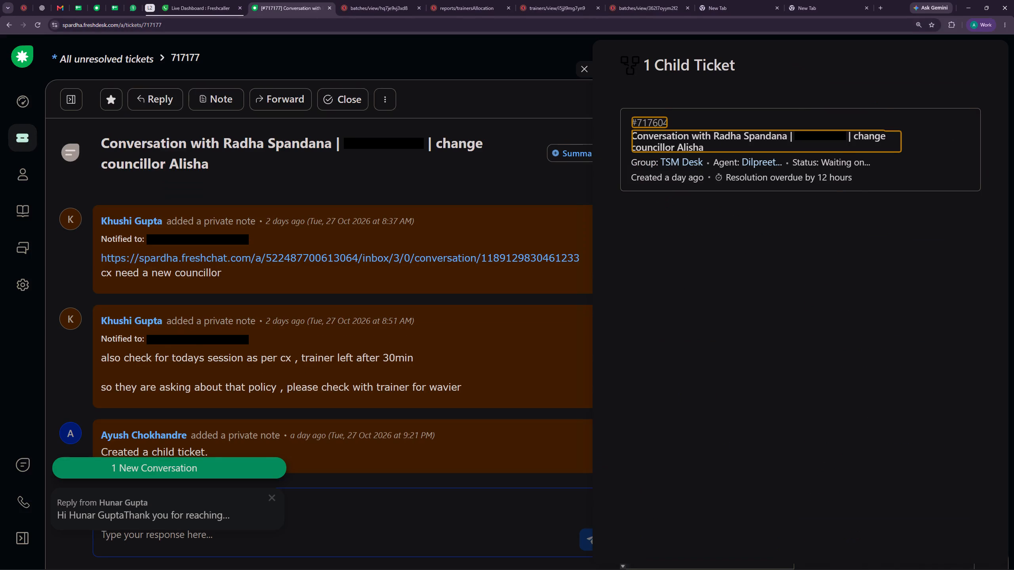
left_click(581, 68)
scroll(478, 222, "up", 5)
scroll(526, 230, "down", 6)
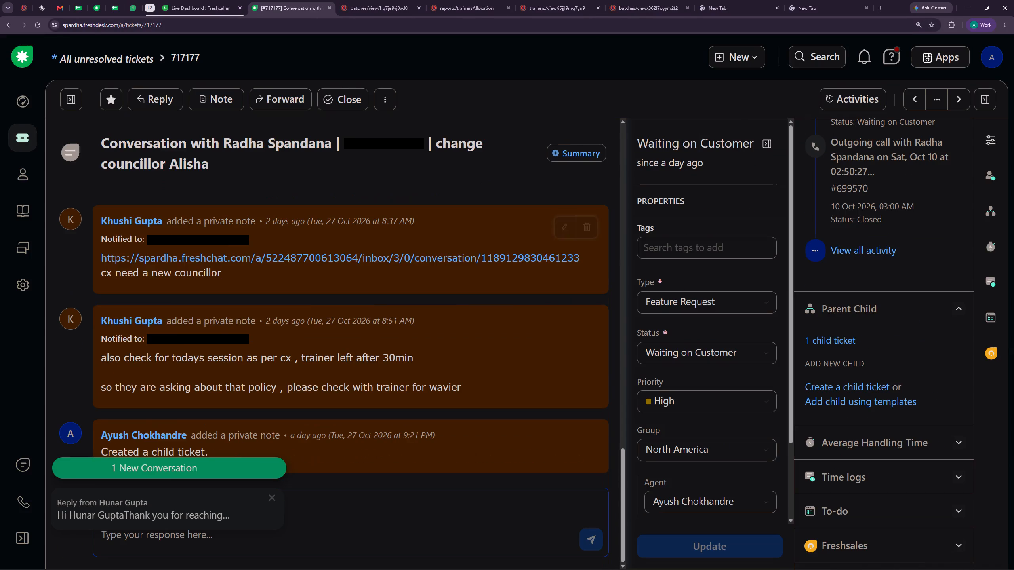
scroll(512, 199, "up", 11)
left_click_drag(625, 291, 625, 118)
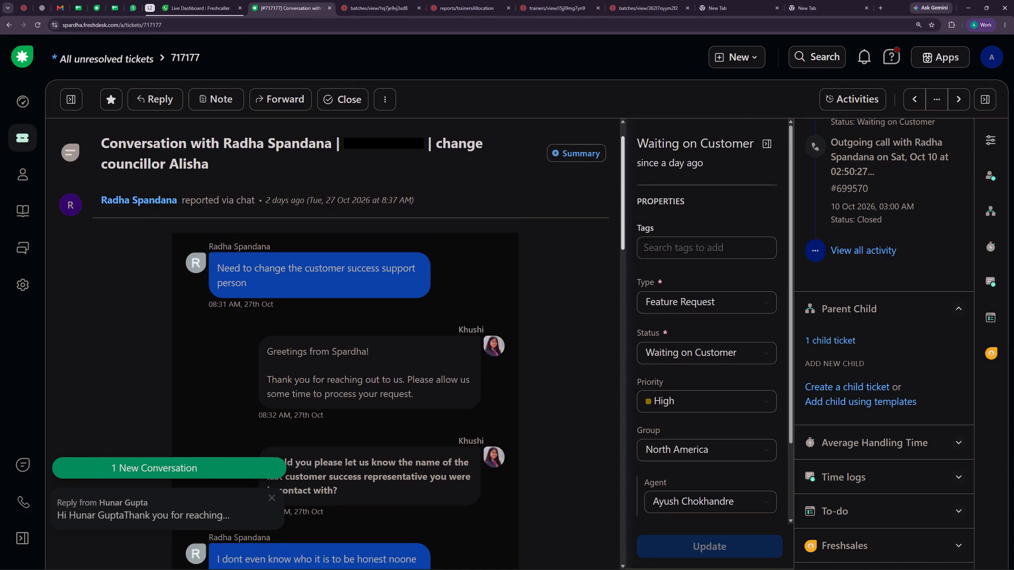
left_click_drag(625, 118, 625, 115)
left_click(909, 103)
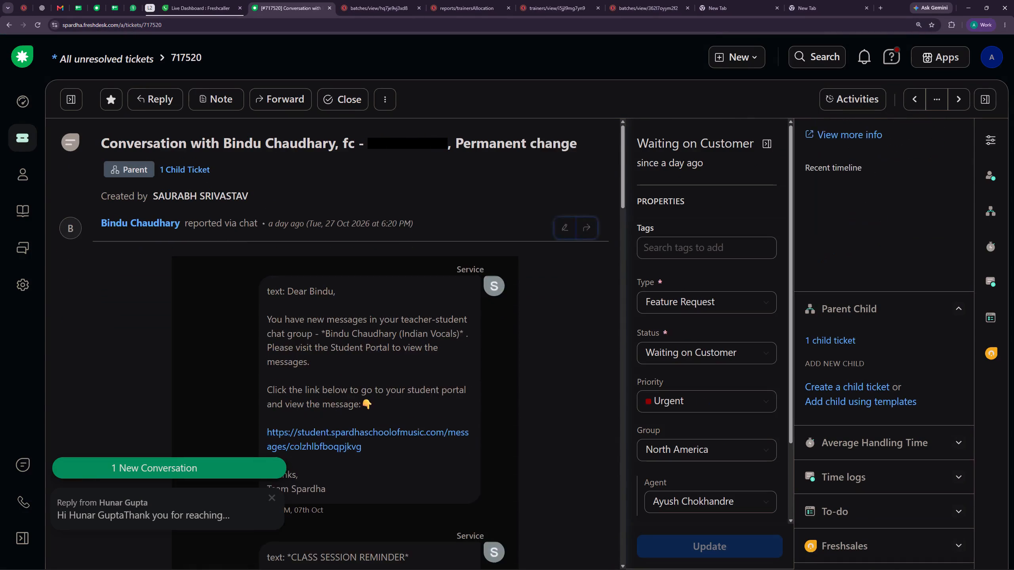
scroll(461, 245, "down", 6)
scroll(467, 243, "up", 6)
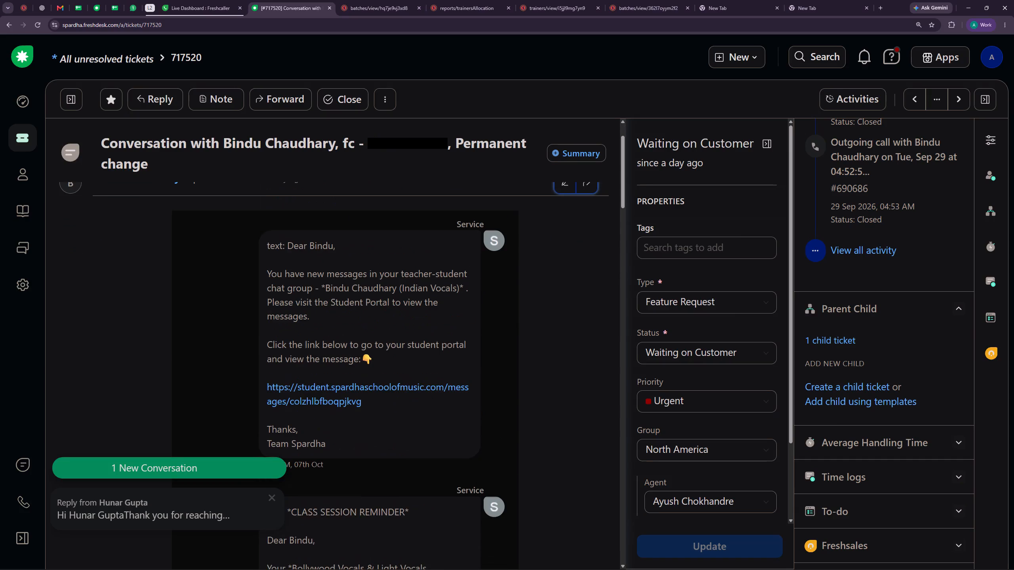
scroll(483, 247, "down", 20)
scroll(483, 247, "down", 2)
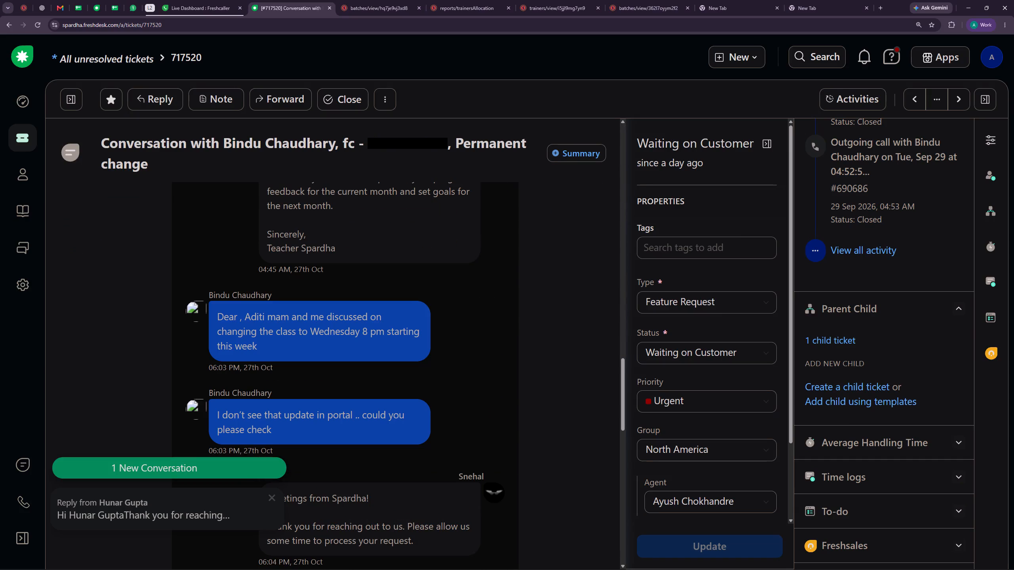
left_click(270, 496)
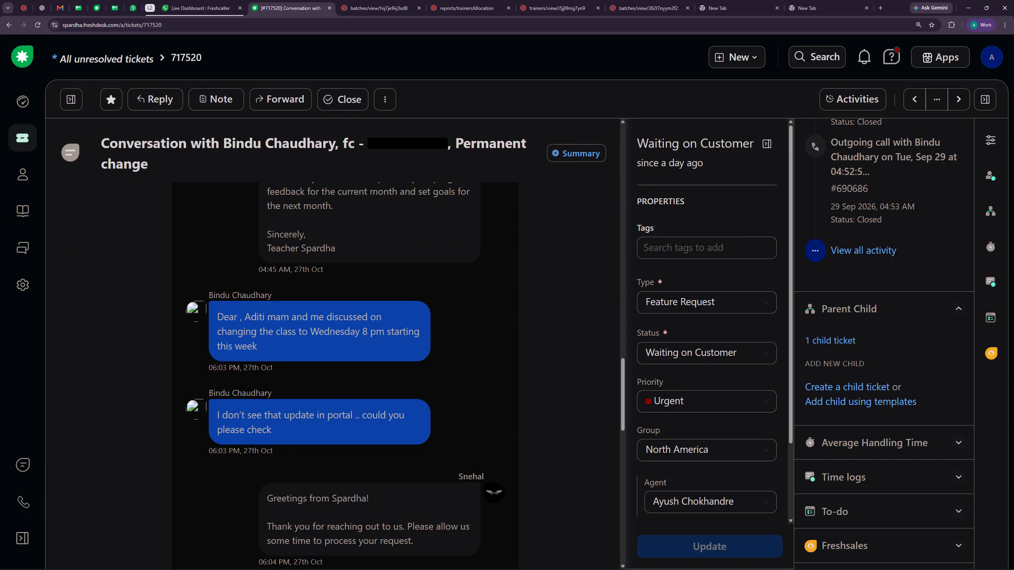
scroll(471, 415, "down", 10)
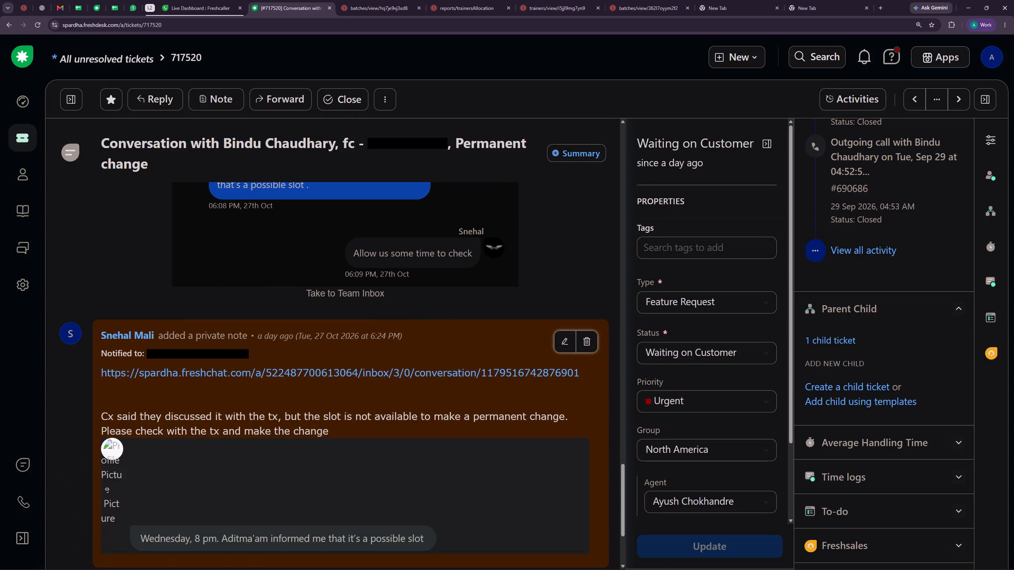
scroll(512, 446, "up", 2)
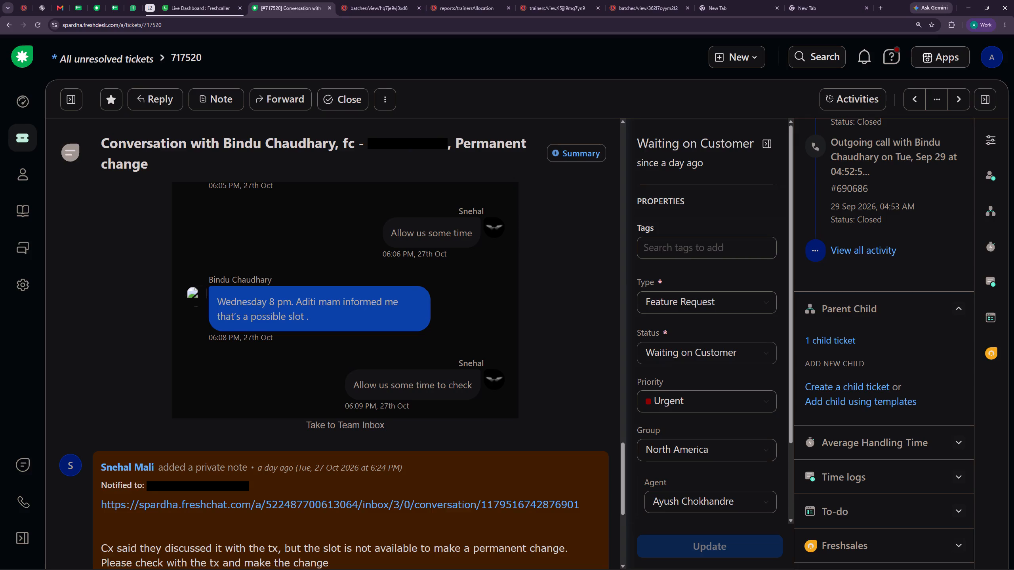
left_click(833, 343)
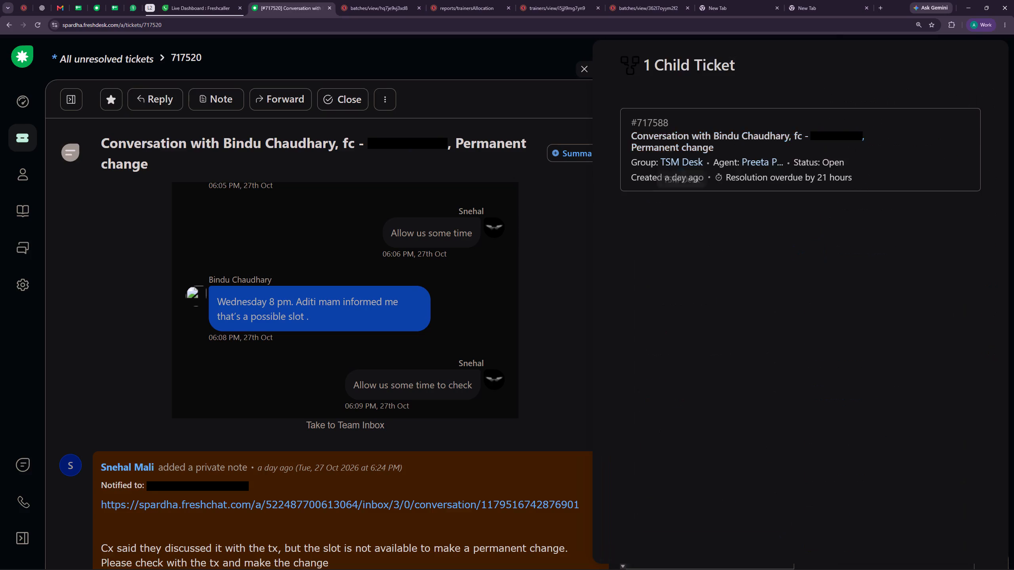
left_click(705, 141)
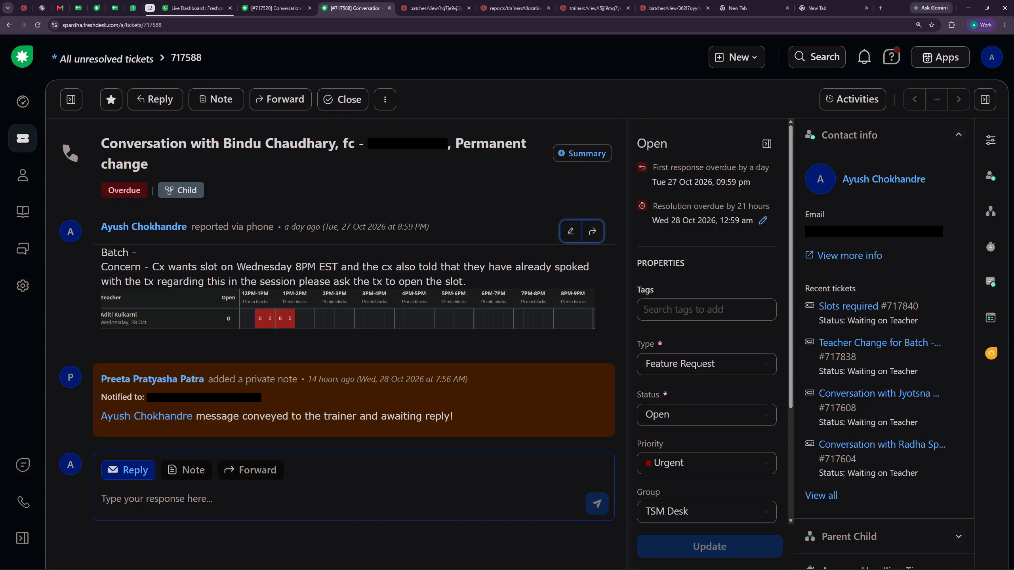
left_click(391, 7)
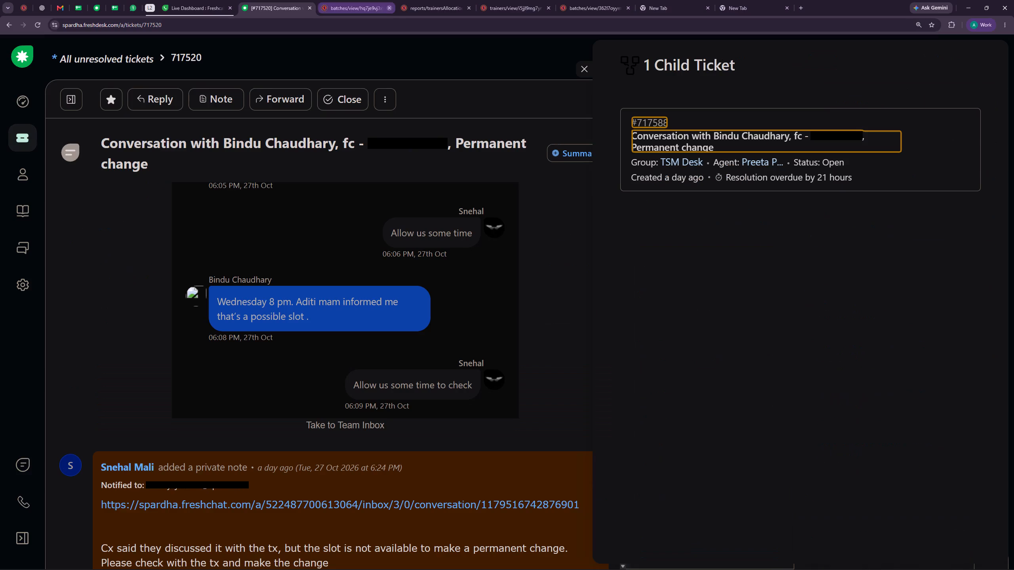
left_click(585, 72)
scroll(829, 220, "up", 5)
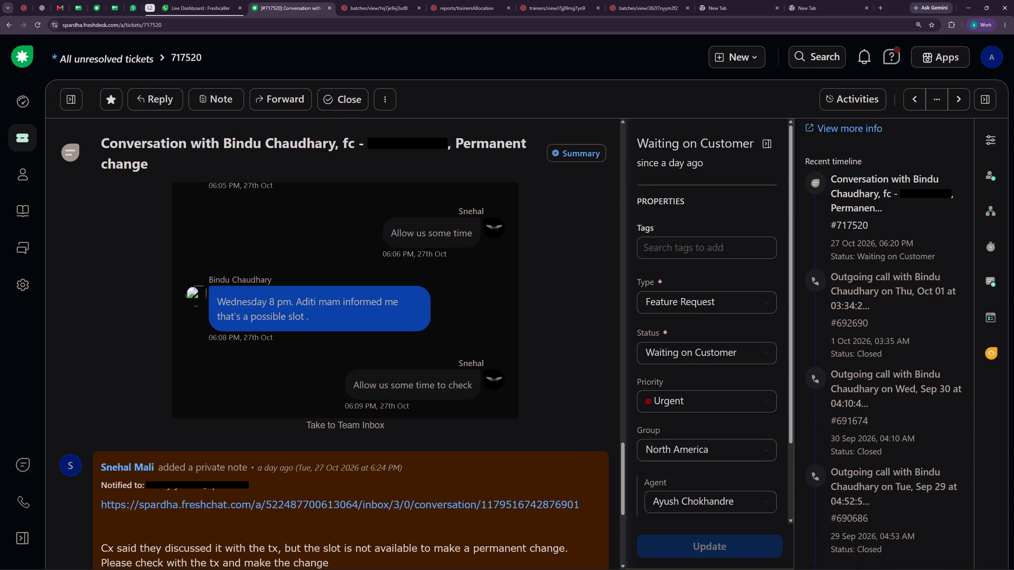
left_click(907, 96)
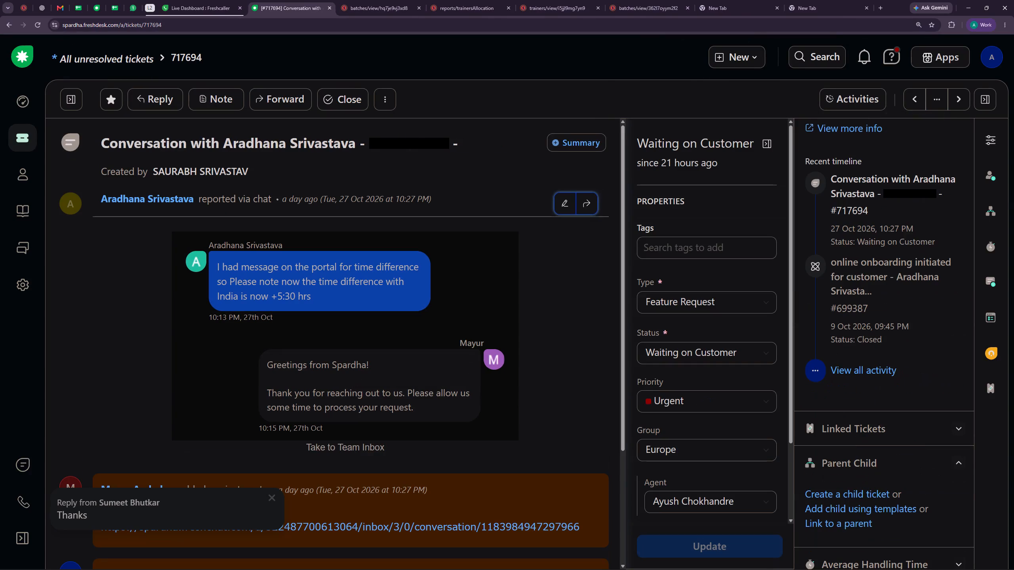
scroll(449, 300, "down", 6)
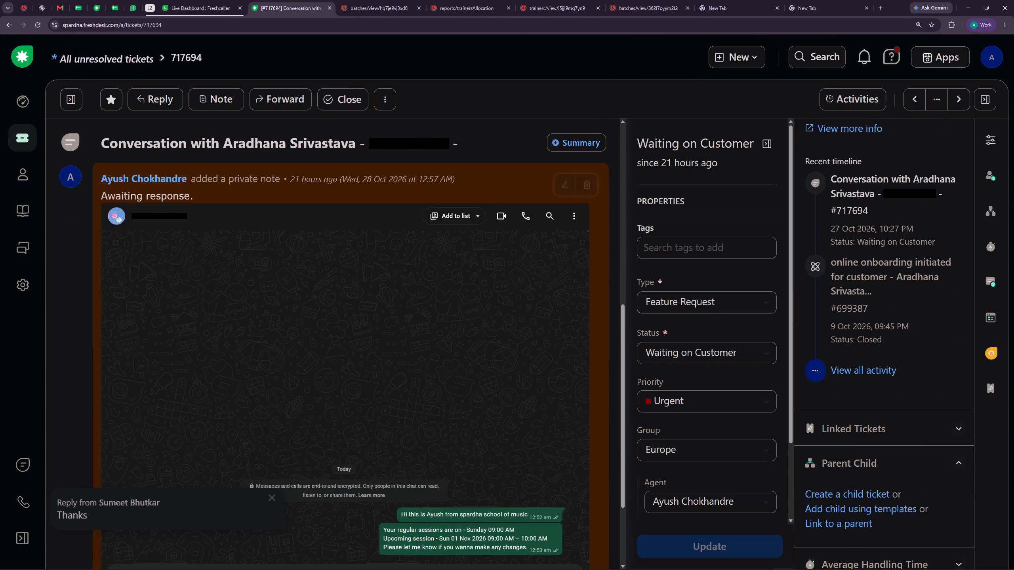
scroll(458, 302, "down", 4)
scroll(492, 311, "up", 1)
scroll(492, 313, "down", 1)
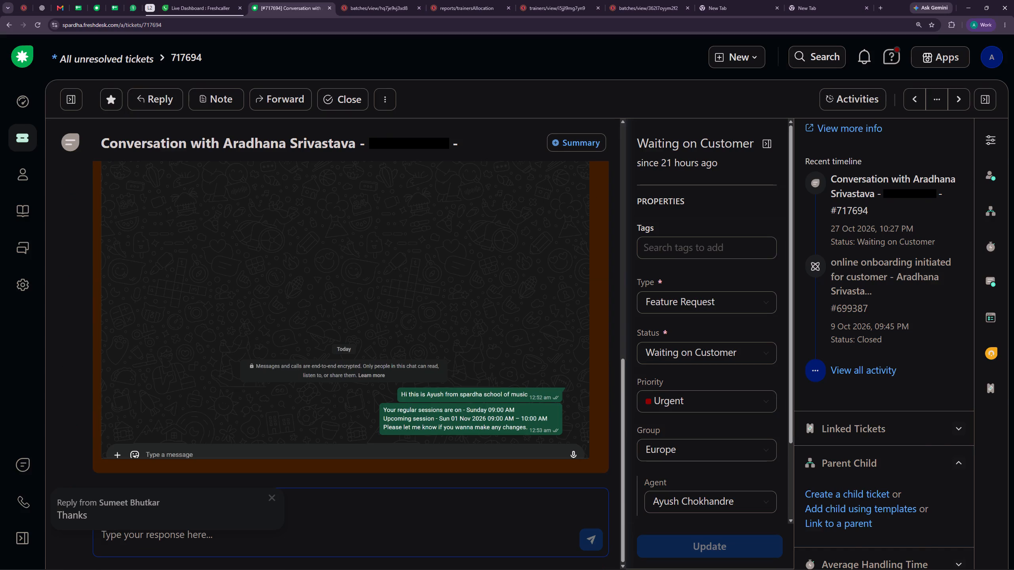
scroll(893, 261, "up", 6)
left_click_drag(882, 293, 803, 293)
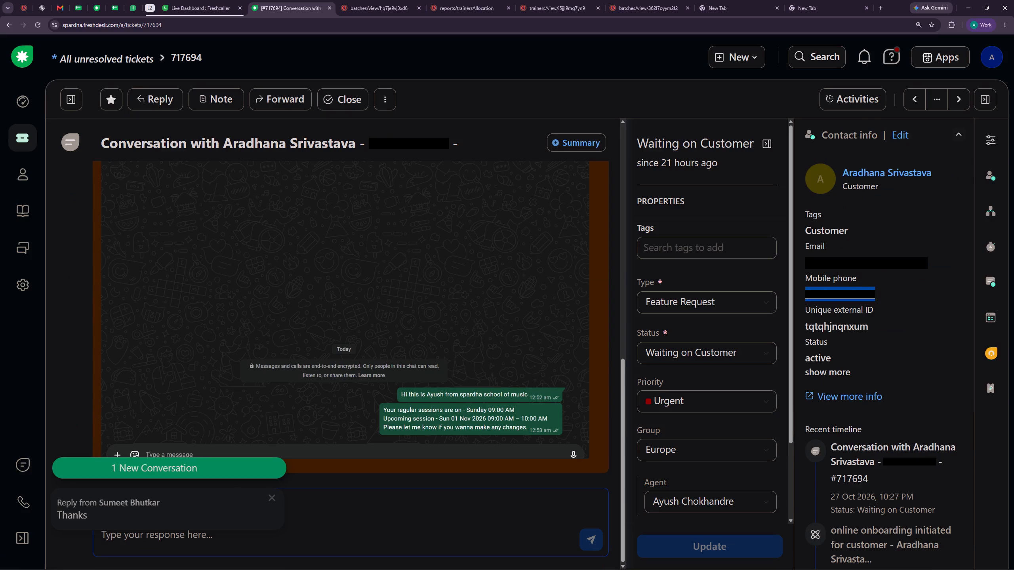
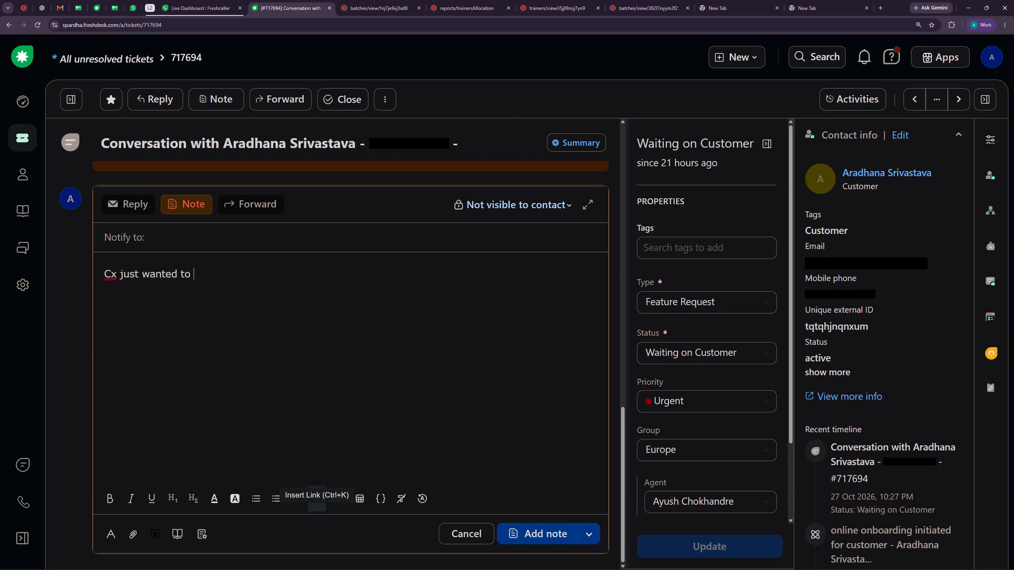
Complete the private note's sentence on ticket 717694 as "Cx just wanted to inform regarding the DST changes.".
type("inform")
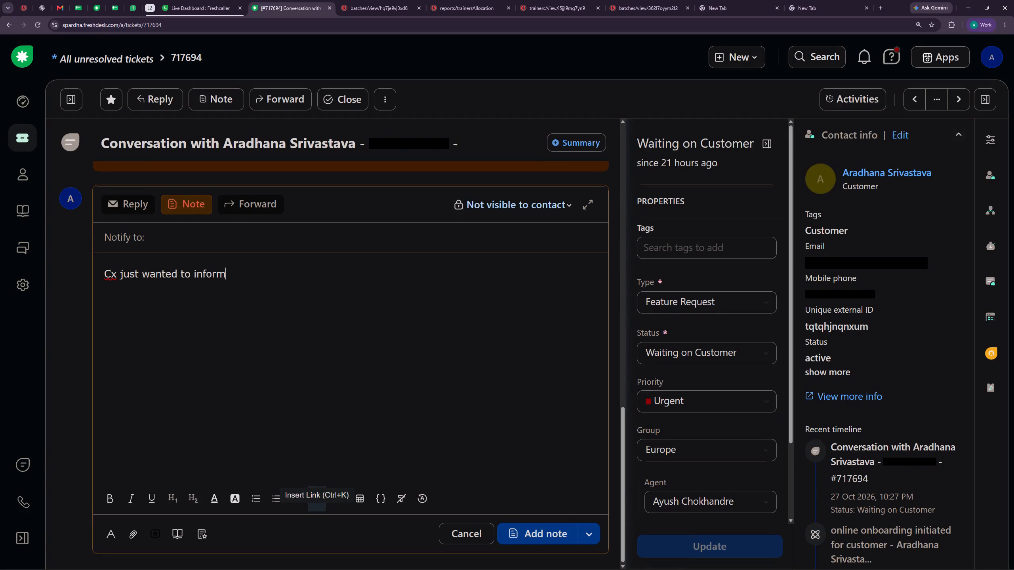
key("space")
type("regarding the")
key("space")
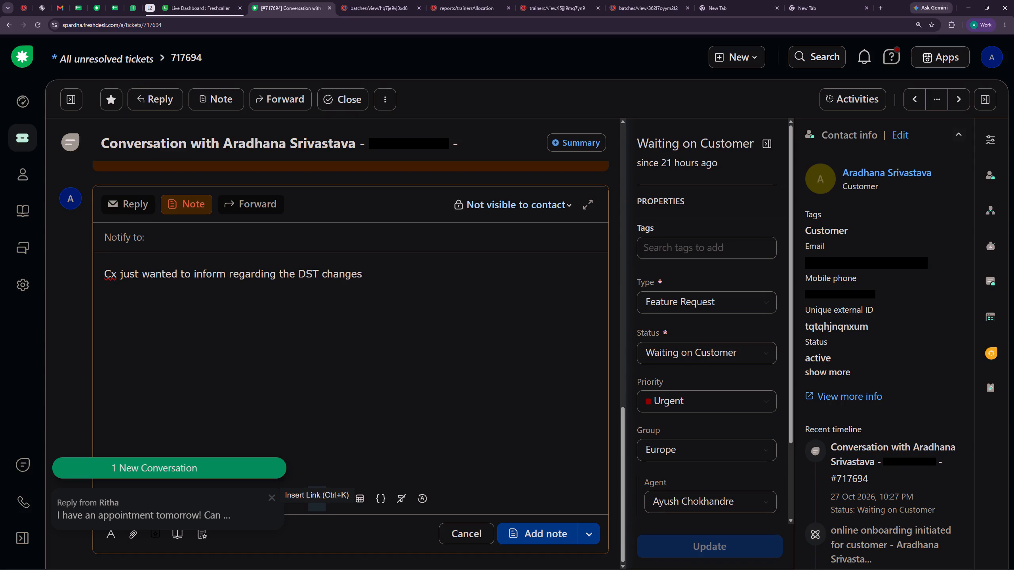
key("BackSpace")
key("period")
key("Return")
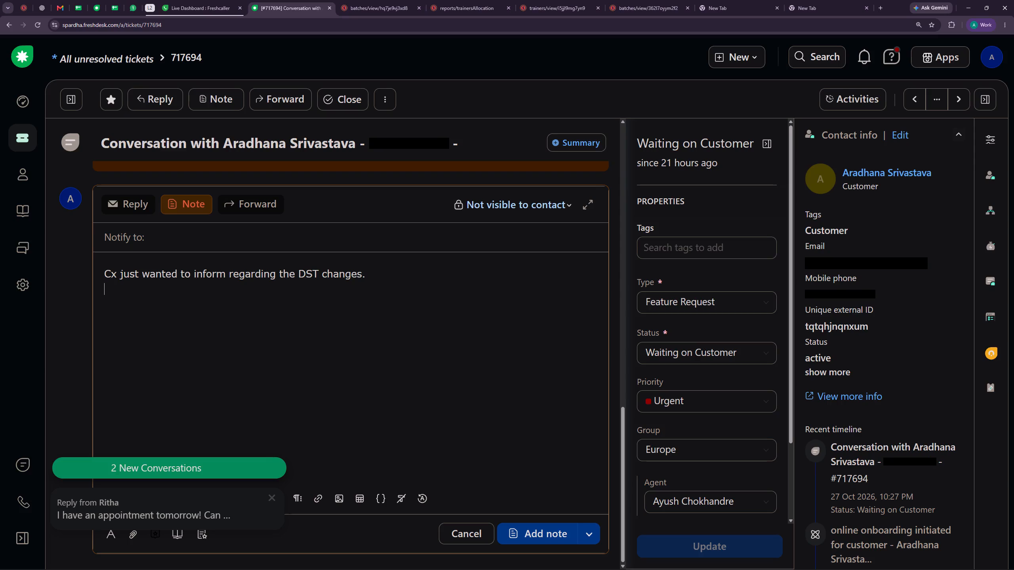
Reword the opening of the note so it reads "As we can see the cx just wanted to inform regarding the DST changes.".
left_click_drag(140, 271, 118, 271)
left_click_drag(118, 271, 120, 270)
type("WE")
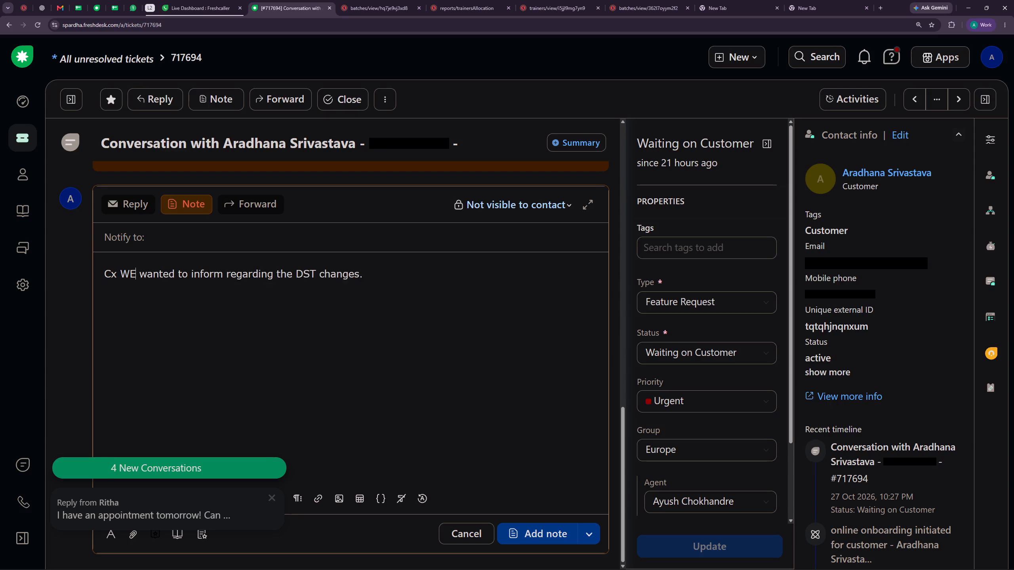
key("BackSpace")
type("we can see")
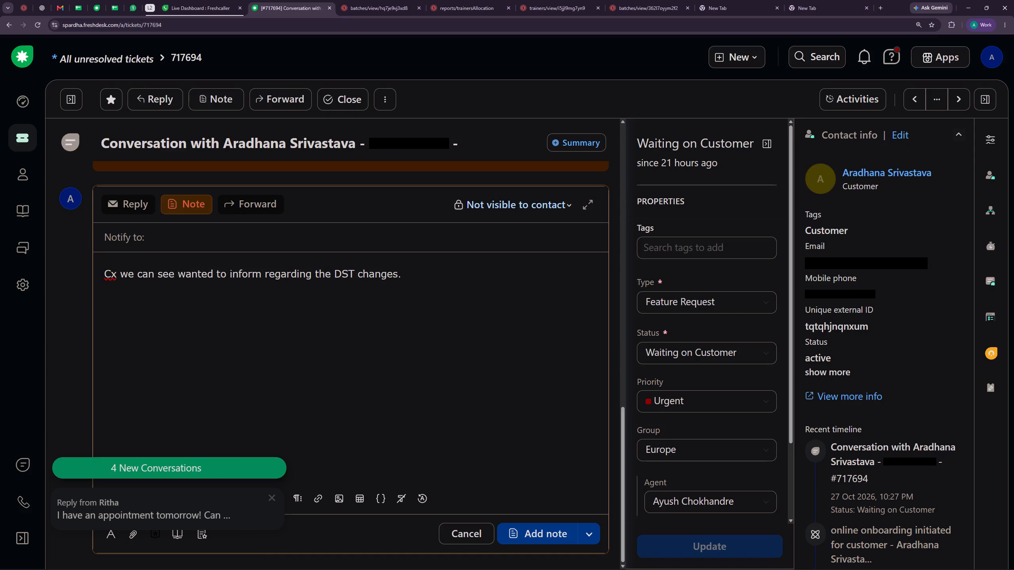
key("space")
type("the cx")
key("space")
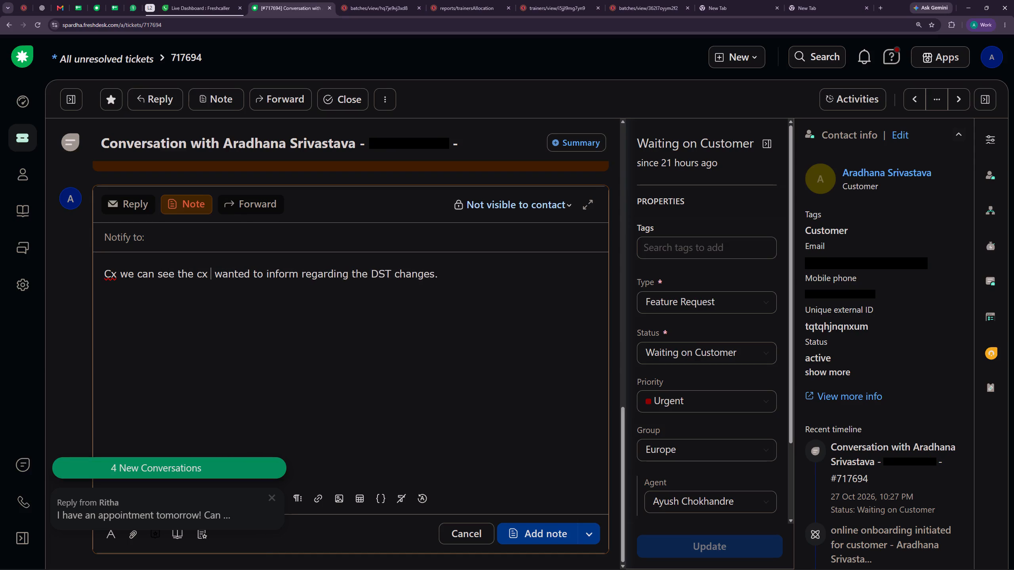
type("just")
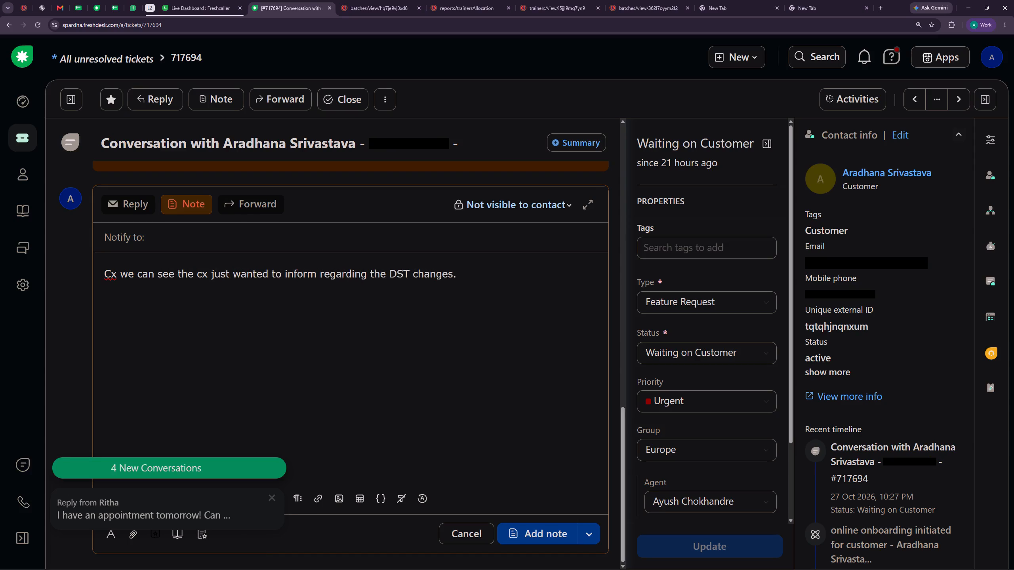
left_click_drag(120, 274, 67, 274)
key("BackSpace")
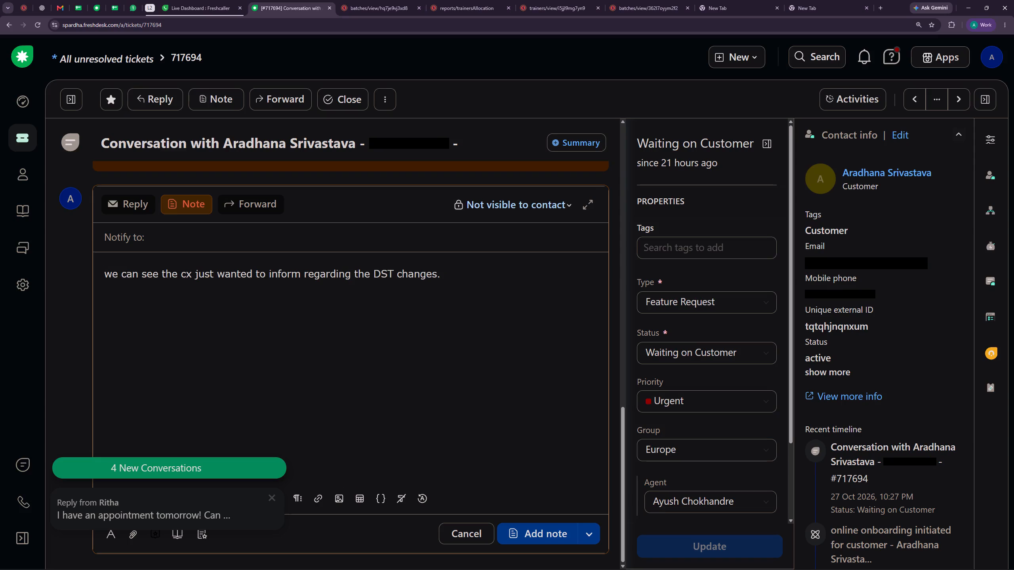
left_click(109, 275)
key("BackSpace")
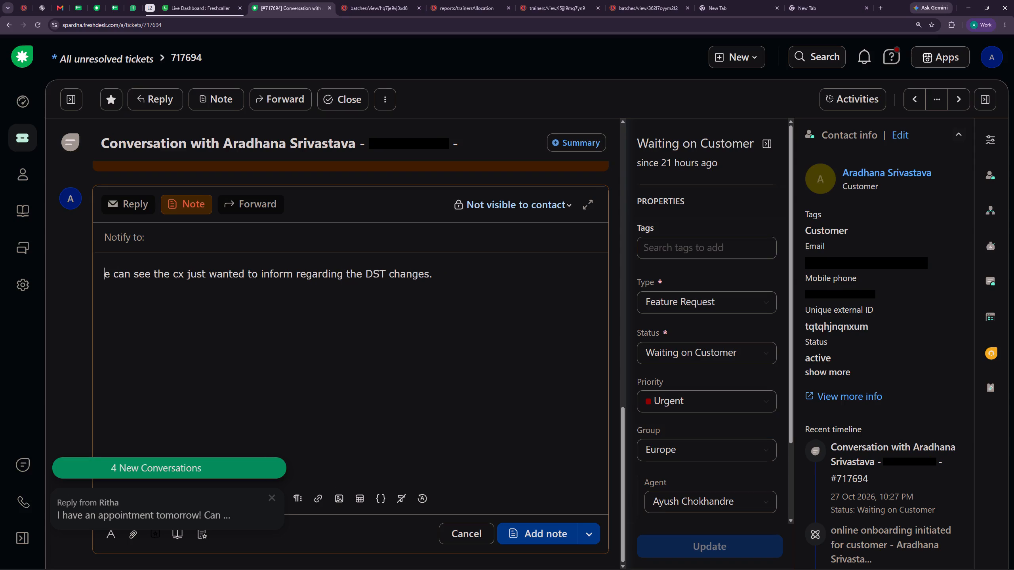
left_click(111, 271)
key("BackSpace")
type("AS")
type("s we")
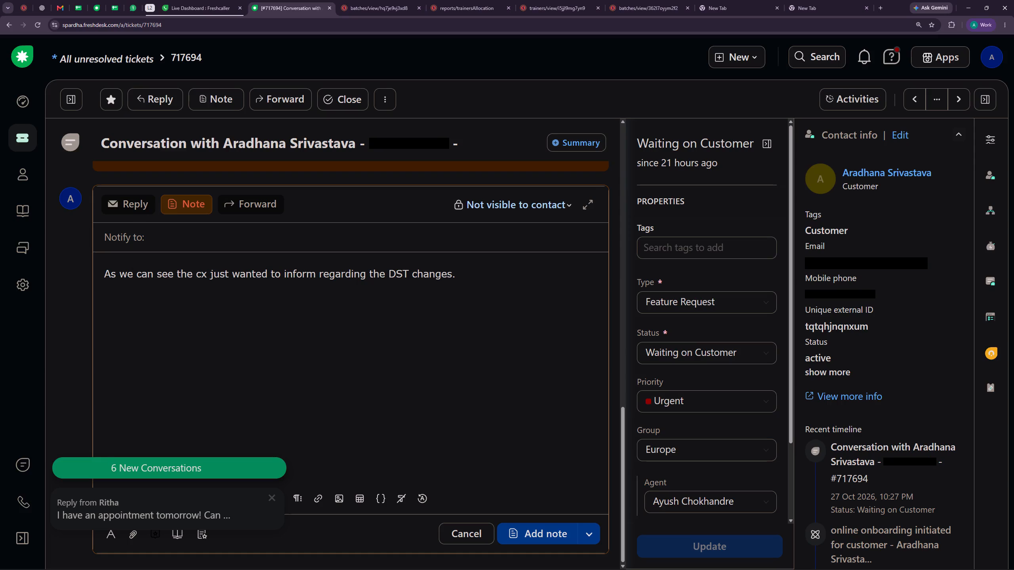
Add a second line "Closing the ticket." to the private note and post it.
left_click(473, 276)
key("shift+Return")
type("losing the ticket.")
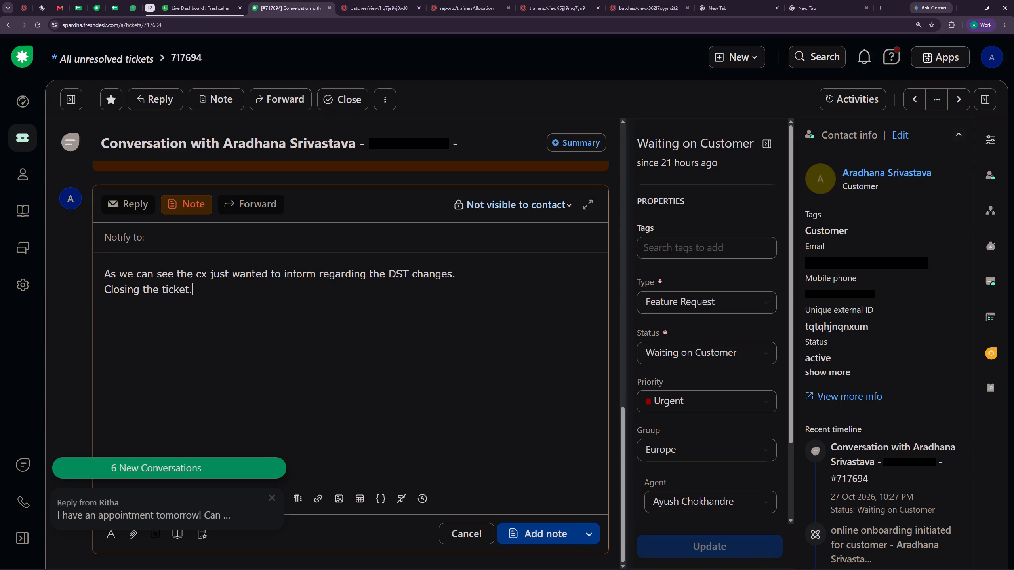
scroll(549, 326, "down", 5)
left_click(542, 531)
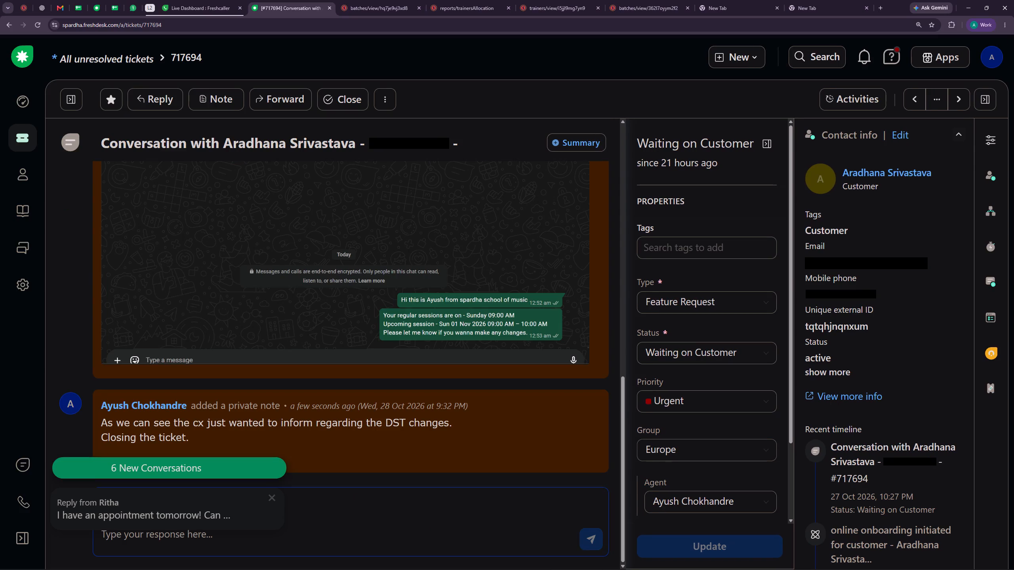
Set the status of ticket 717694 to Closed and save the update.
left_click(700, 361)
left_click(698, 464)
left_click(718, 545)
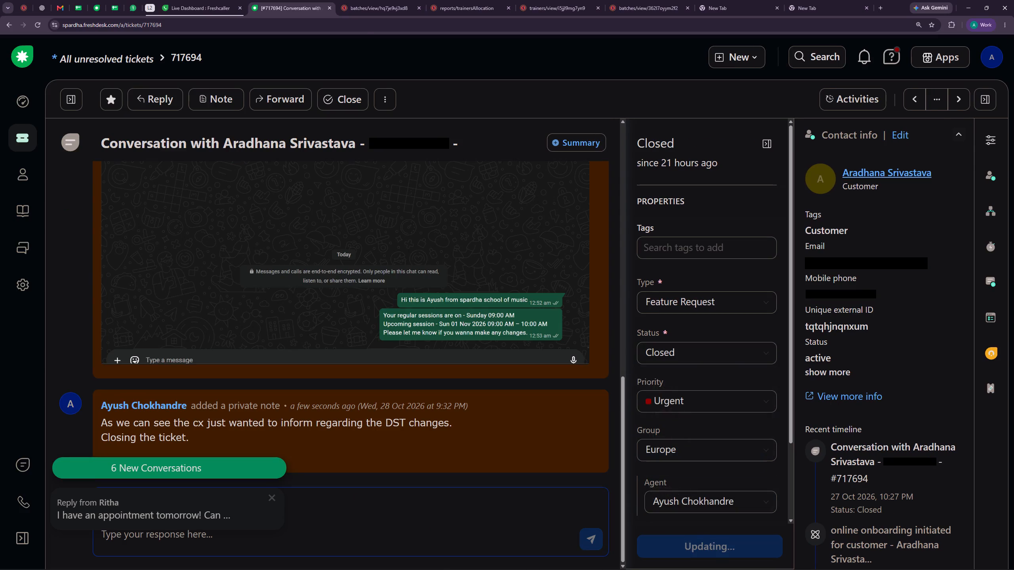
Go to ticket 717783 about connecting the account, read the request and private note, and dismiss the chat notification.
left_click(911, 93)
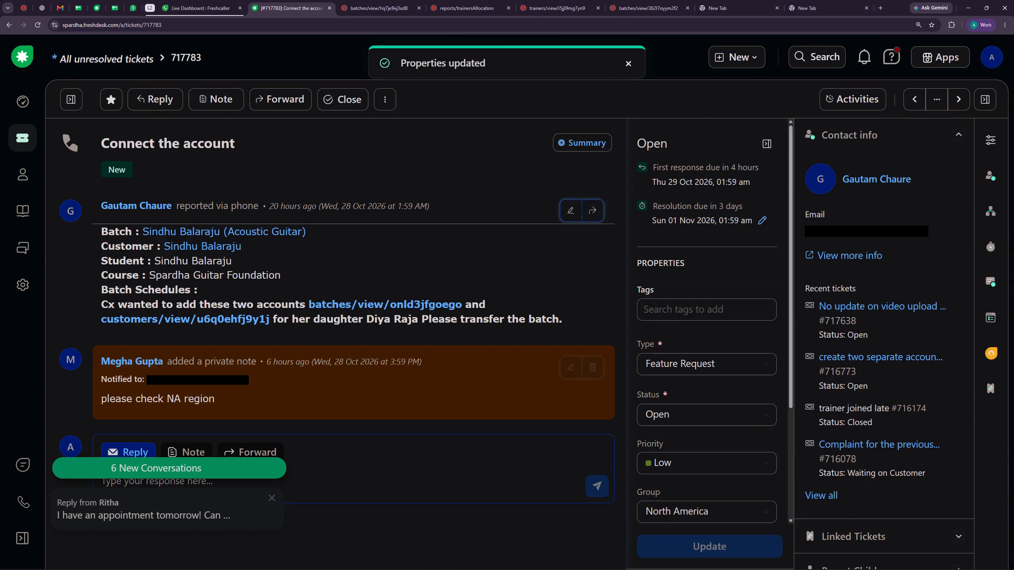
left_click(275, 498)
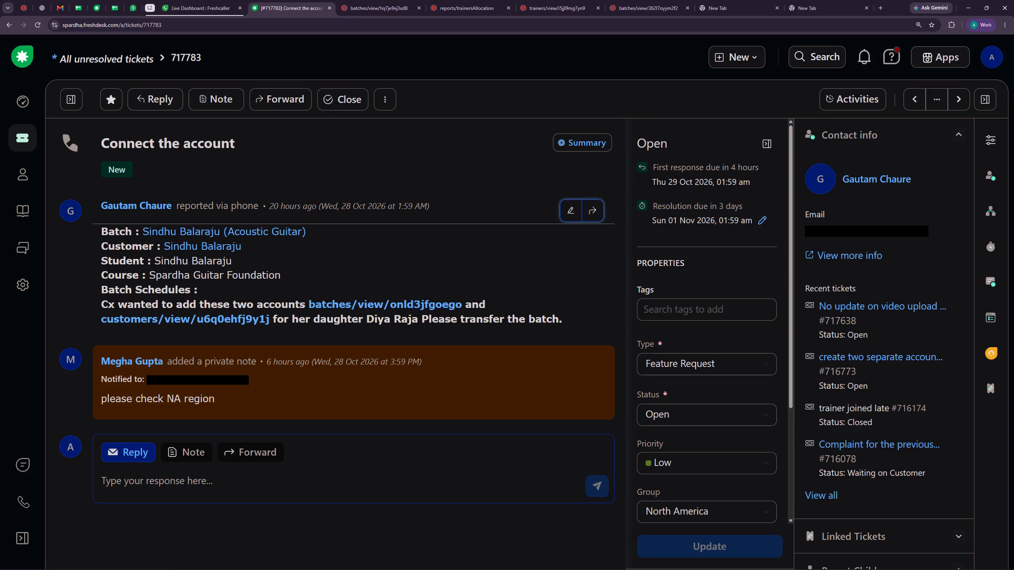
Go to ticket 717839 about required slots, open child ticket 717840 to read its latest private note, and return to the parent.
left_click(910, 99)
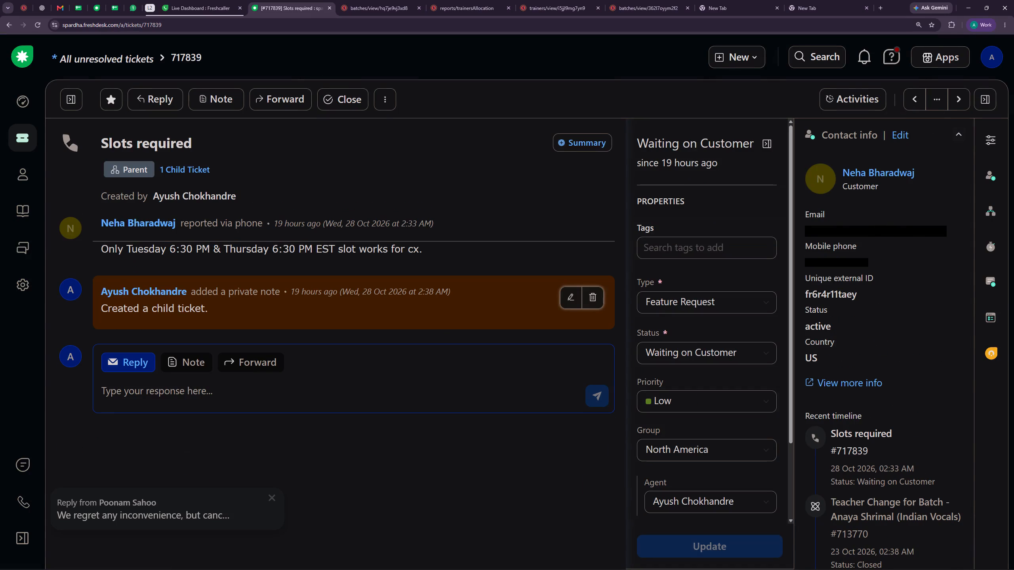
scroll(793, 340, "down", 6)
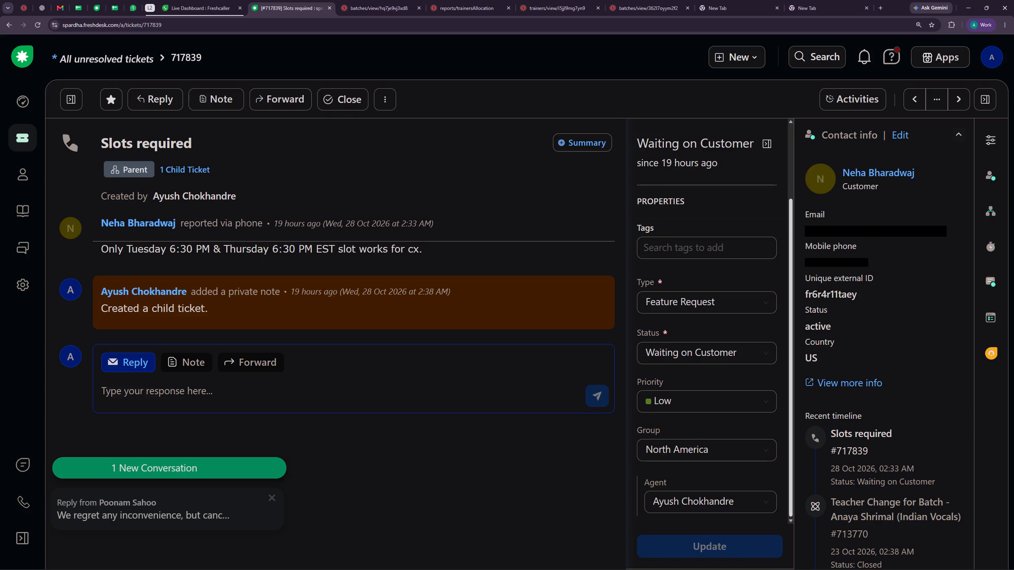
scroll(810, 344, "down", 12)
left_click(840, 332)
left_click(842, 340)
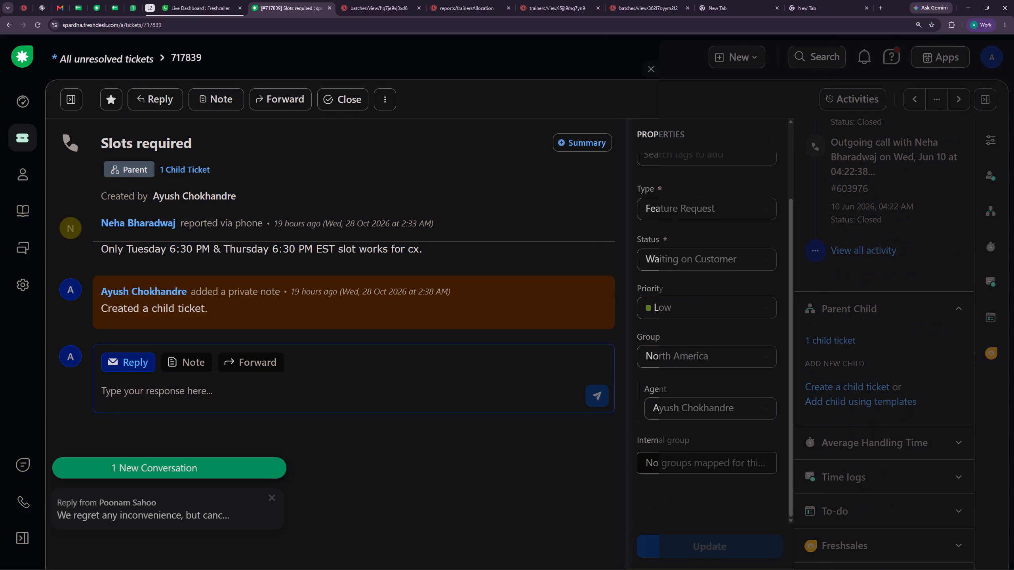
left_click(674, 134)
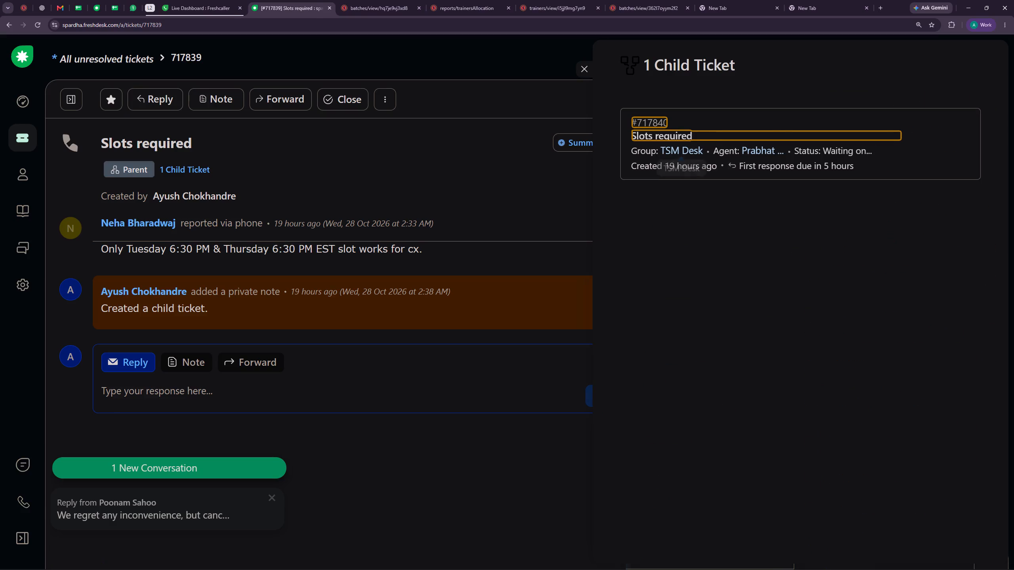
left_click(664, 138)
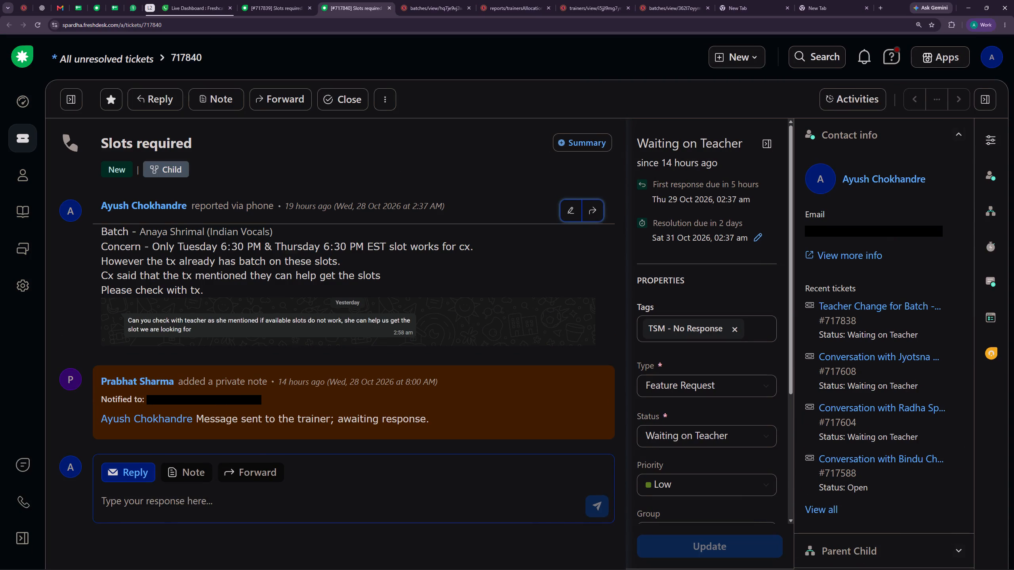
left_click(391, 8)
left_click(587, 68)
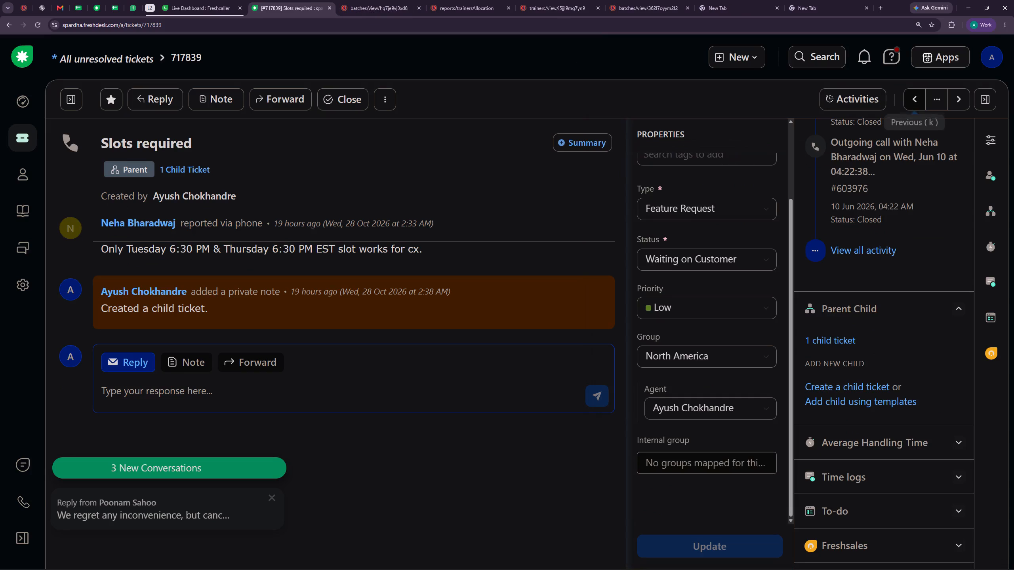
left_click(907, 100)
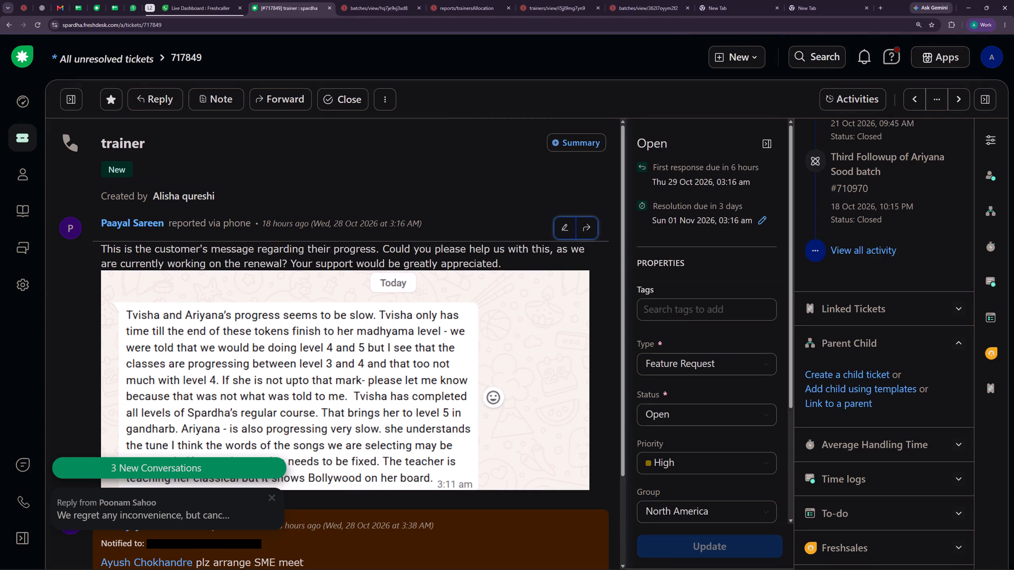
scroll(448, 313, "down", 7)
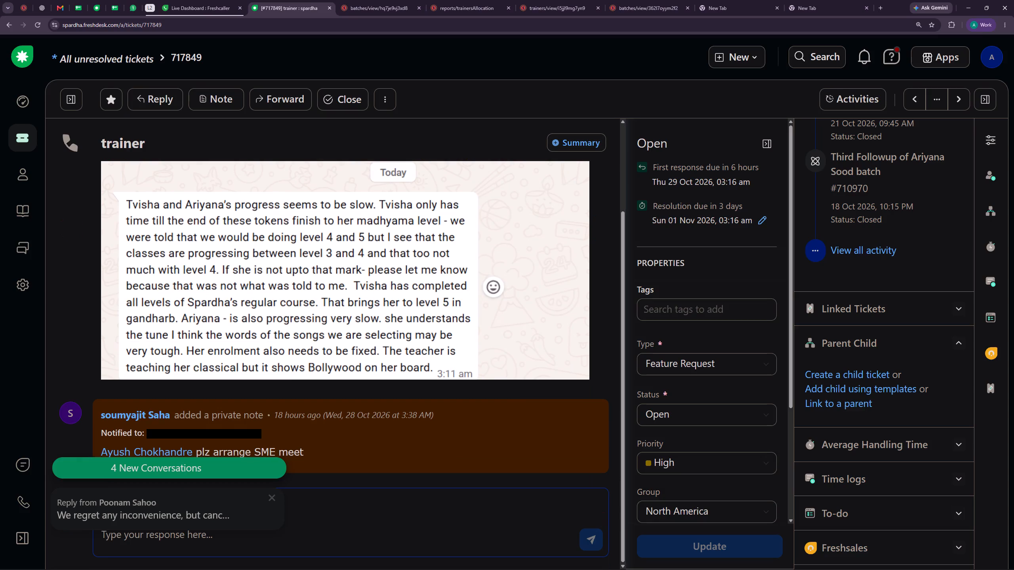
left_click(275, 492)
scroll(399, 410, "up", 5)
left_click(919, 98)
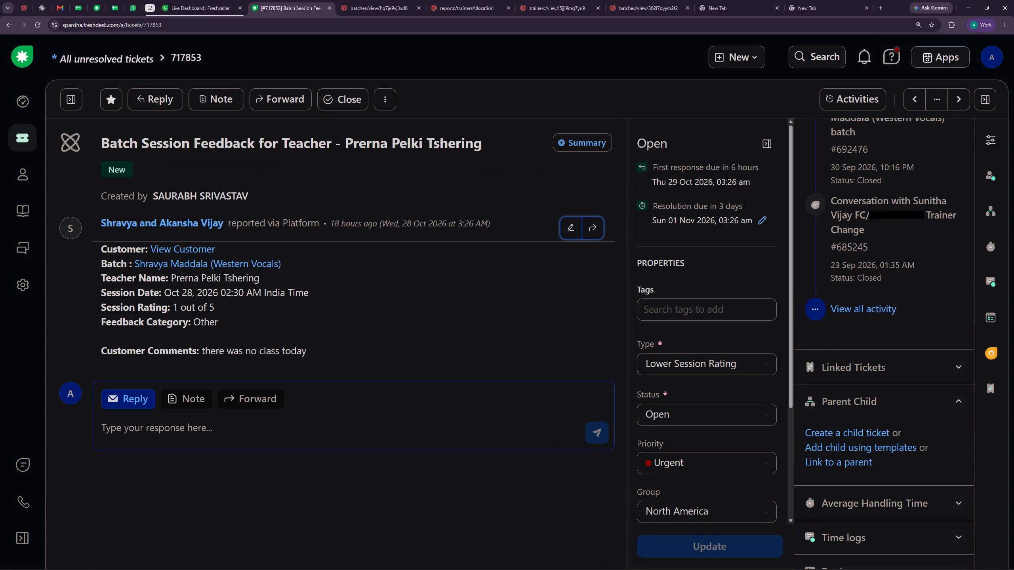
scroll(844, 351, "up", 4)
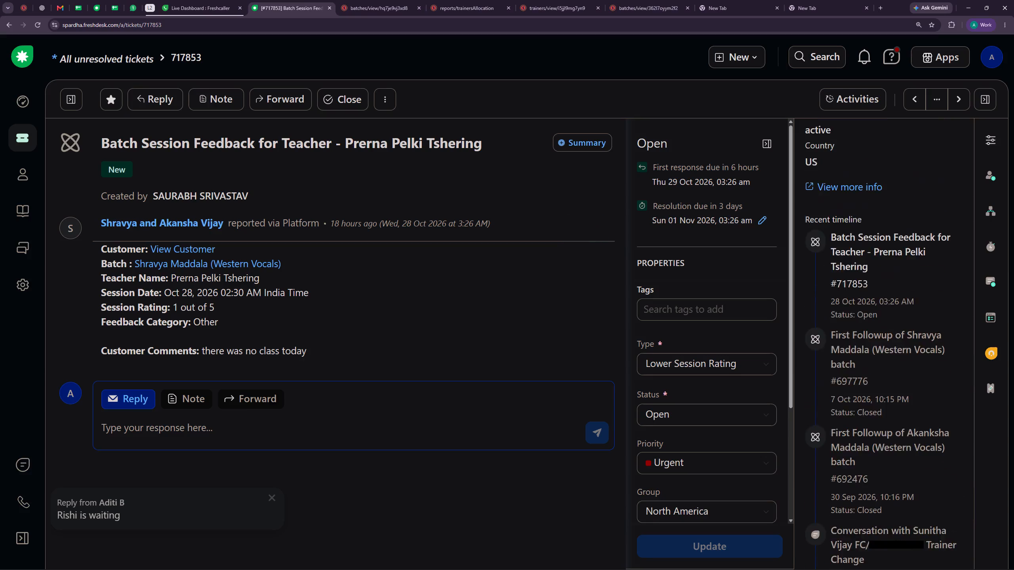
scroll(848, 368, "up", 6)
left_click_drag(878, 261, 806, 262)
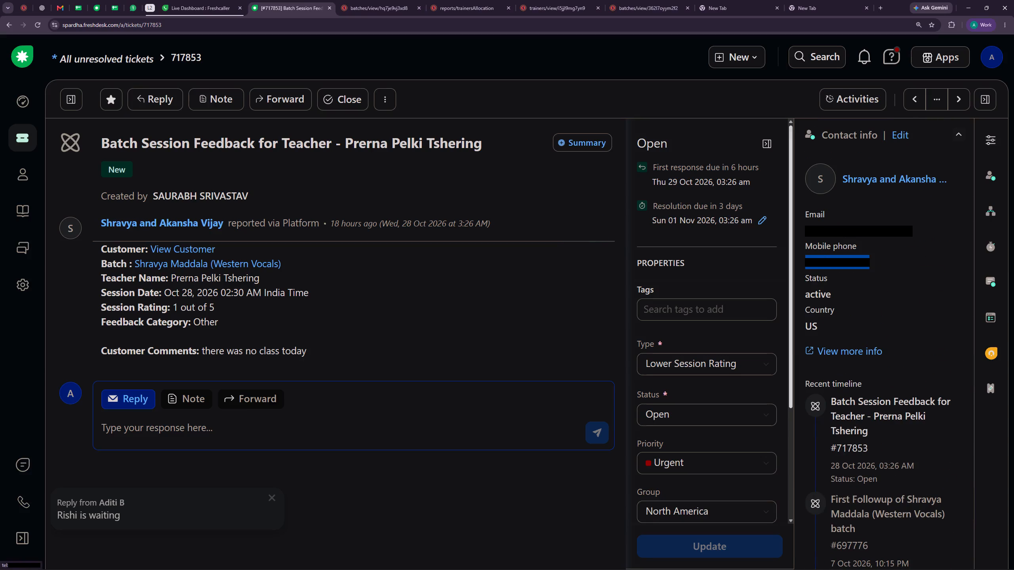
key("ctrl+c")
Switch to the admin portal and search batches by the copied phone number as family unique number, with its two-character prefix removed.
left_click(390, 0)
left_click(61, 413)
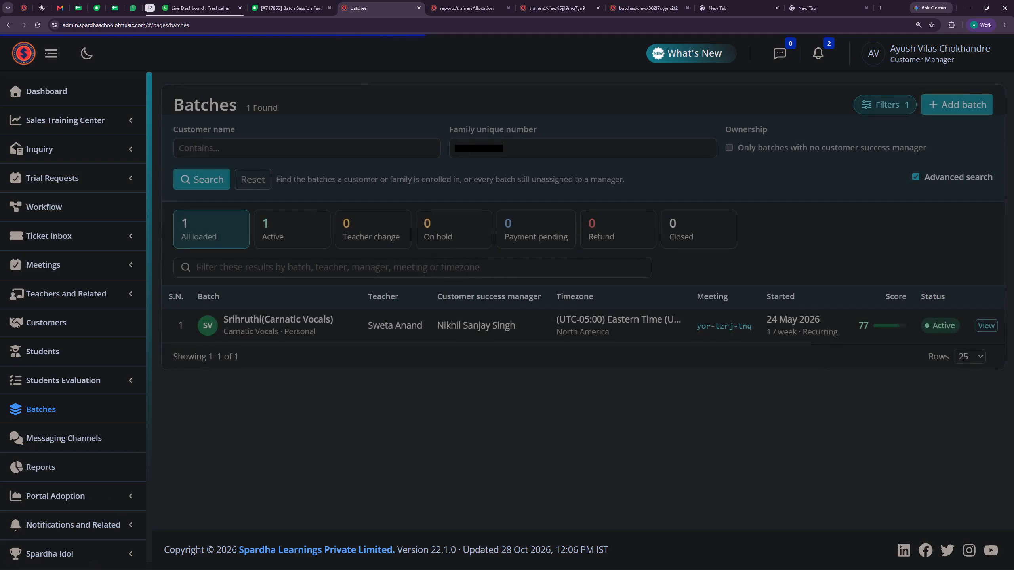
left_click_drag(524, 140, 379, 148)
key("ctrl+v")
left_click(462, 145)
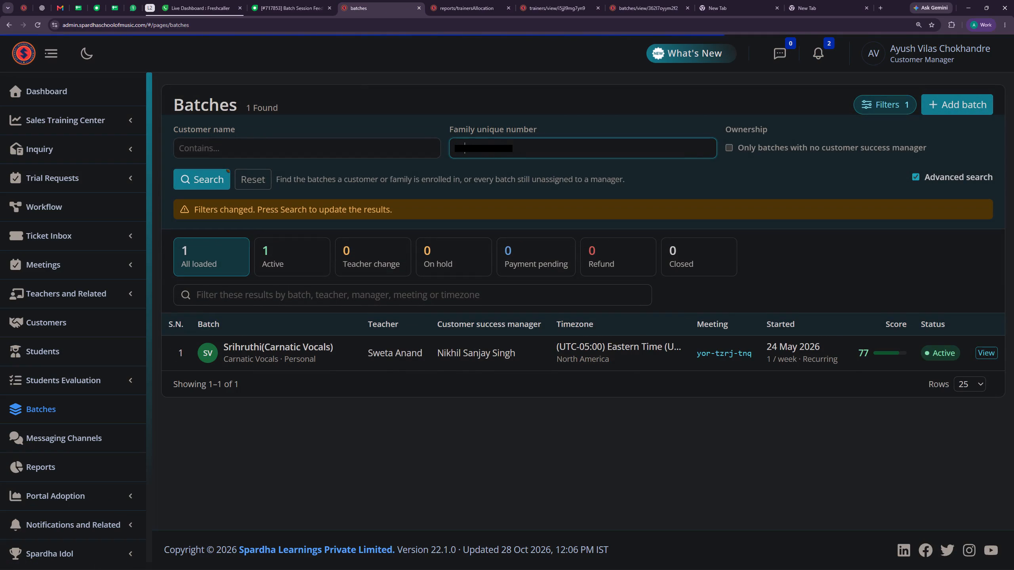
key("BackSpace")
key("BackSpace")
left_click(189, 174)
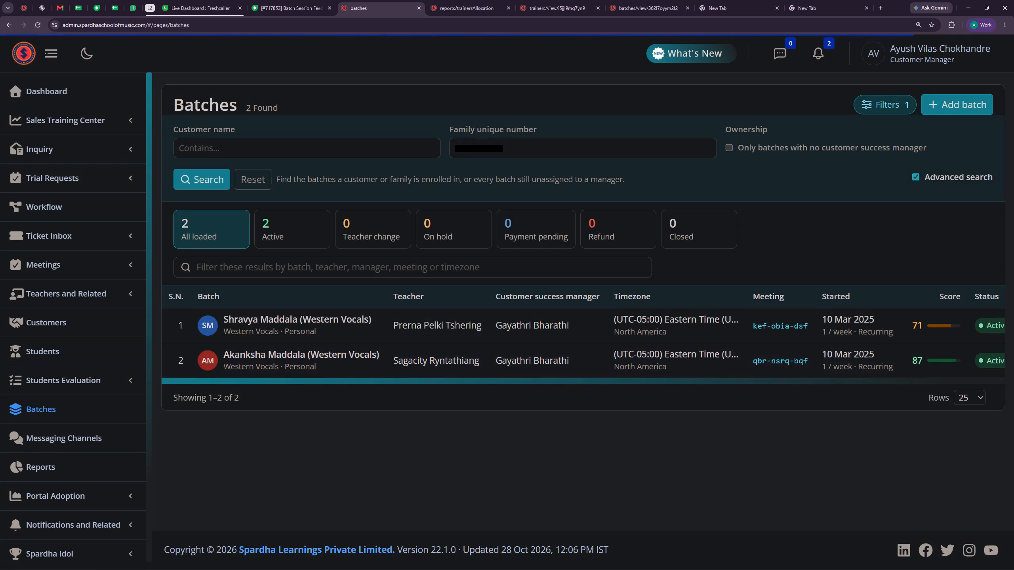
Recheck which batch ticket 717853 concerns and open that Western Vocals batch from the admin portal's search results.
left_click_drag(883, 382, 939, 374)
left_click(293, 0)
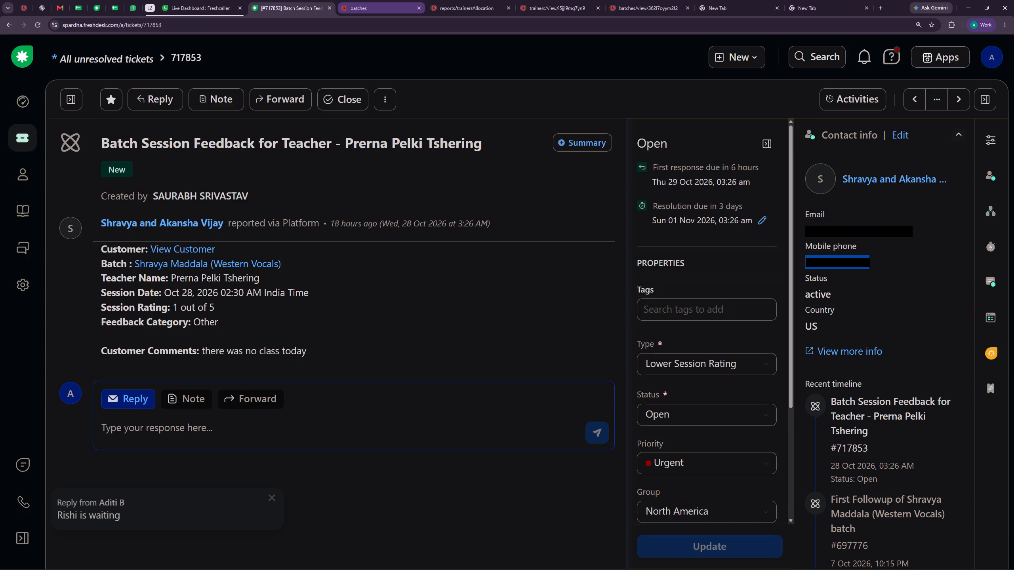
left_click(387, 0)
left_click(985, 321)
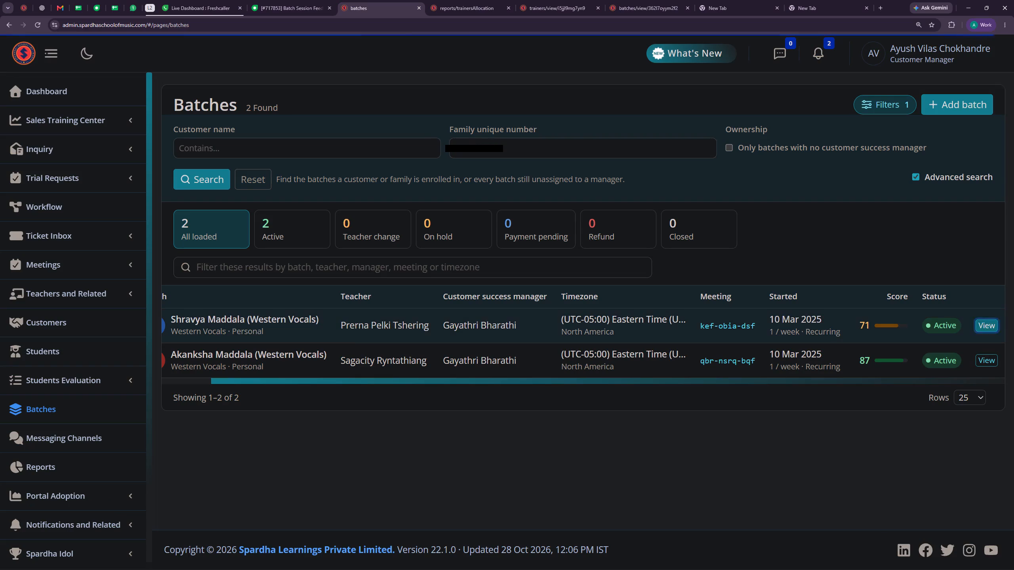
Review the batch's October 2026 sessions, snip the 27 October trainer no-show row with Snipping Tool, and copy the capture.
scroll(434, 315, "down", 5)
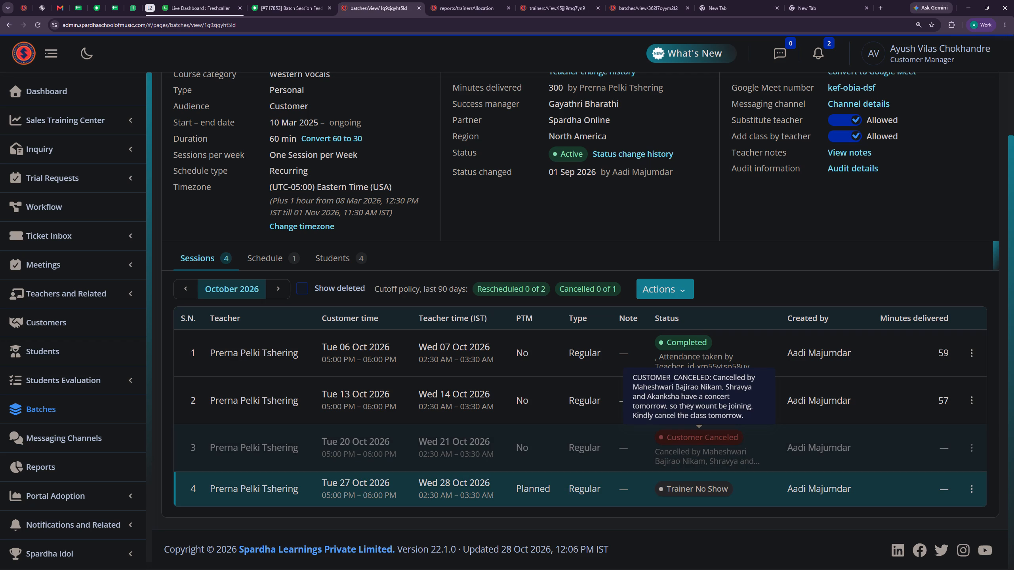
left_click(280, 285)
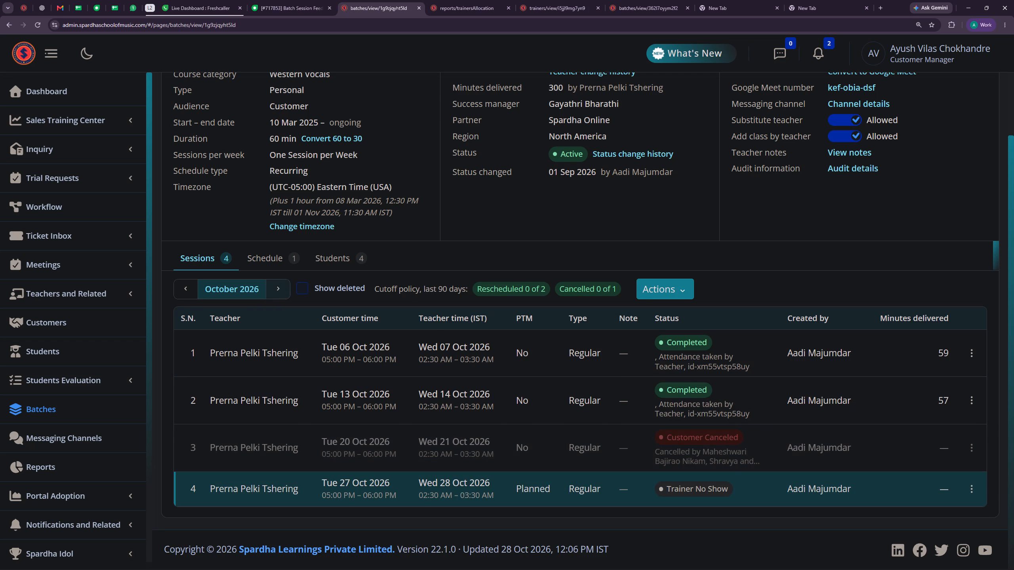
left_click(181, 325)
scroll(553, 389, "down", 5)
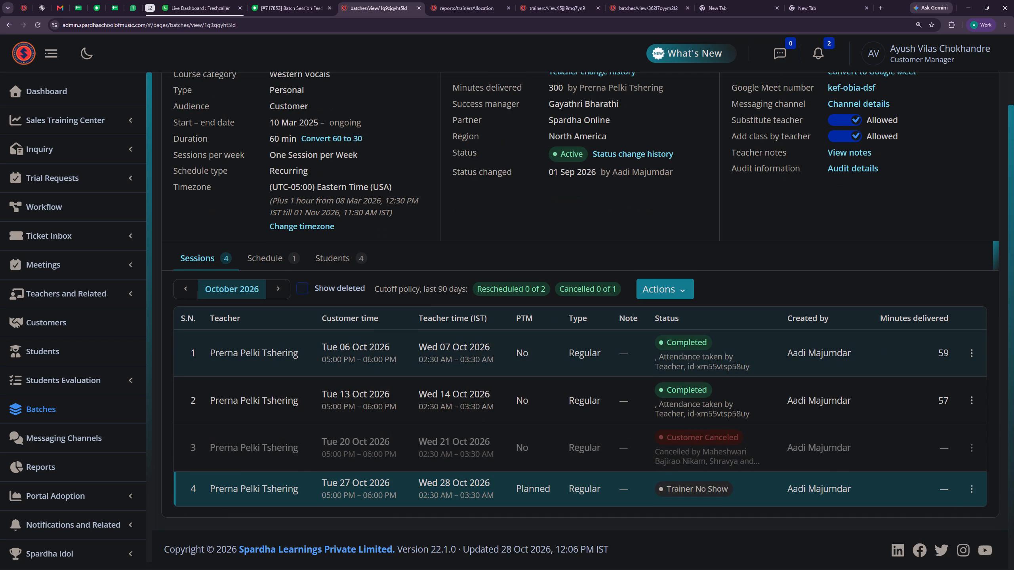
left_click(595, 560)
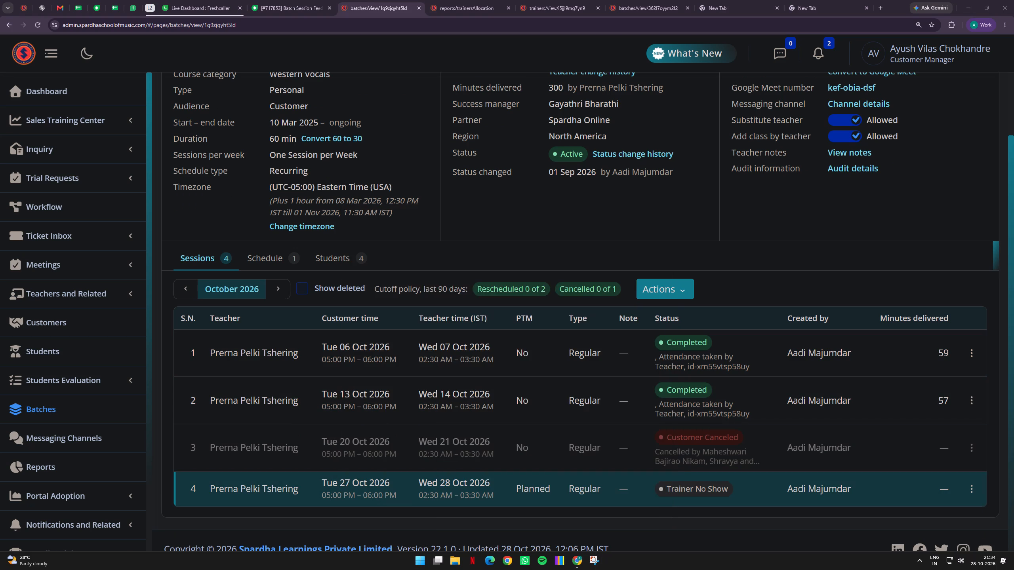
left_click(433, 256)
left_click_drag(175, 466, 844, 516)
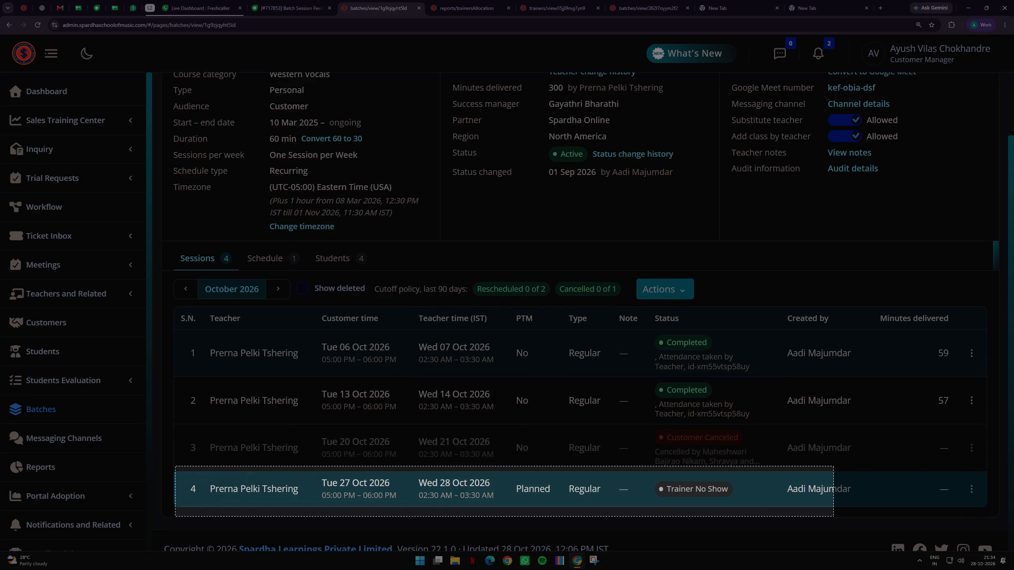
left_click_drag(844, 516, 988, 512)
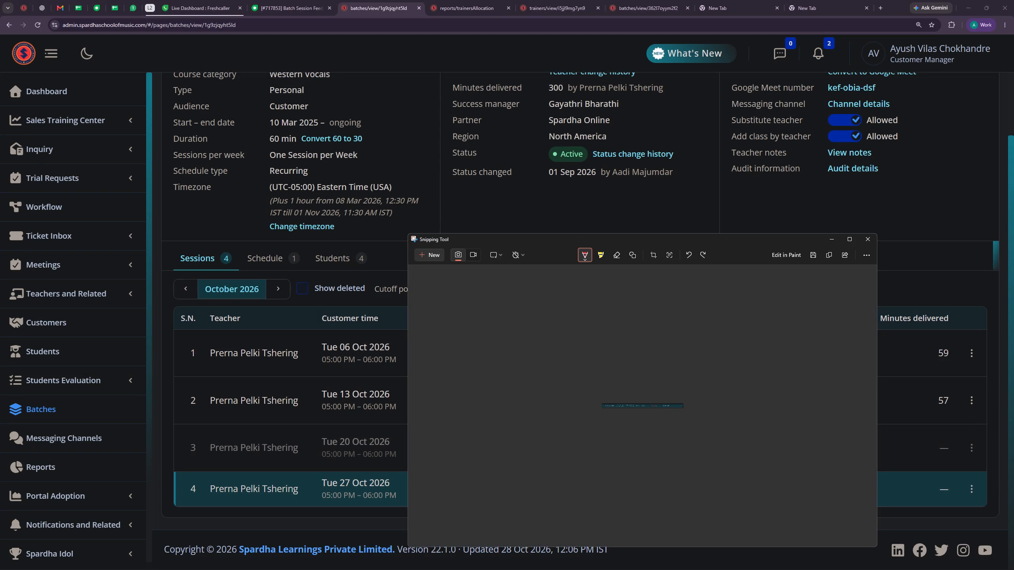
left_click(824, 256)
left_click(870, 241)
left_click(311, 0)
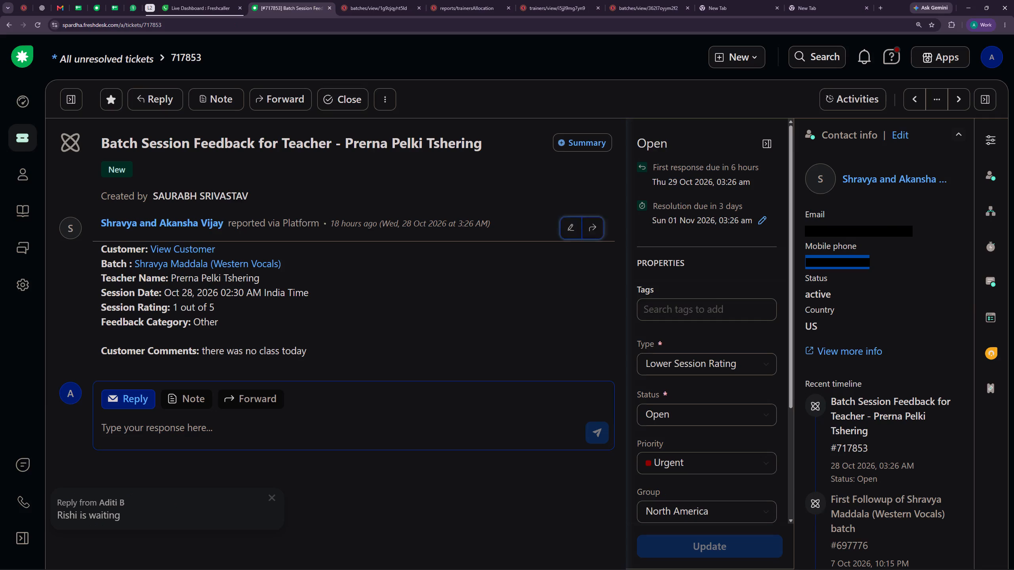
left_click(186, 398)
key("ctrl+v")
scroll(287, 383, "up", 1)
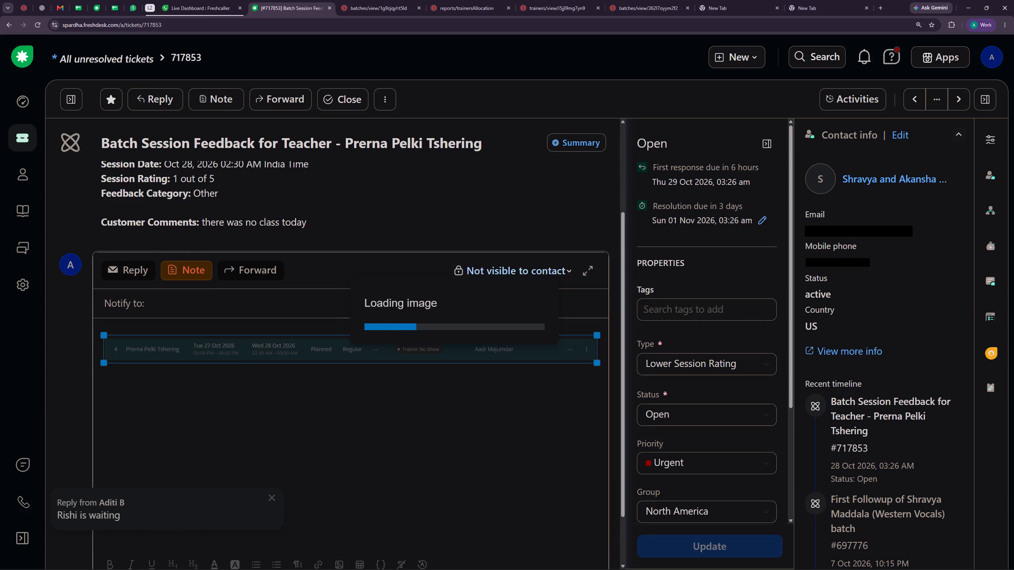
scroll(238, 391, "up", 1)
Above the pasted screenshot in the private note, write "As we can see there was a trainer no show", correcting typos.
left_click(114, 393)
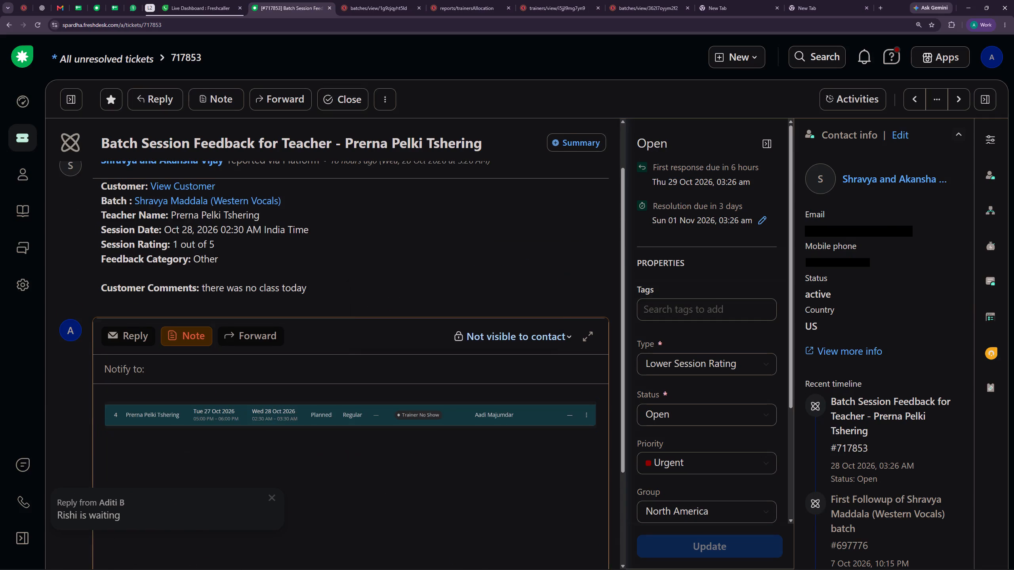
type("s we cab")
key("BackSpace")
type("n see there was a")
key("space")
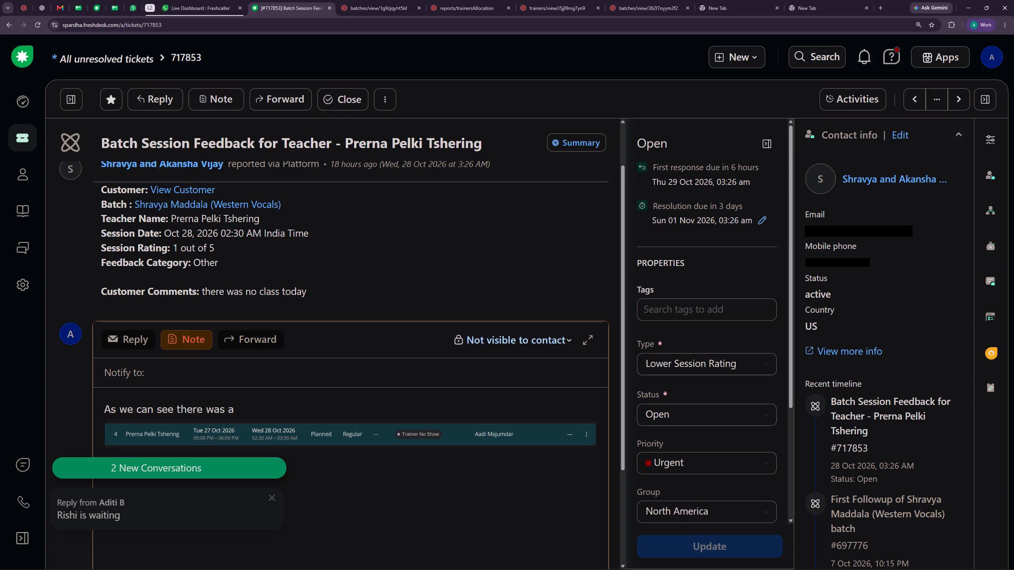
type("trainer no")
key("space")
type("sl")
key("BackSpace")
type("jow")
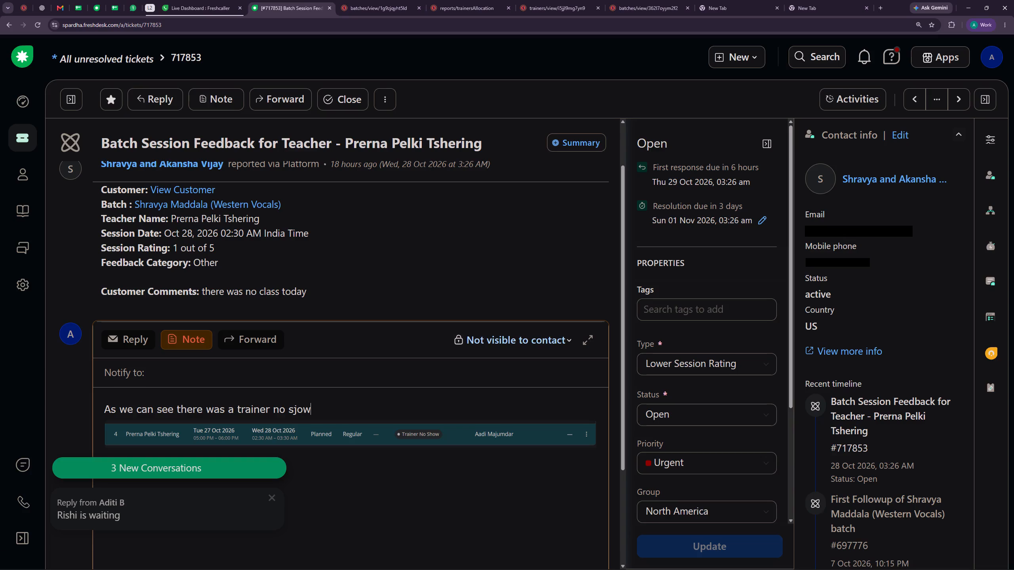
left_click(298, 408)
key("BackSpace")
Continue the note's sentence after "no show" with "that's why the cx commented no class today", correcting the misspelled word.
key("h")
left_click(319, 409)
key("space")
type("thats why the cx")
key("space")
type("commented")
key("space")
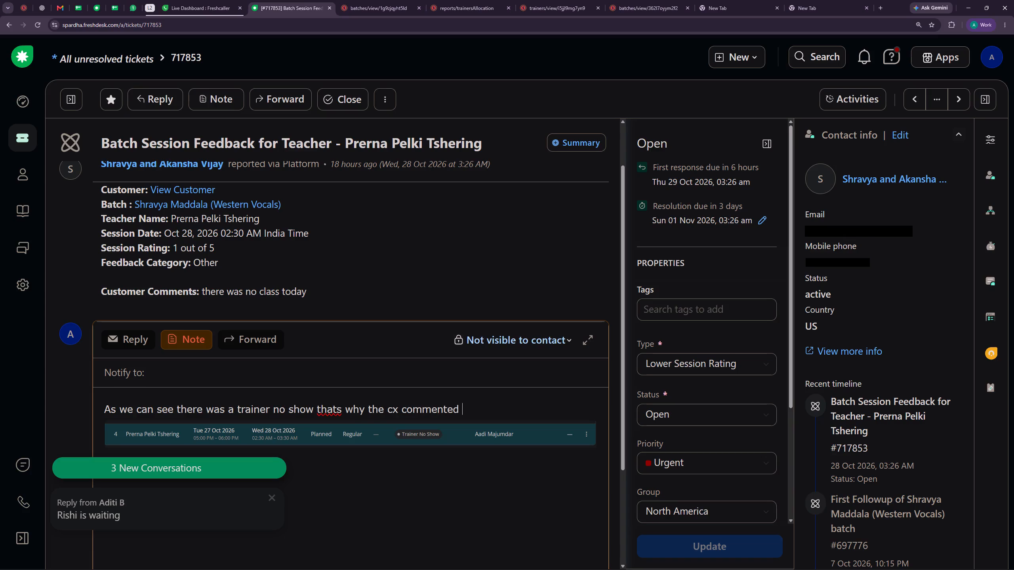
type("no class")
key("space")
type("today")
right_click(330, 403)
left_click(389, 205)
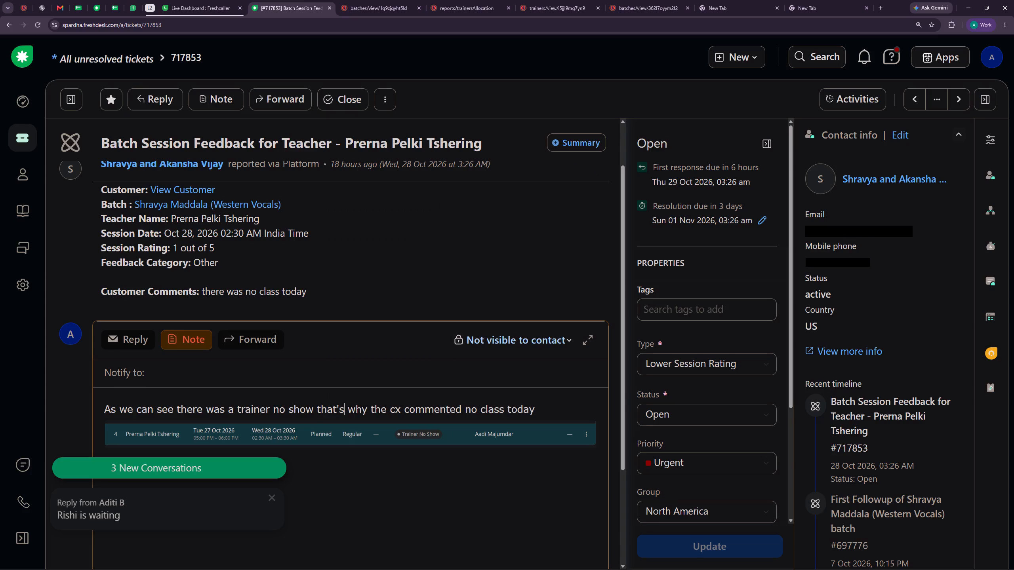
End the note's sentence with a full stop and add "Closing the ticket." on a new line above the screenshot.
left_click(558, 401)
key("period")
key("shift+Return")
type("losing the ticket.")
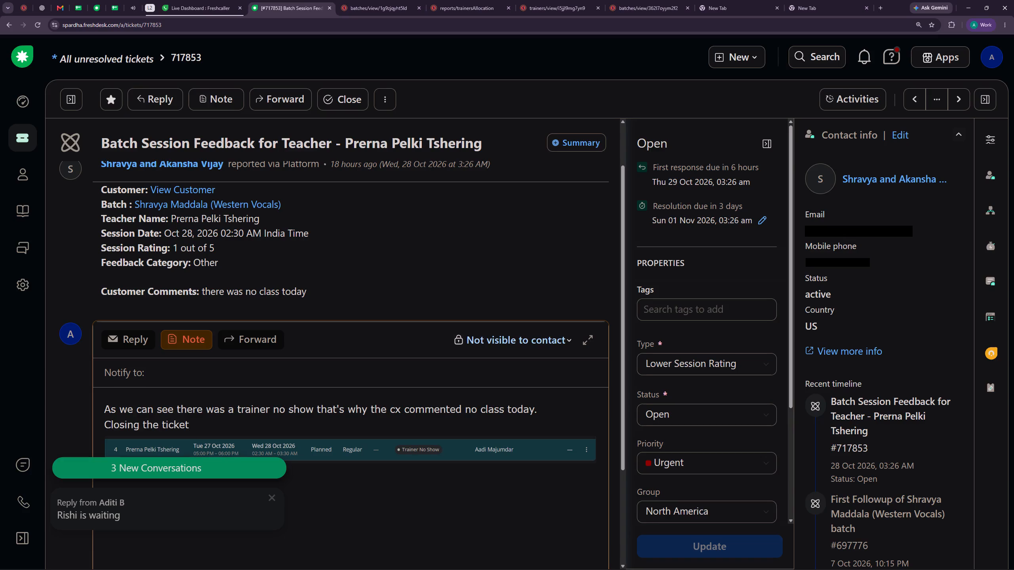
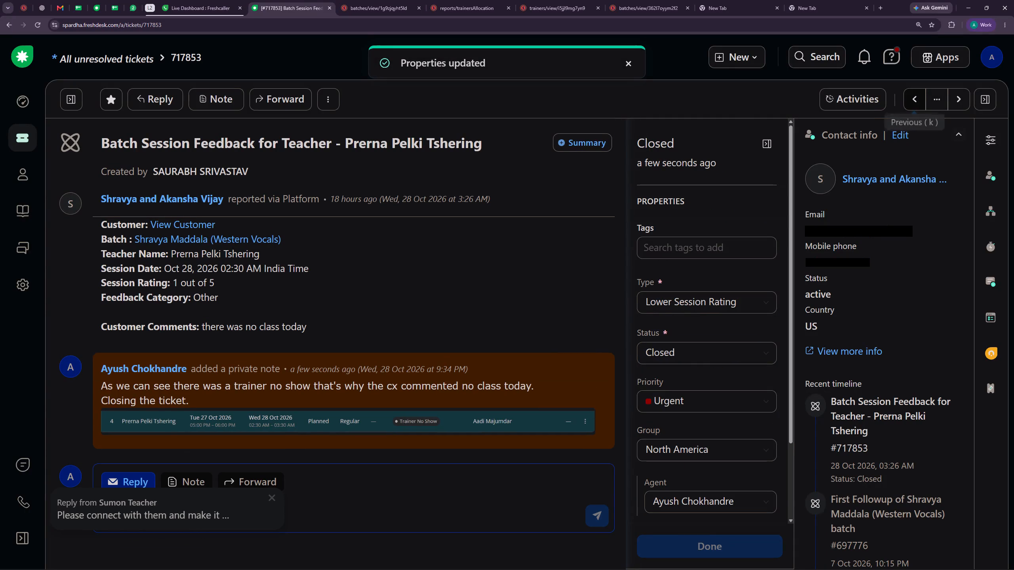
From closed ticket 717853, go to the previous ticket in the unresolved tickets view, 717932, about a change in time.
left_click(915, 97)
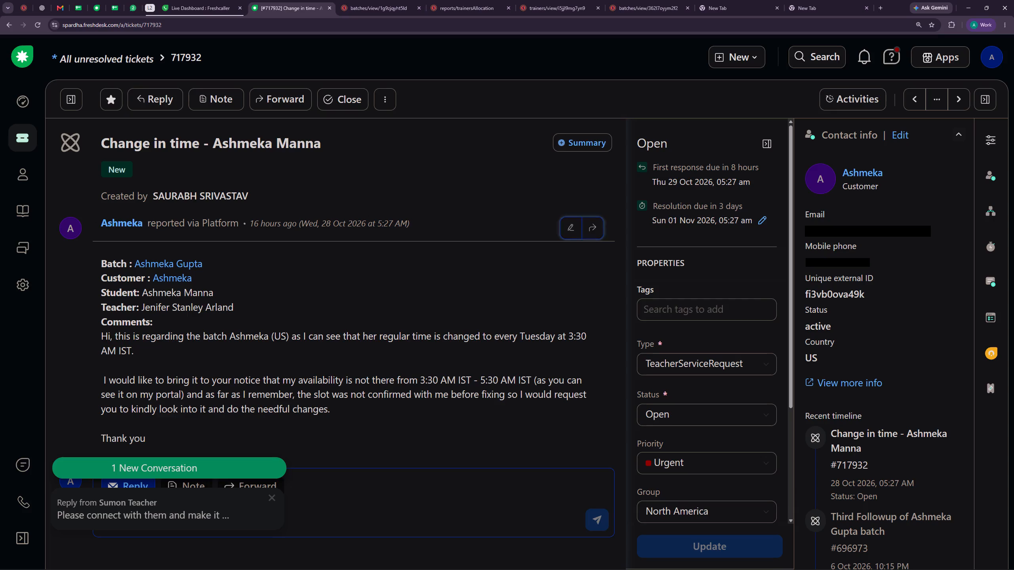
left_click(272, 495)
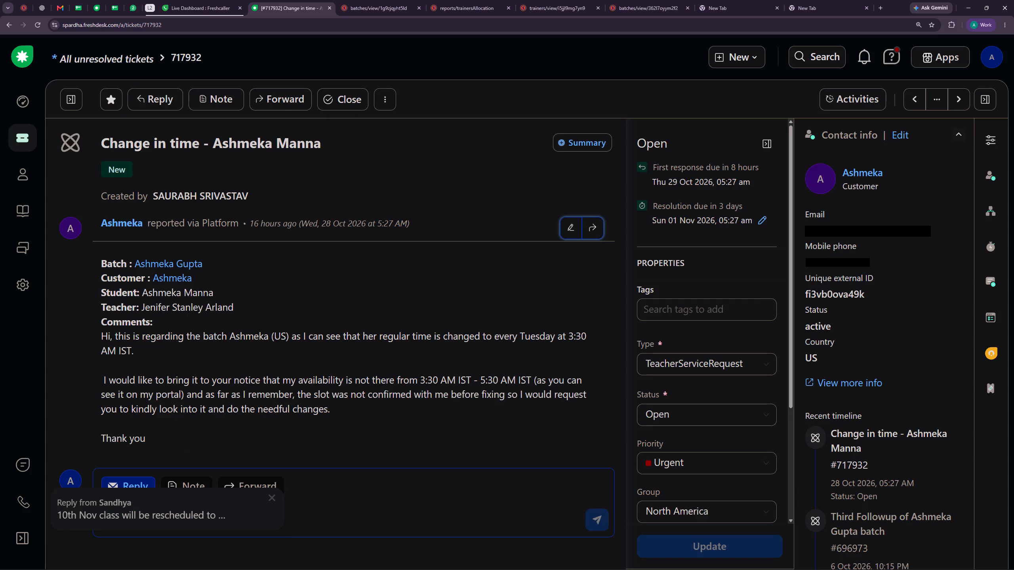
scroll(589, 368, "up", 3)
left_click_drag(881, 261, 830, 265)
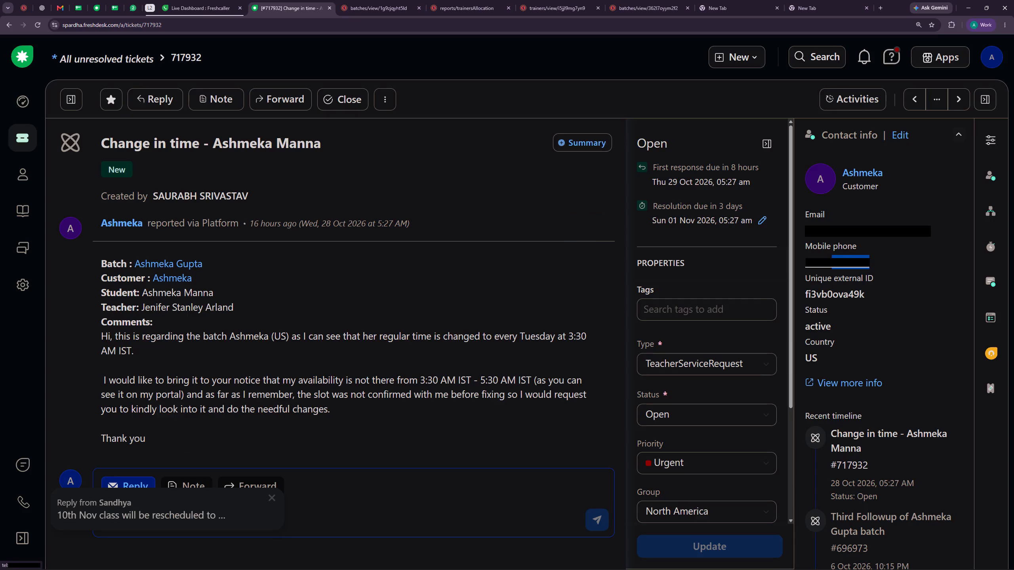
left_click_drag(830, 265, 816, 265)
key("ctrl+c")
left_click(376, 0, "ctrl")
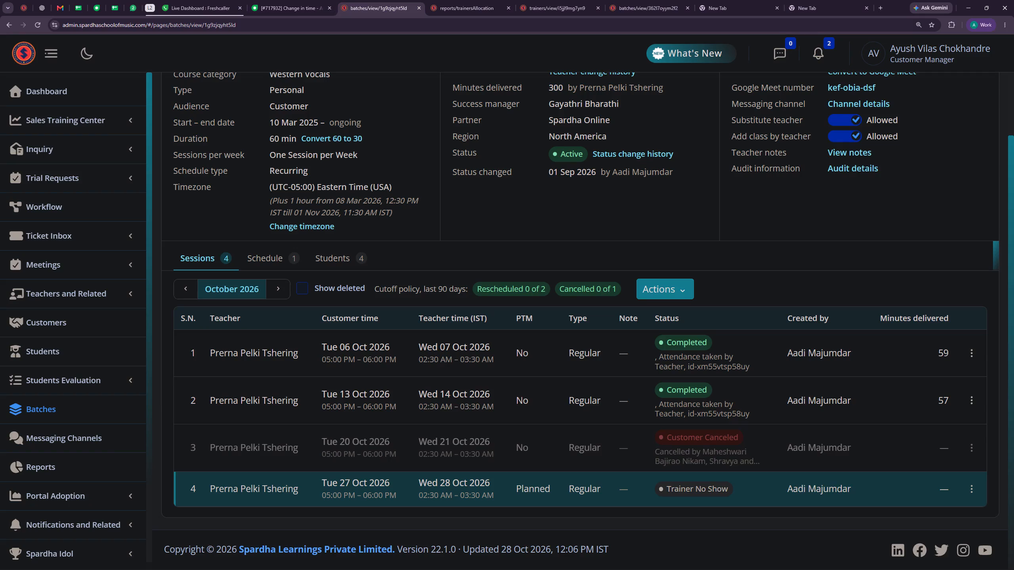
left_click(50, 409)
left_click_drag(532, 155, 408, 155)
key("ctrl+v")
left_click(200, 169)
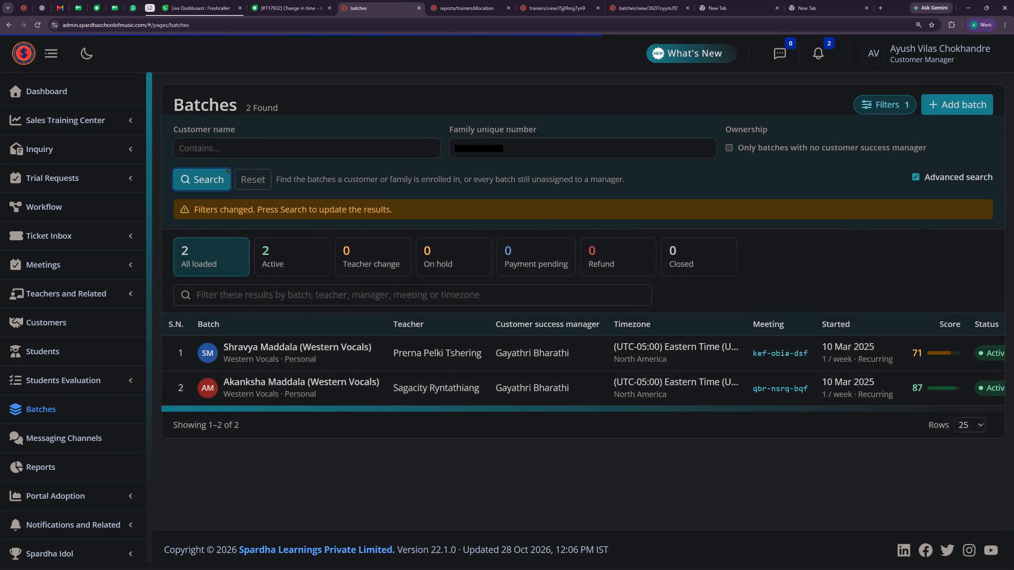
left_click(1008, 332)
left_click(969, 321)
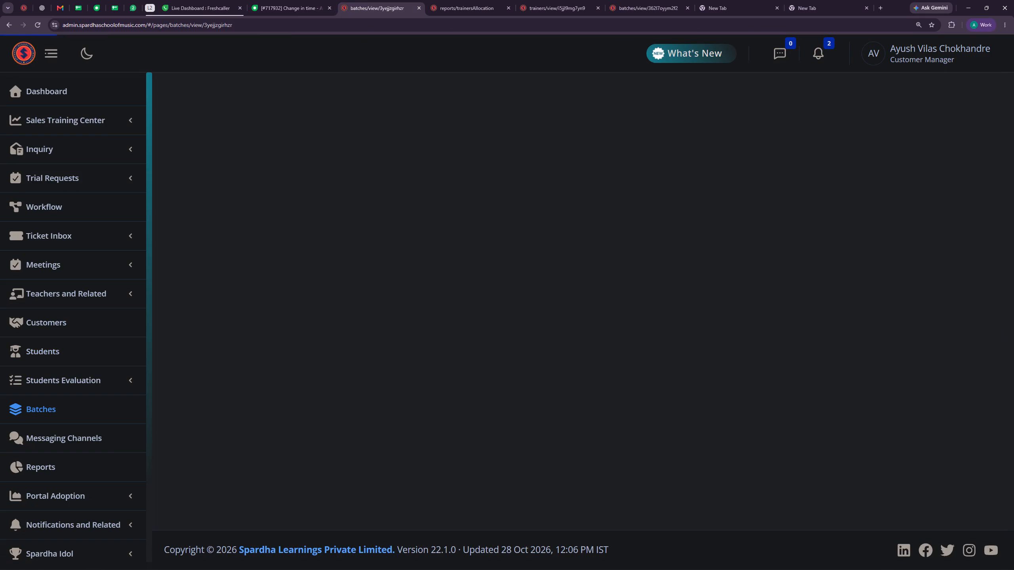
scroll(509, 328, "down", 4)
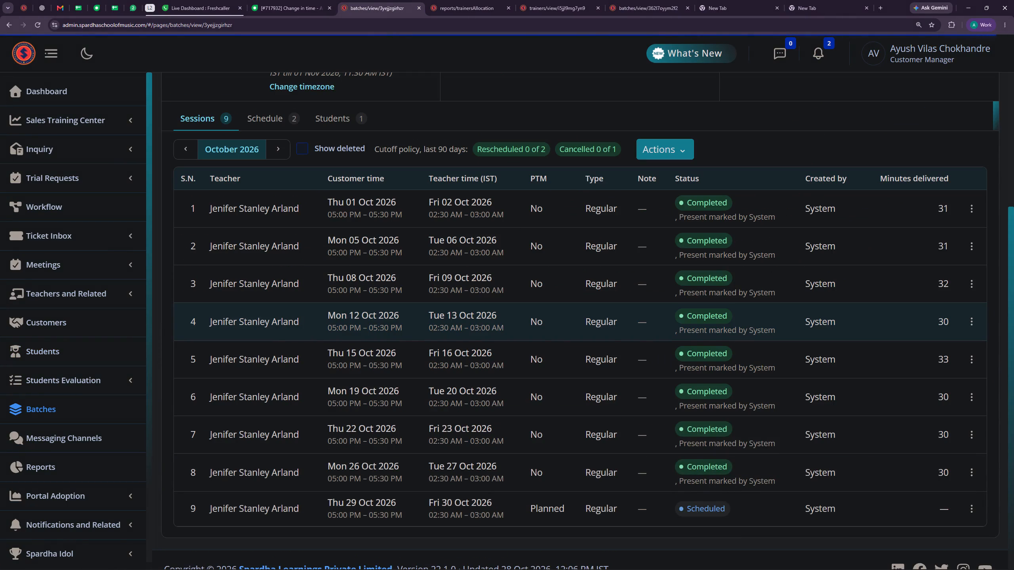
scroll(518, 324, "up", 2)
left_click(281, 278)
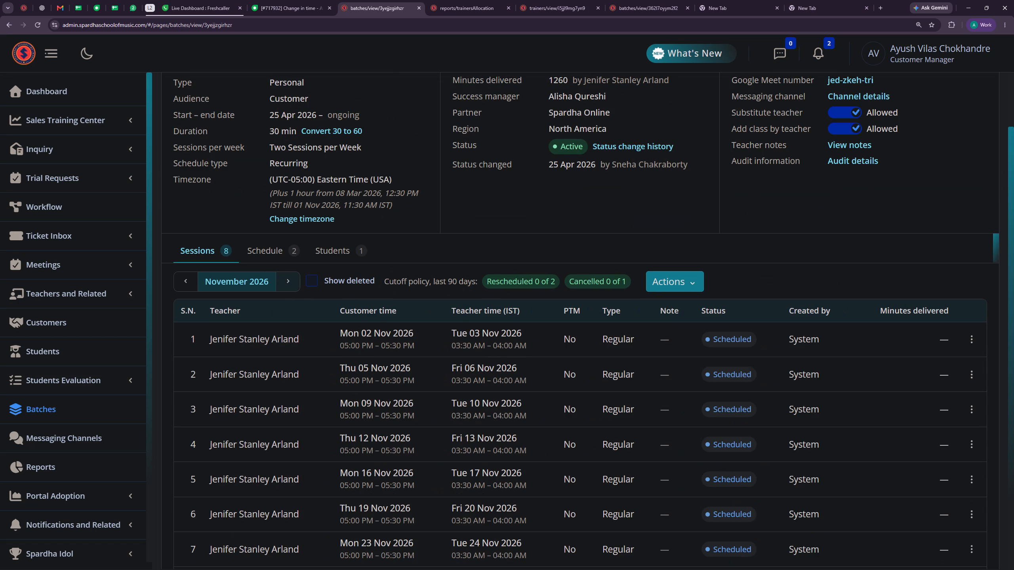
left_click_drag(187, 289, 192, 289)
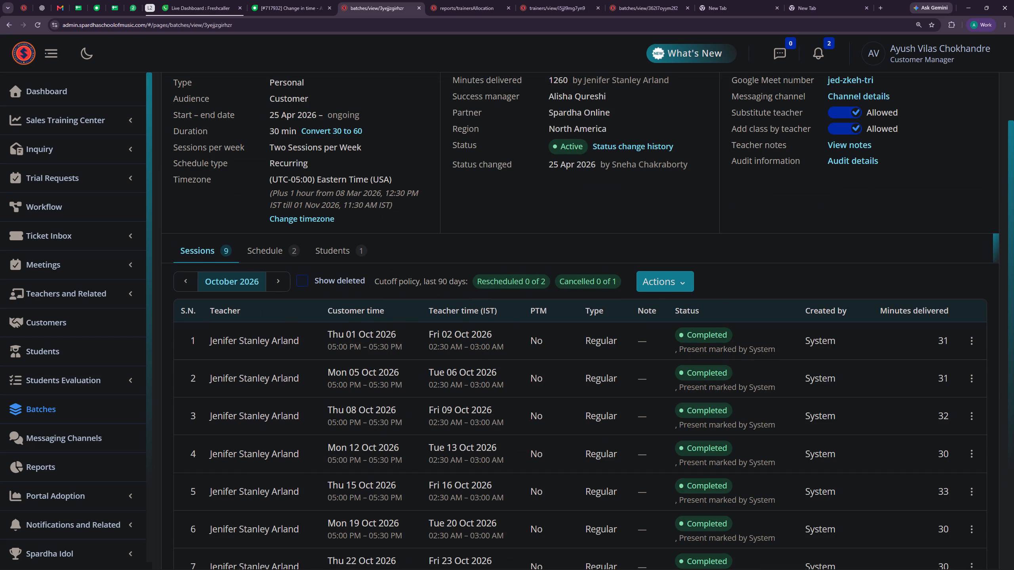
Compare the batch's weekly schedule with the teacher's comments in ticket 717932, glancing at the NA-Support/Experience/Delivery chat in Gmail in between.
left_click(271, 256)
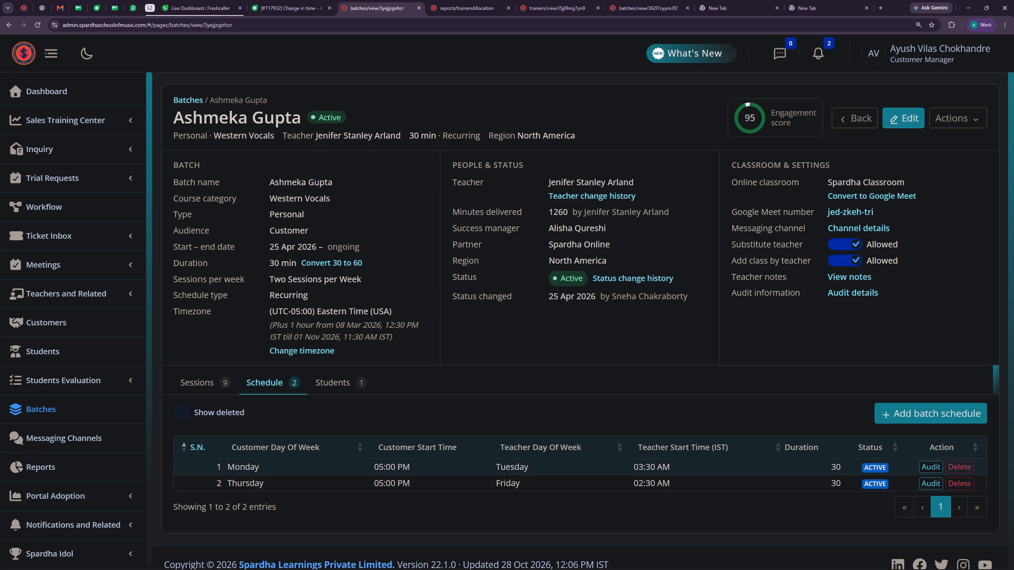
left_click(301, 0)
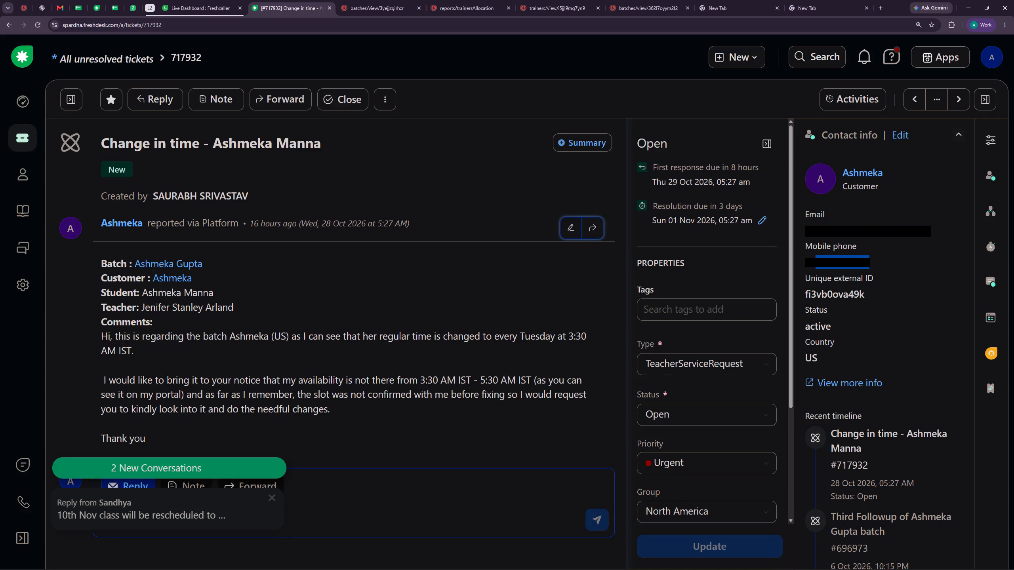
left_click(368, 0)
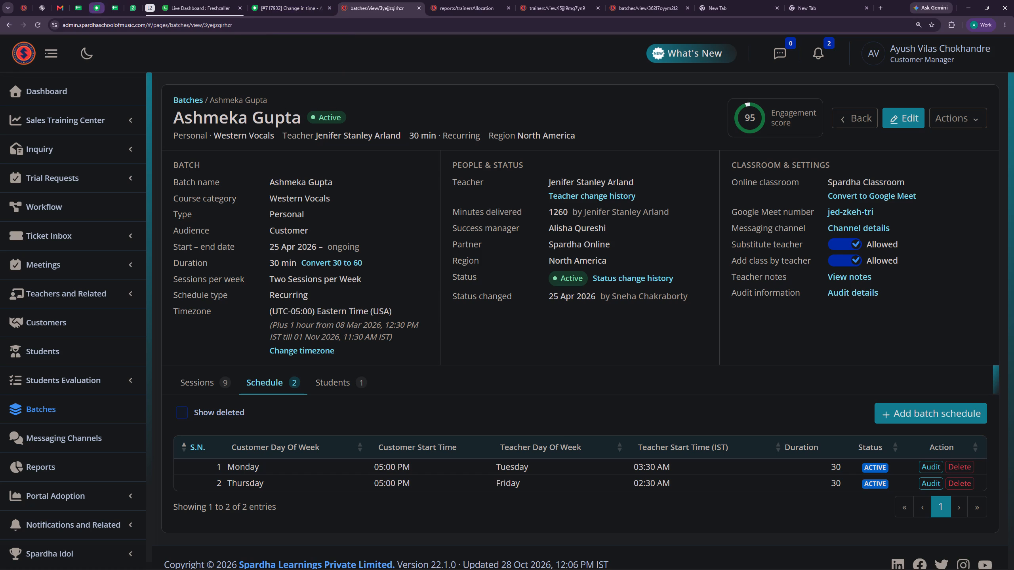
left_click(57, 2)
scroll(95, 169, "up", 5)
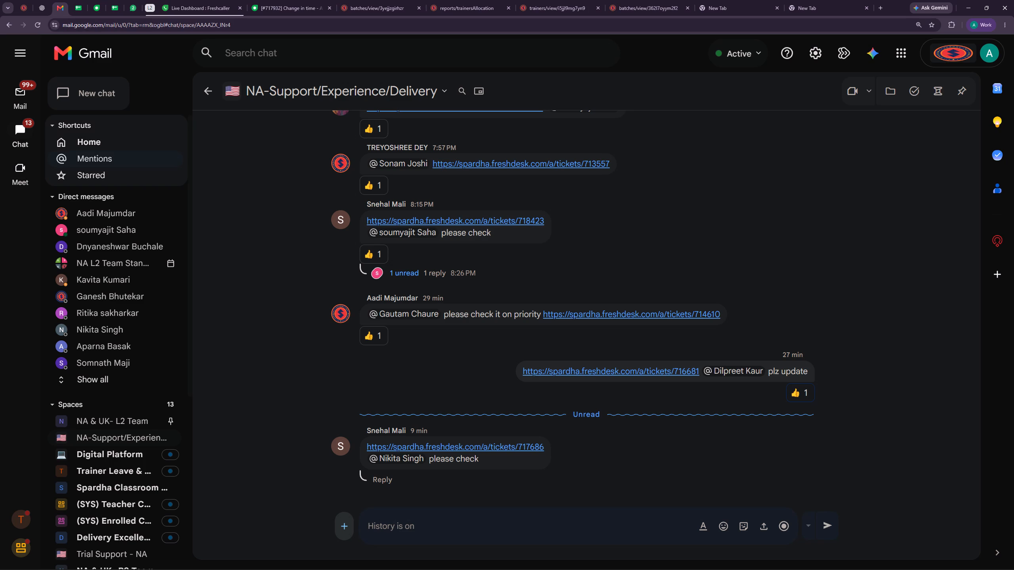
left_click(313, 0)
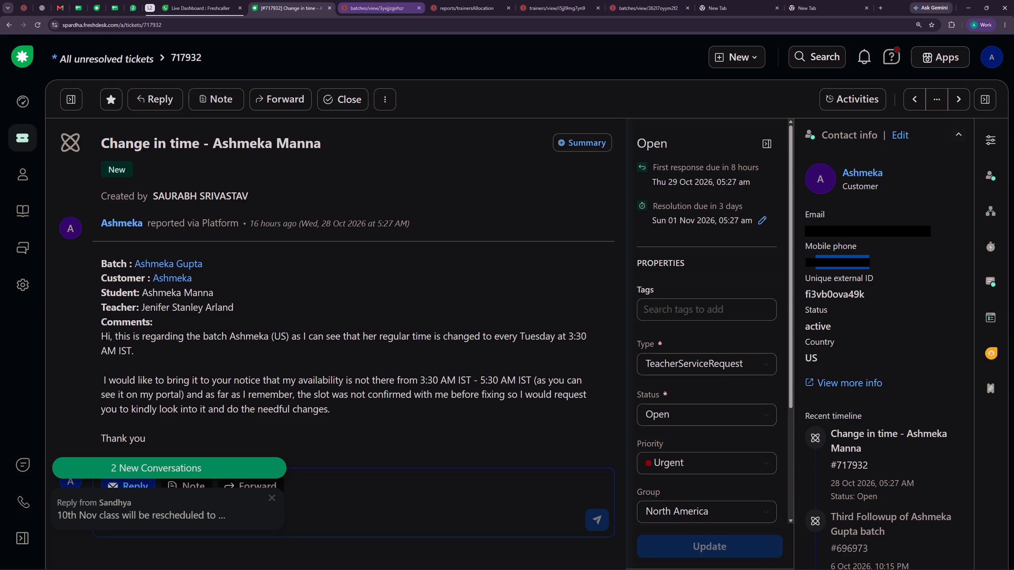
left_click(368, 2)
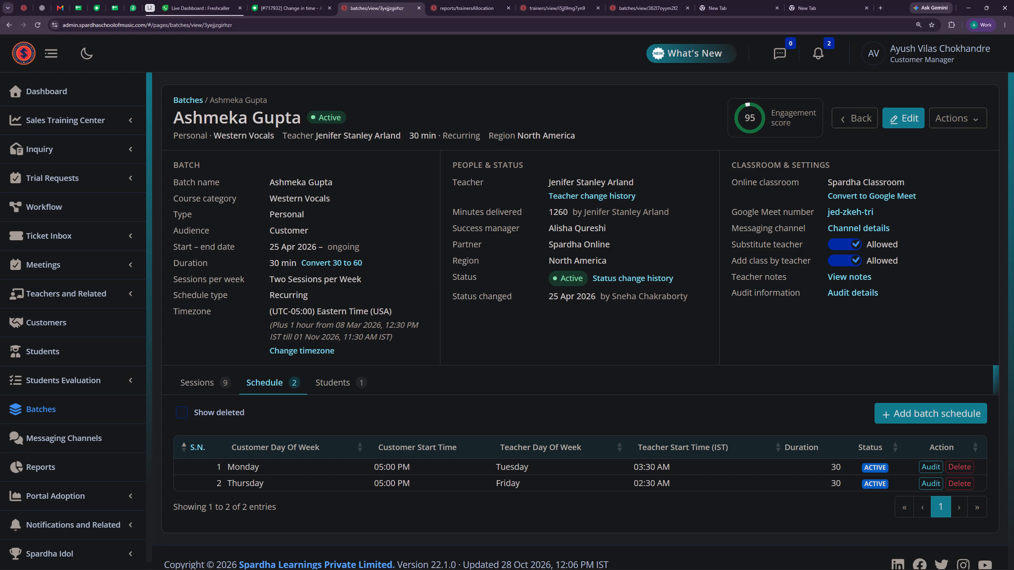
left_click(303, 0)
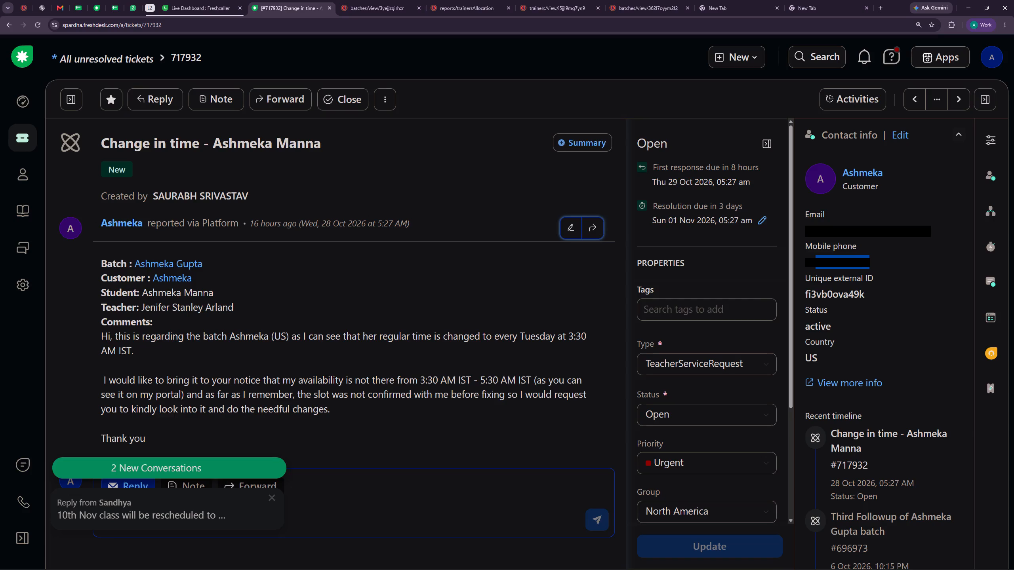
scroll(487, 357, "down", 5)
left_click(389, 0)
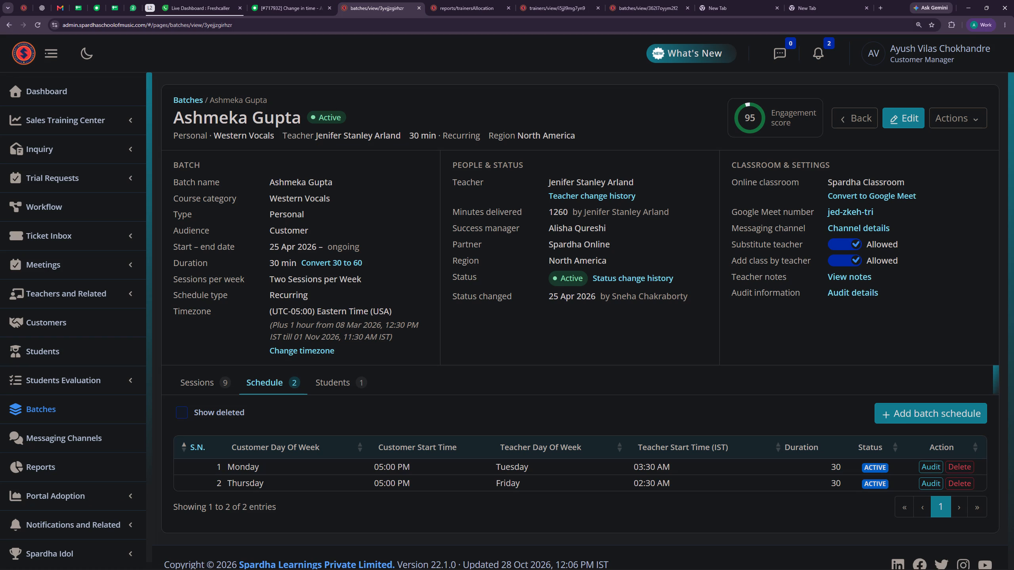
left_click(210, 384)
left_click(272, 387)
scroll(343, 401, "down", 1)
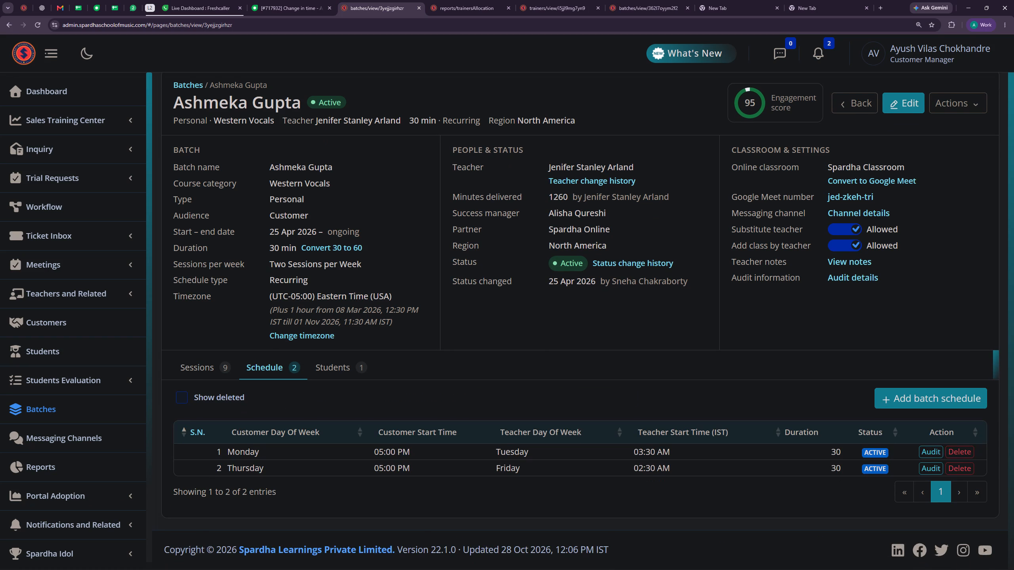
Return to the batch's sessions and open the check for the teacher's available slots.
left_click(208, 375)
left_click(669, 398)
left_click(633, 462)
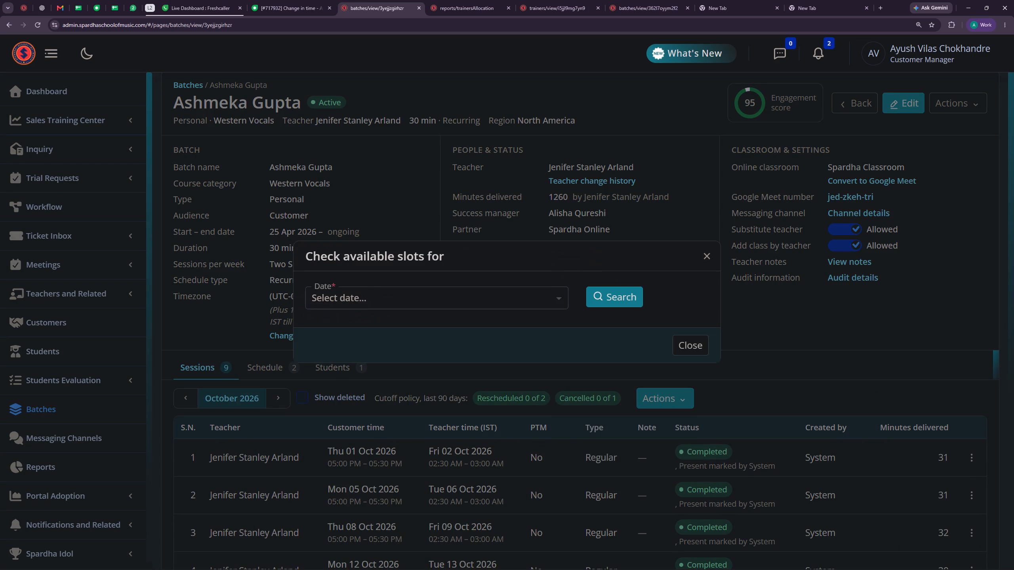
Search the teacher's available slots for the week starting Mon, 02 Nov, 2026, review them, and close the slot check.
left_click(496, 289)
left_click(330, 424)
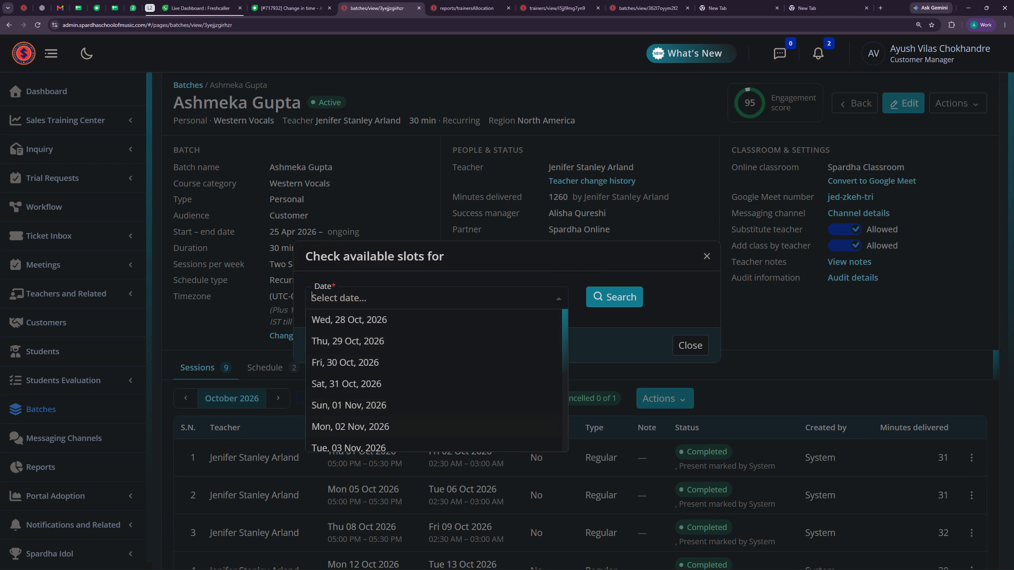
left_click(615, 294)
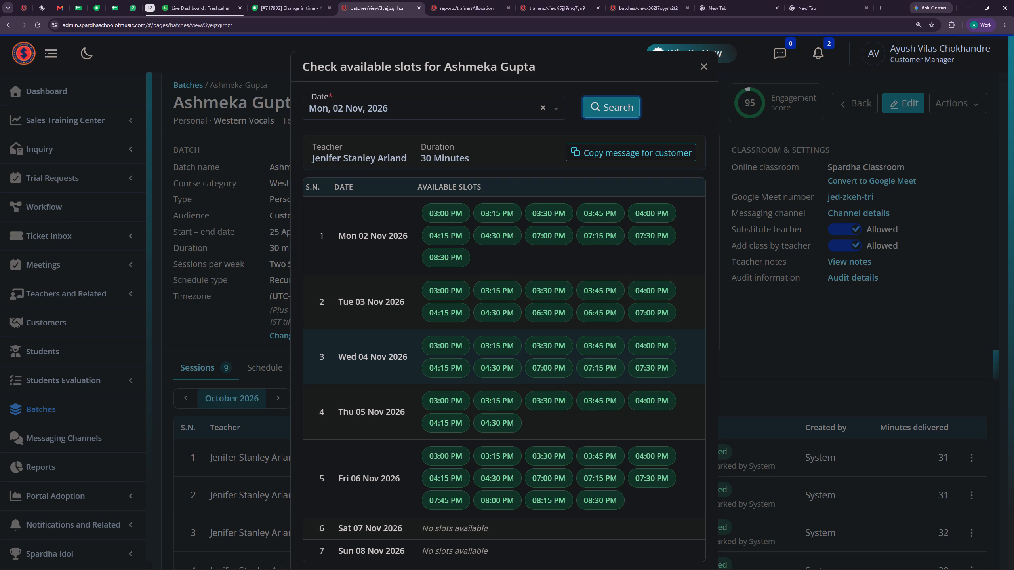
left_click(706, 65)
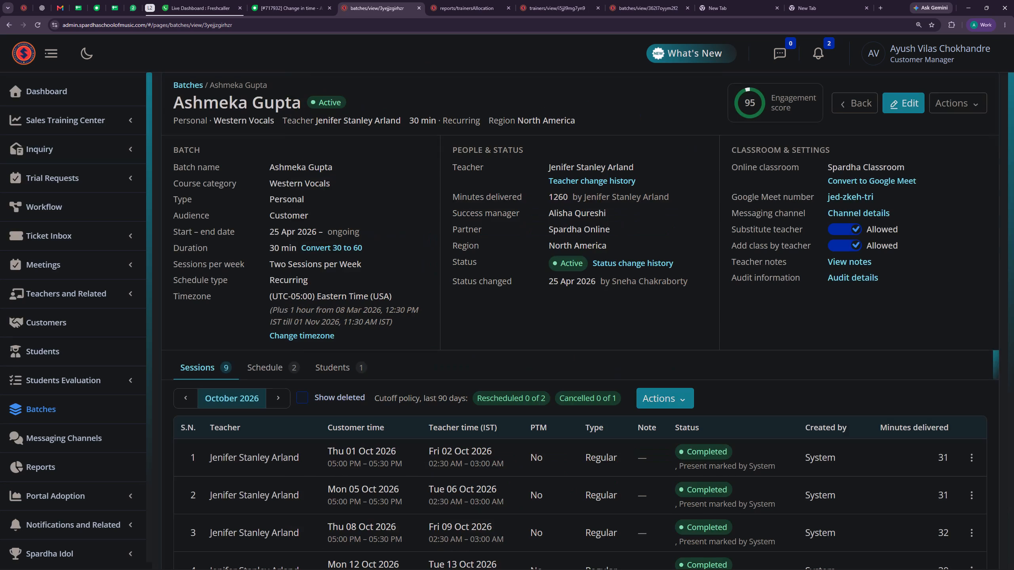
Switch to Freshdesk ticket 717932 and copy the needed piece of text from it.
left_click(274, 0)
left_click(916, 293)
left_click_drag(880, 259, 797, 259)
key("ctrl+c")
Return to the Western Vocals batch in the admin portal and view its weekly schedule of customer and teacher times.
left_click(398, 0)
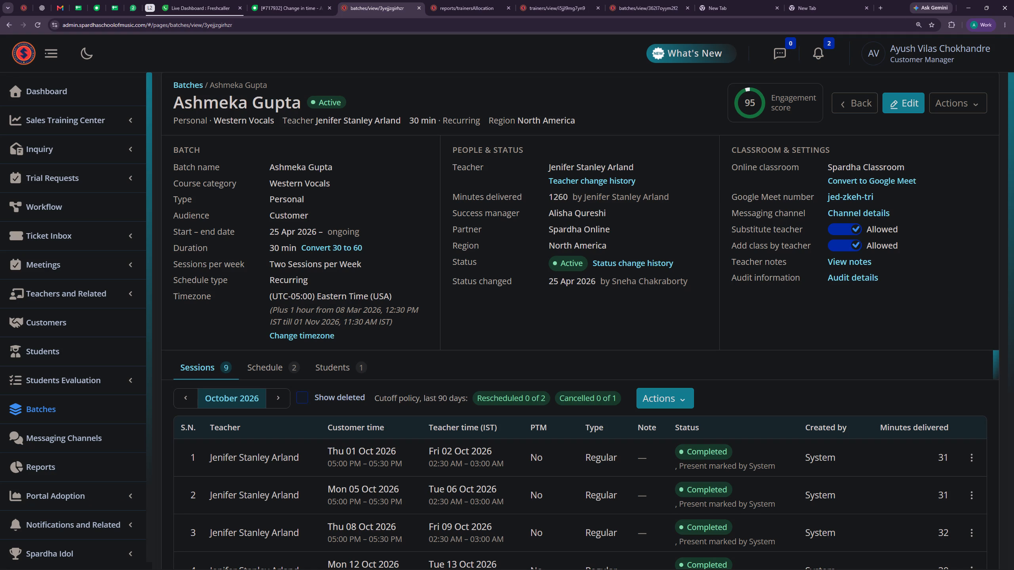
left_click(280, 369)
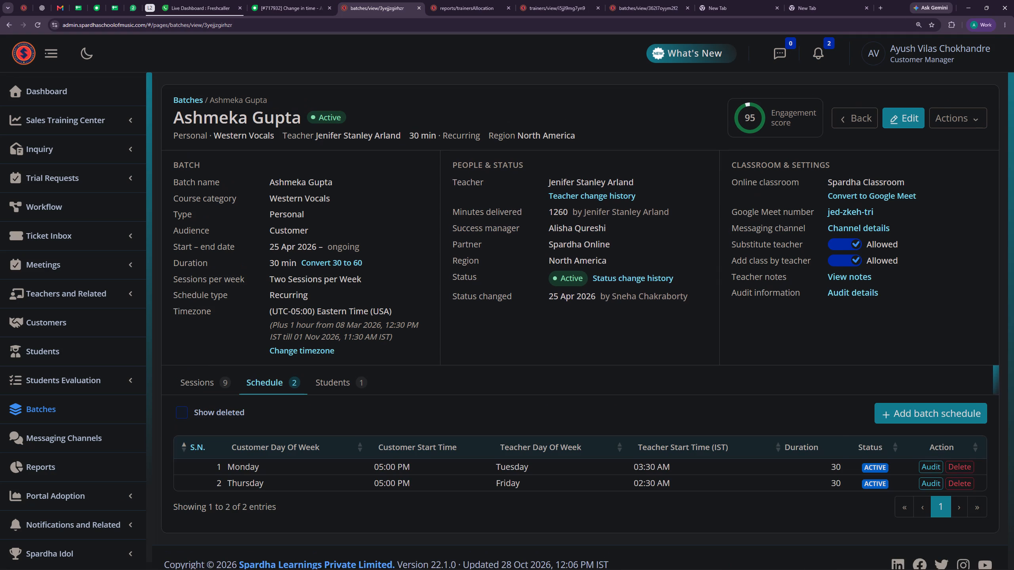
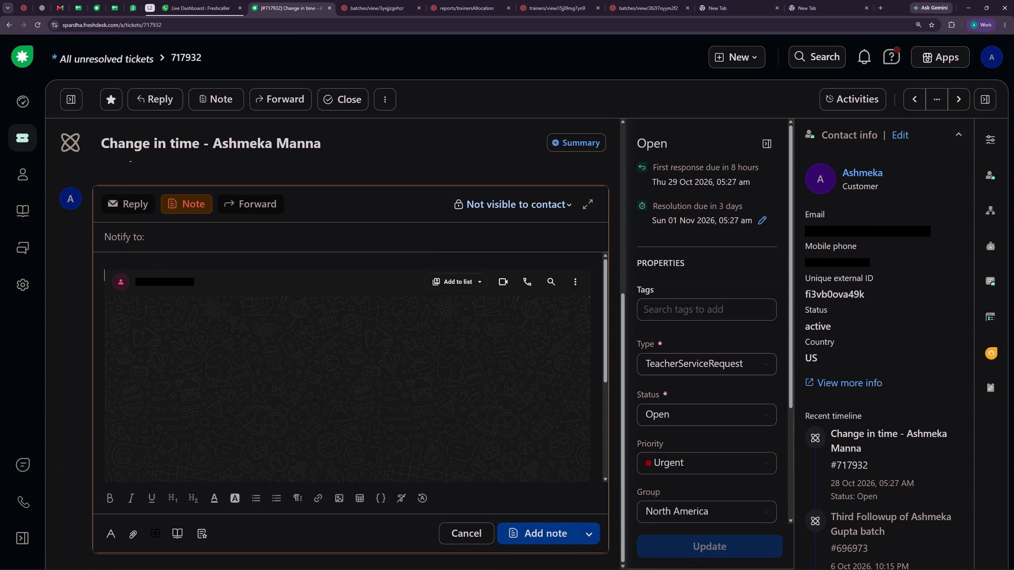
key("a")
key("a")
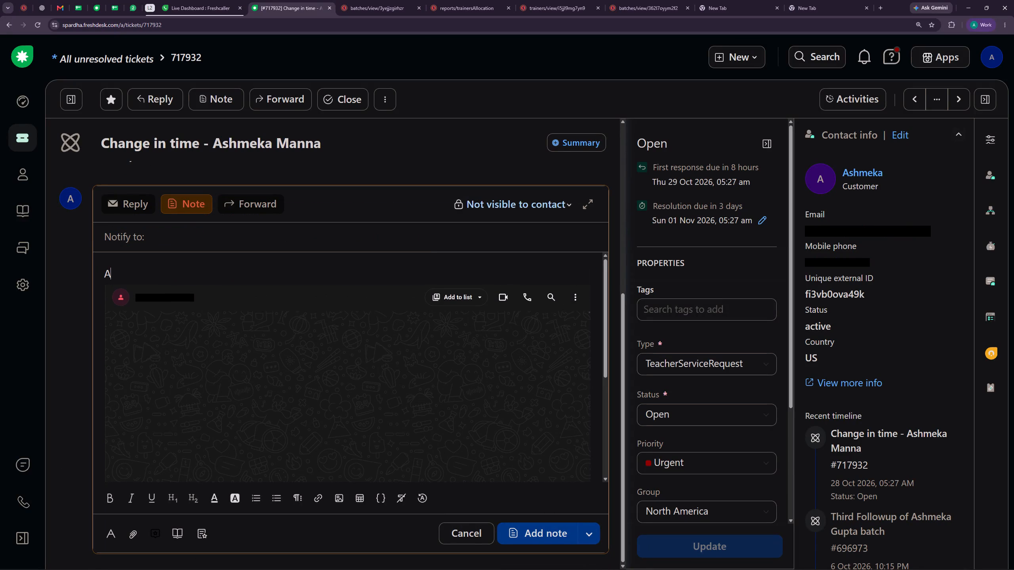
type("waiting response.")
left_click(550, 532)
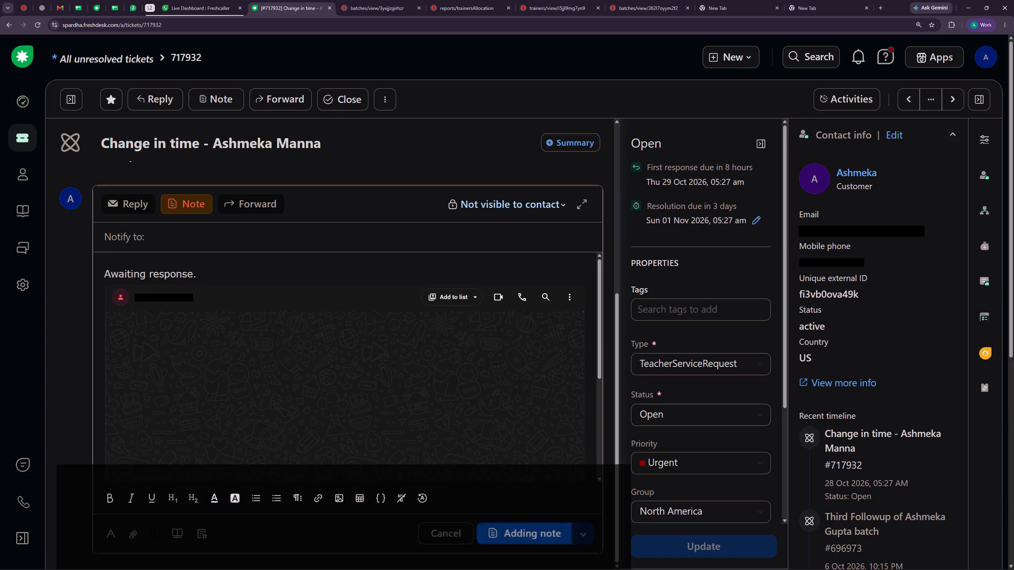
left_click(913, 105)
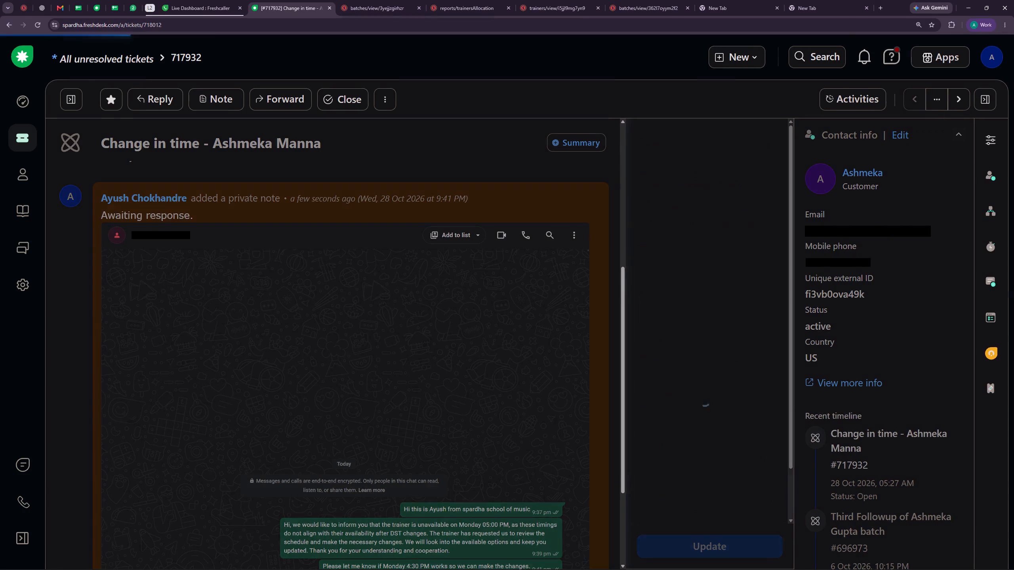
scroll(372, 259, "down", 2)
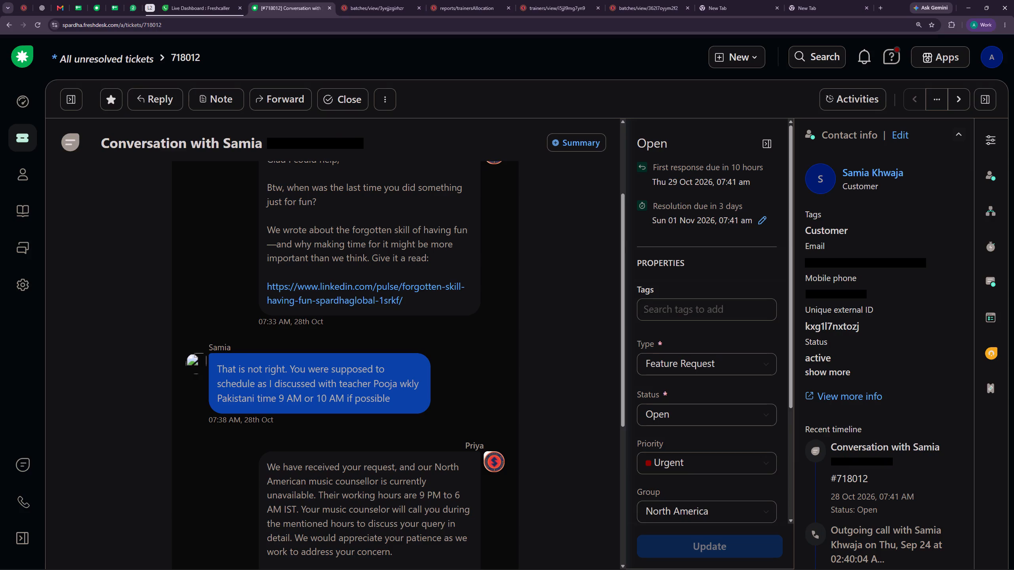
scroll(502, 362, "up", 2)
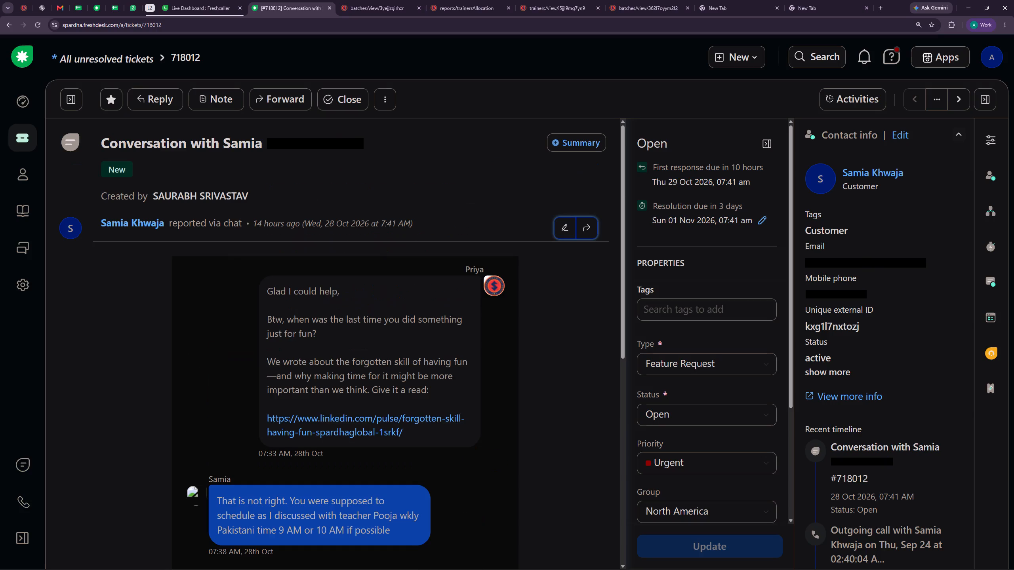
scroll(501, 355, "up", 1)
scroll(511, 360, "down", 6)
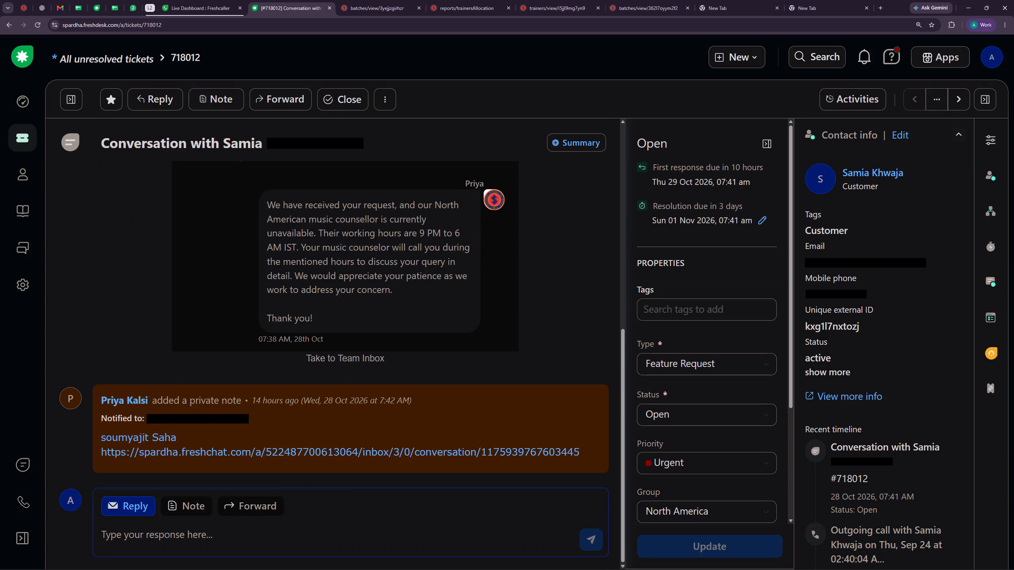
scroll(513, 360, "up", 10)
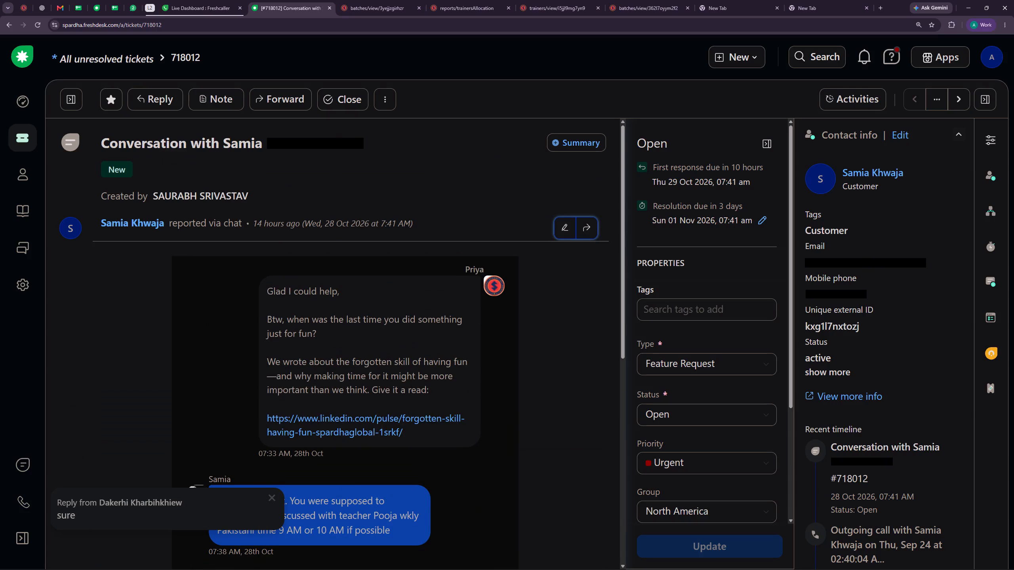
scroll(503, 383, "down", 3)
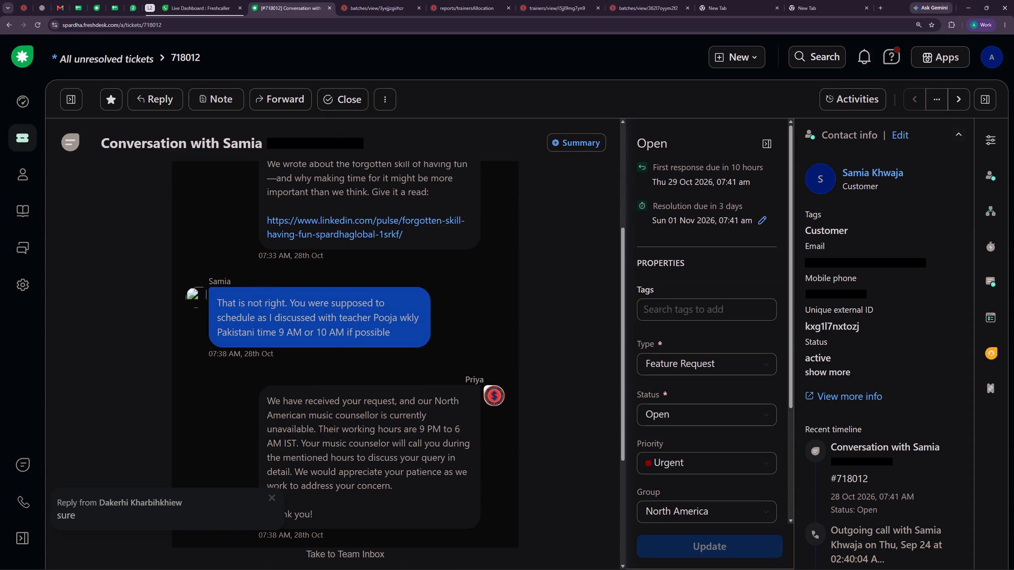
scroll(854, 332, "up", 3)
left_click_drag(881, 296, 817, 295)
key("ctrl+c")
left_click(368, 0)
left_click(57, 410)
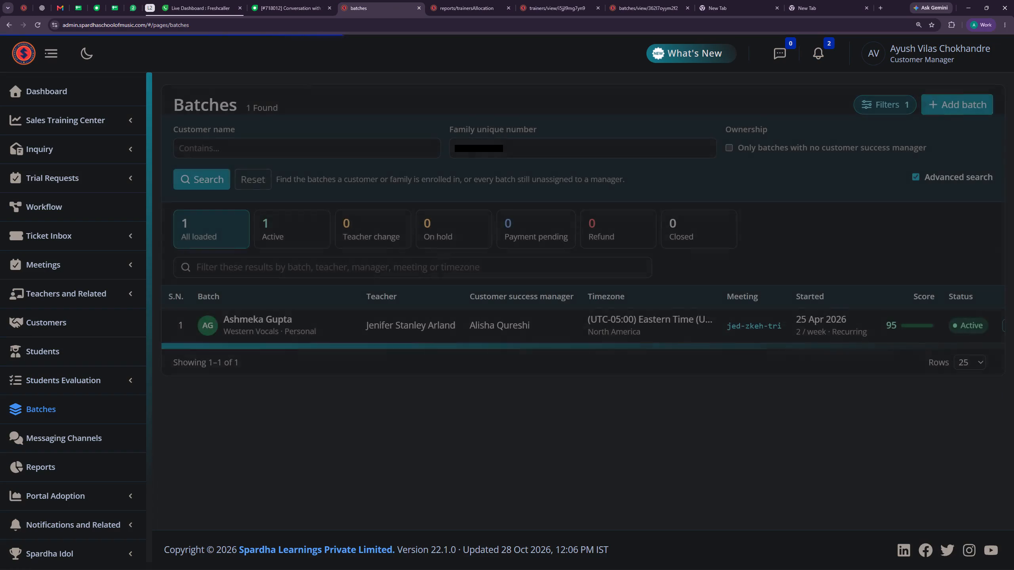
left_click_drag(541, 154, 466, 154, "ctrl")
key("ctrl+v")
left_click_drag(537, 145, 423, 148)
key("ctrl+v")
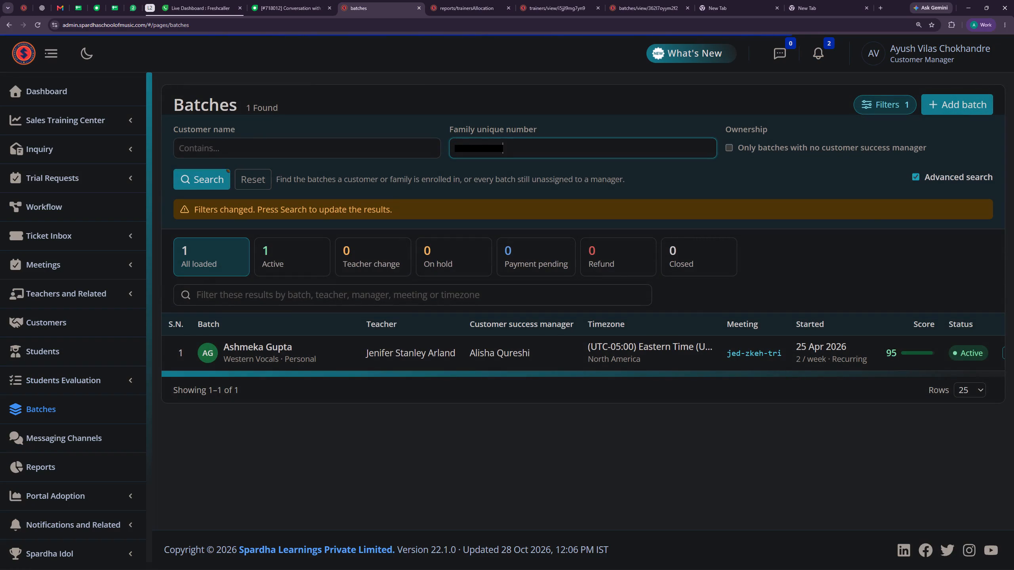
left_click(223, 174)
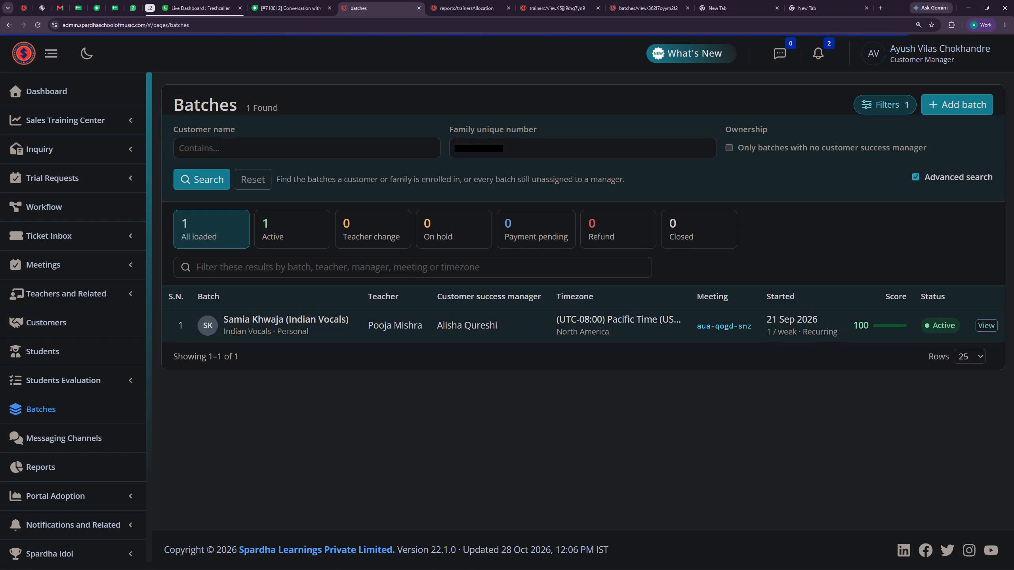
left_click(991, 327)
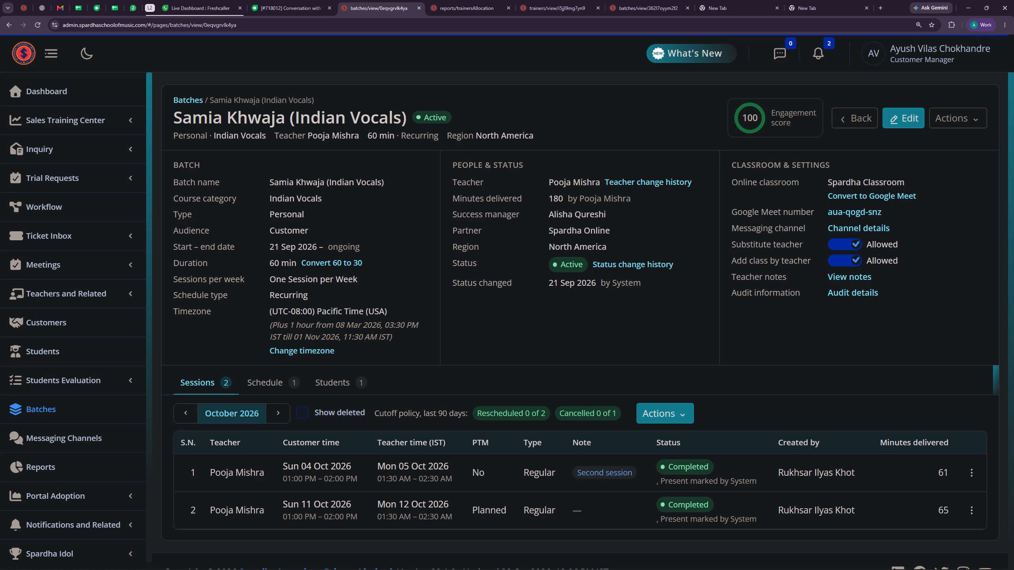
Check the Indian Vocals batch's monthly sessions and weekly schedule against the timing requested in ticket 718012.
left_click(278, 410)
left_click(191, 418)
left_click(280, 2)
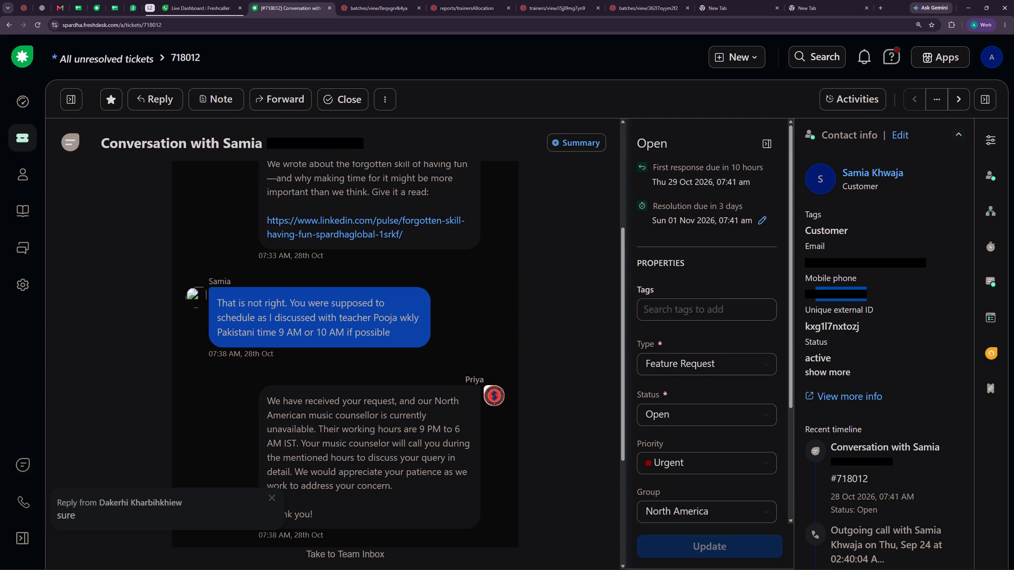
left_click(275, 497)
scroll(513, 434, "up", 5)
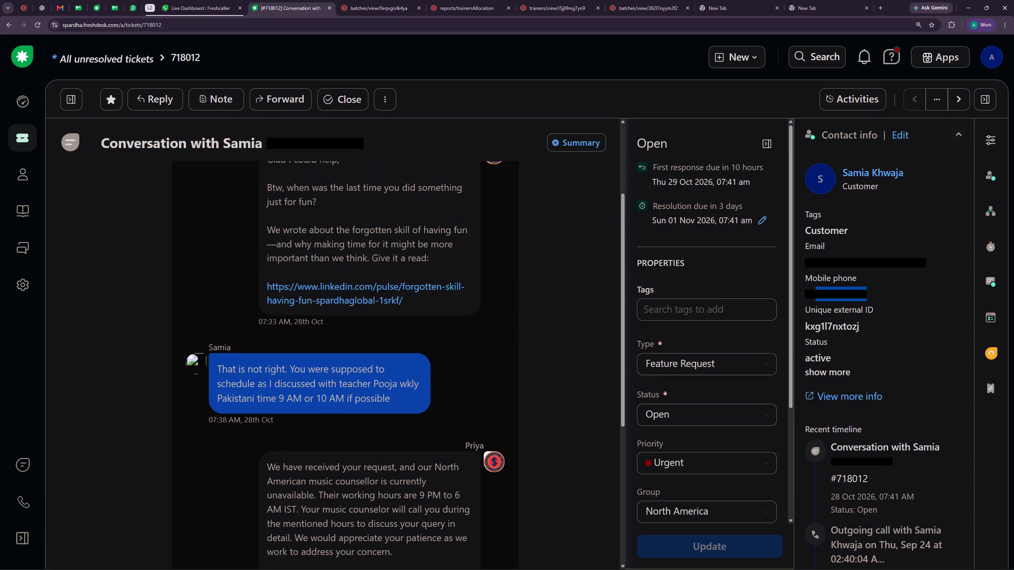
scroll(488, 404, "down", 5)
left_click(391, 0)
left_click(274, 382)
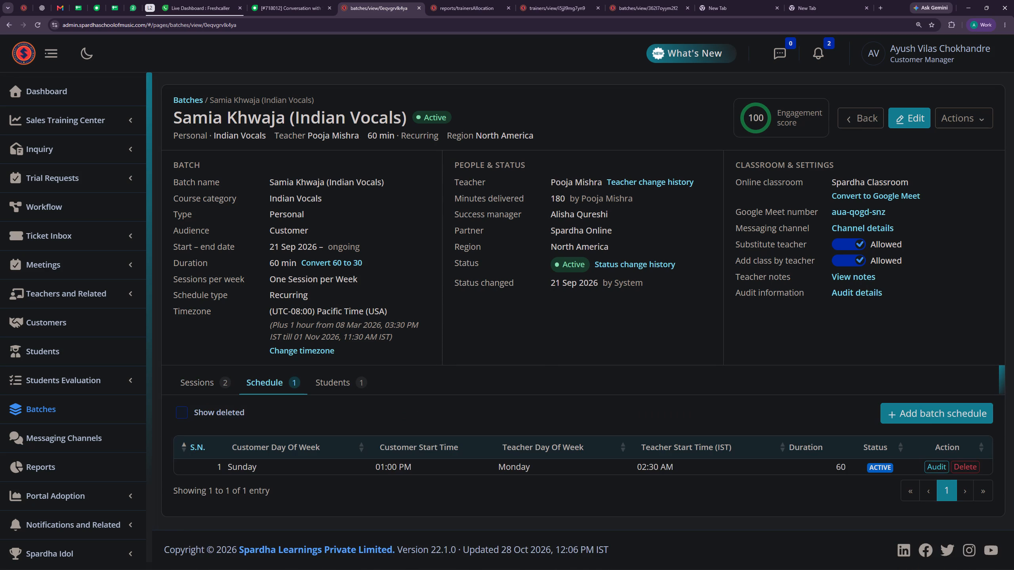
left_click(206, 385)
left_click(191, 416)
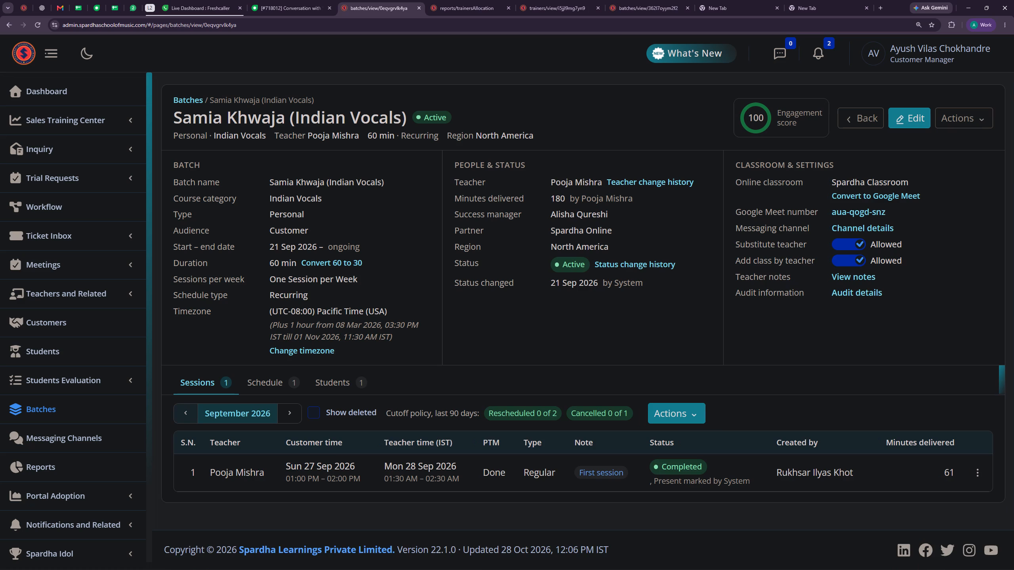
left_click(191, 417)
left_click(274, 414)
left_click(274, 414)
Return to the helpdesk, list the open tickets from the dashboard, and open ticket 718012 from that list.
left_click(301, 0)
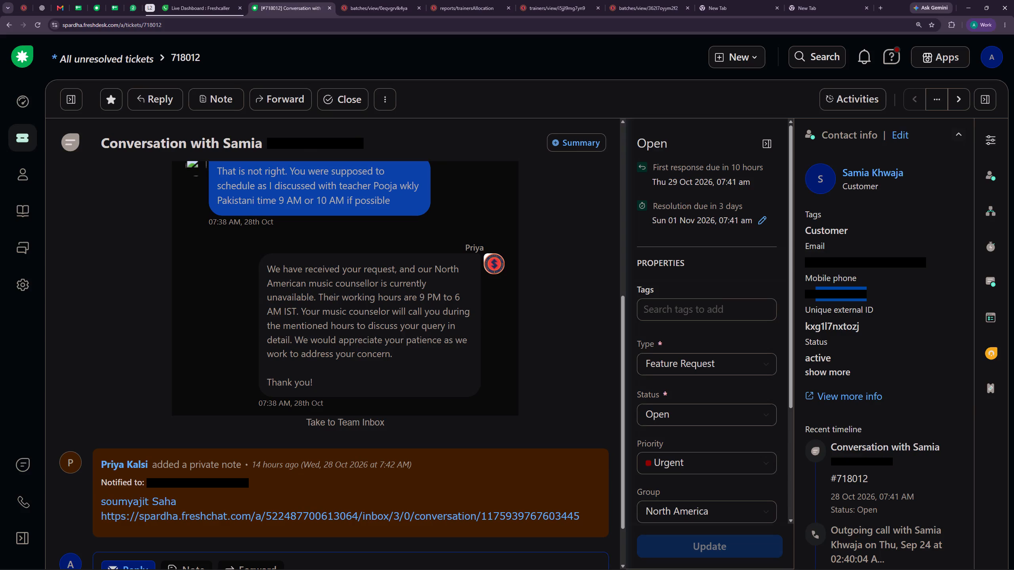
left_click(941, 349)
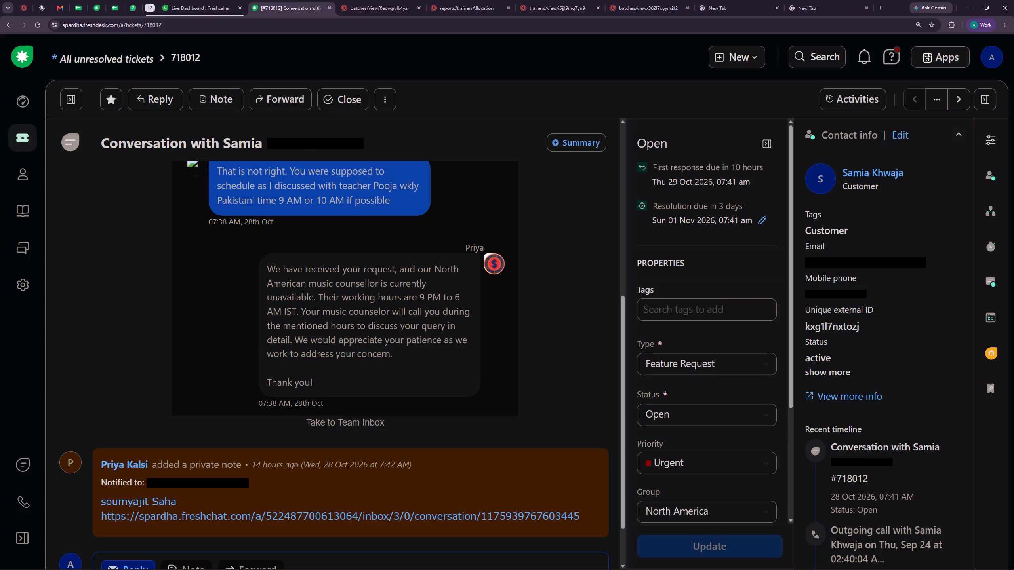
left_click(21, 144)
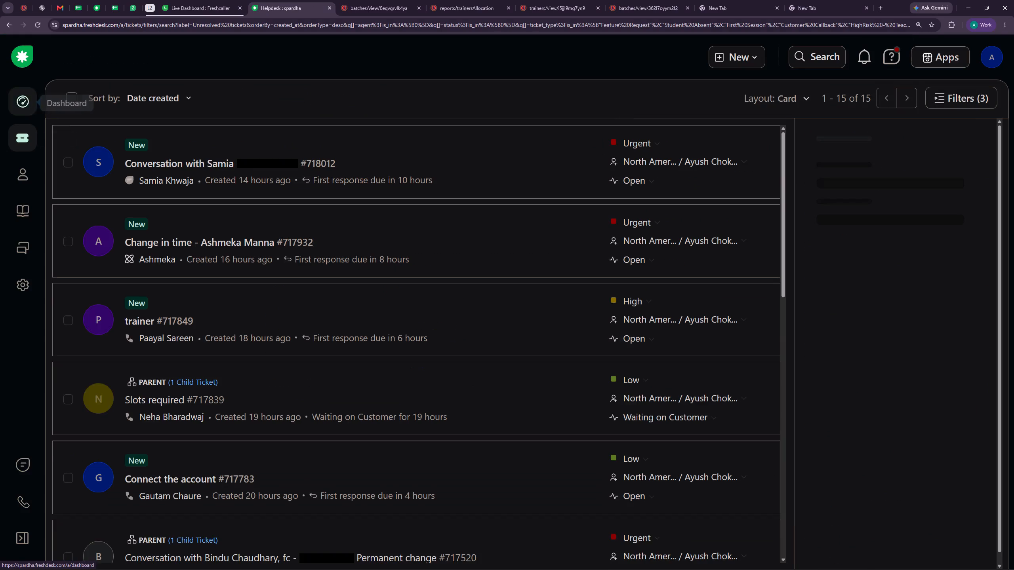
scroll(388, 333, "down", 6)
left_click(19, 91)
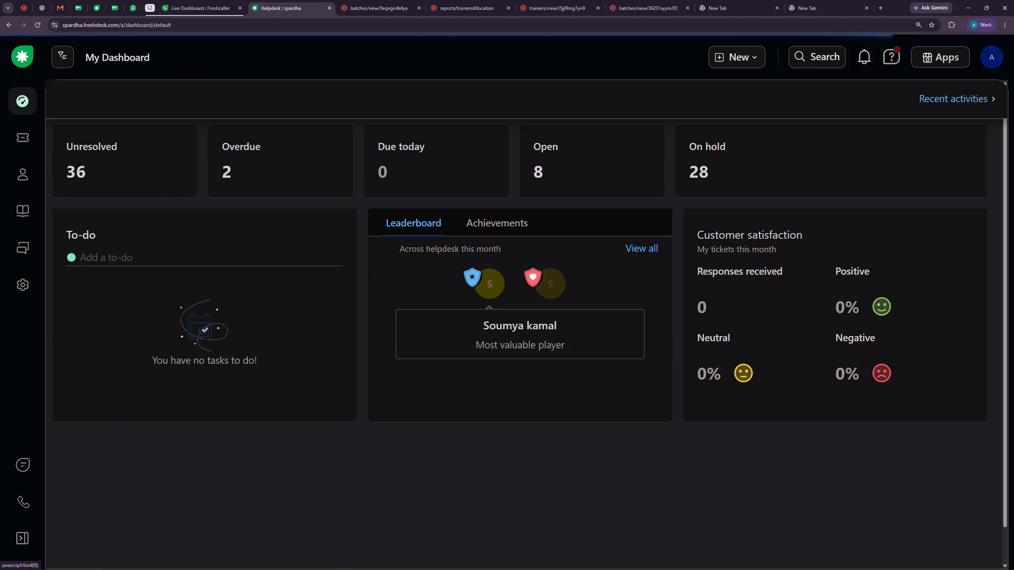
left_click(572, 156)
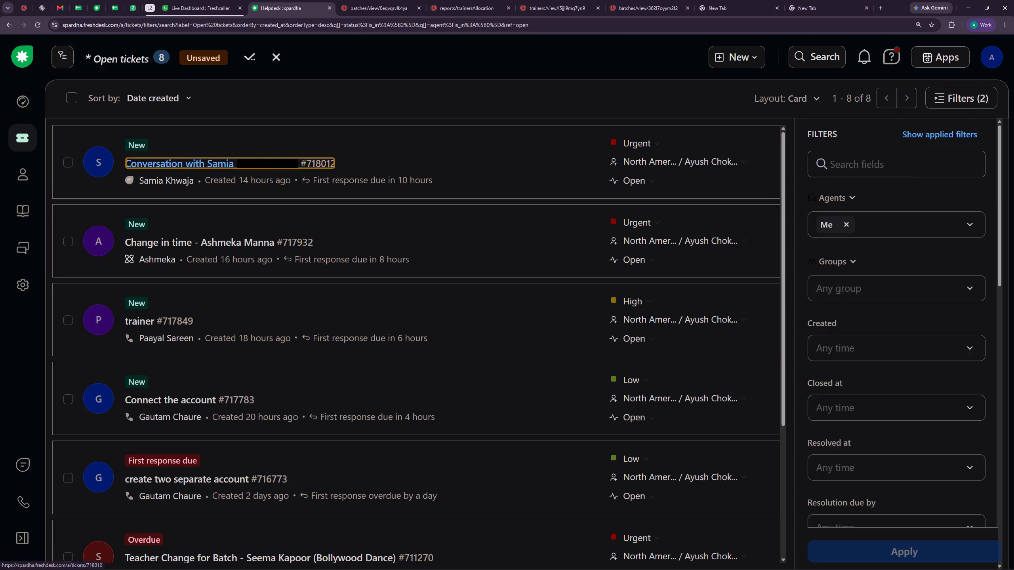
left_click(231, 168)
scroll(503, 317, "up", 5)
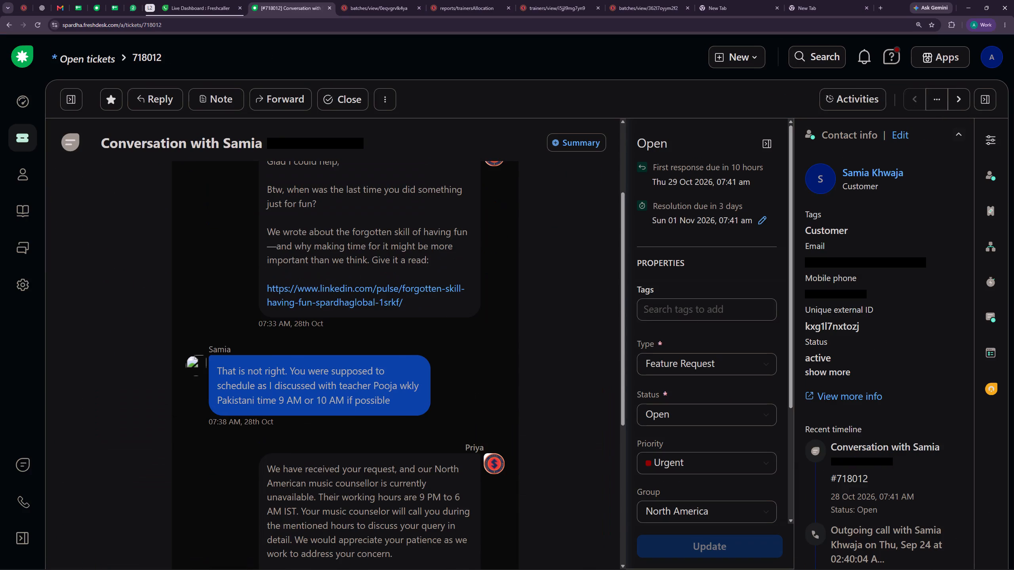
left_click(960, 103)
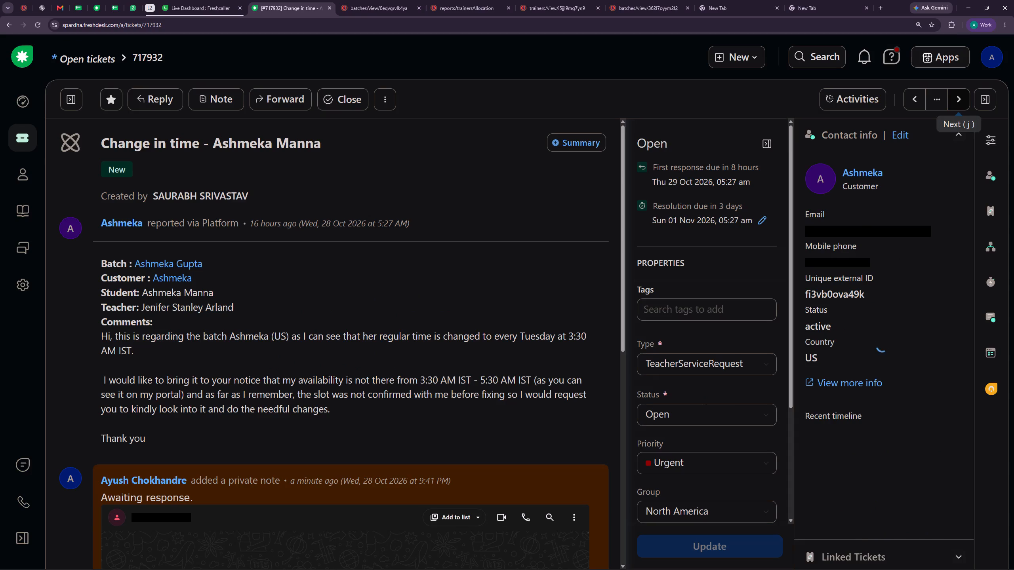
scroll(475, 265, "down", 5)
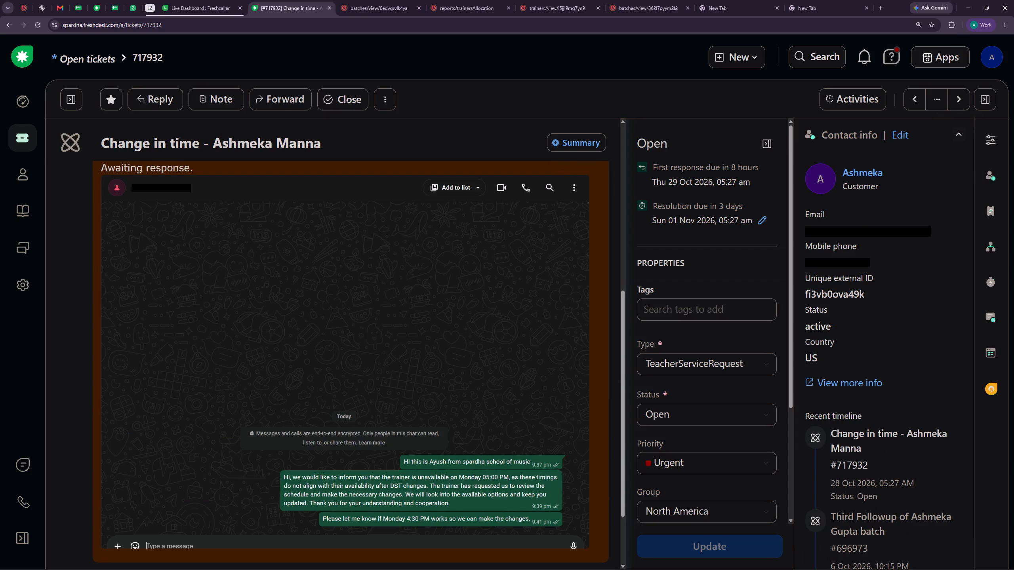
scroll(433, 323, "up", 2)
left_click(701, 413)
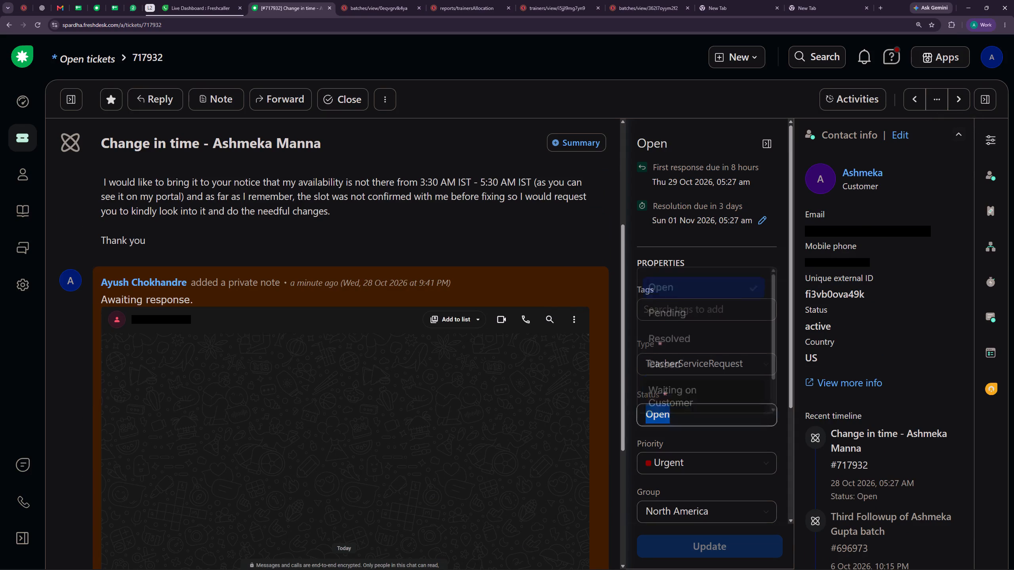
left_click(692, 389)
left_click(711, 536)
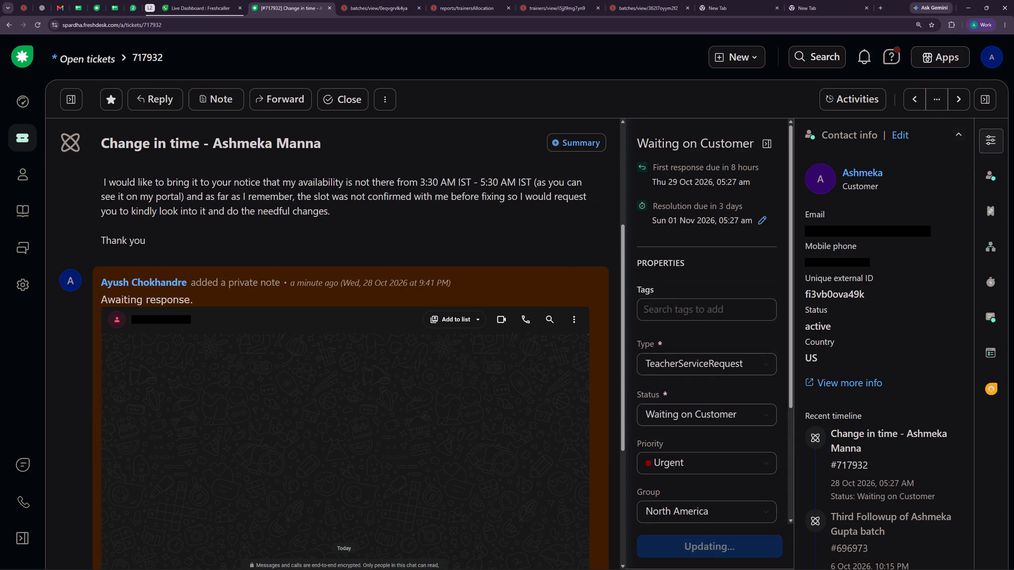
Go through the remaining open tickets from 717849 to 688779, reading each request and its notes.
left_click(963, 97)
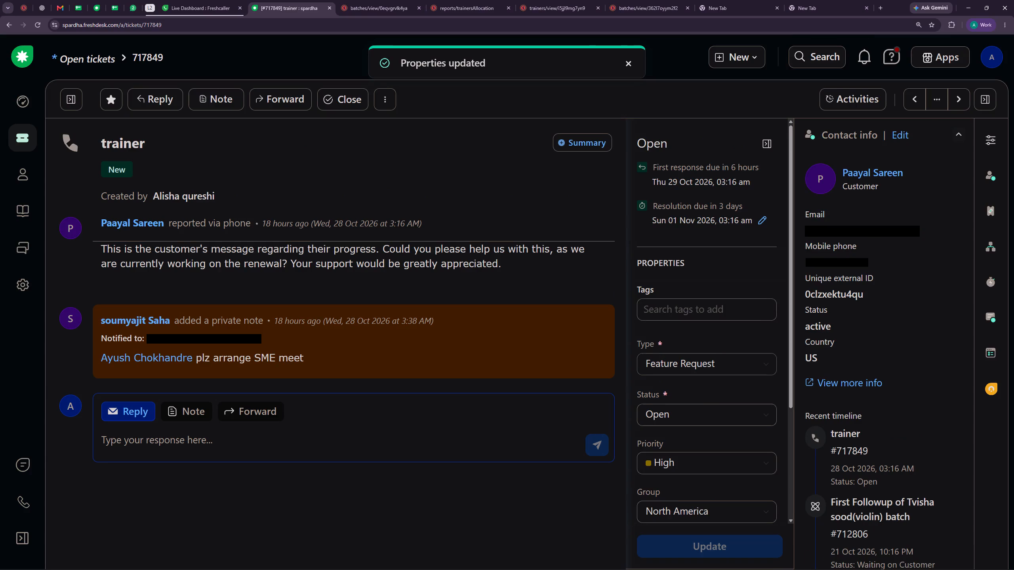
left_click(953, 98)
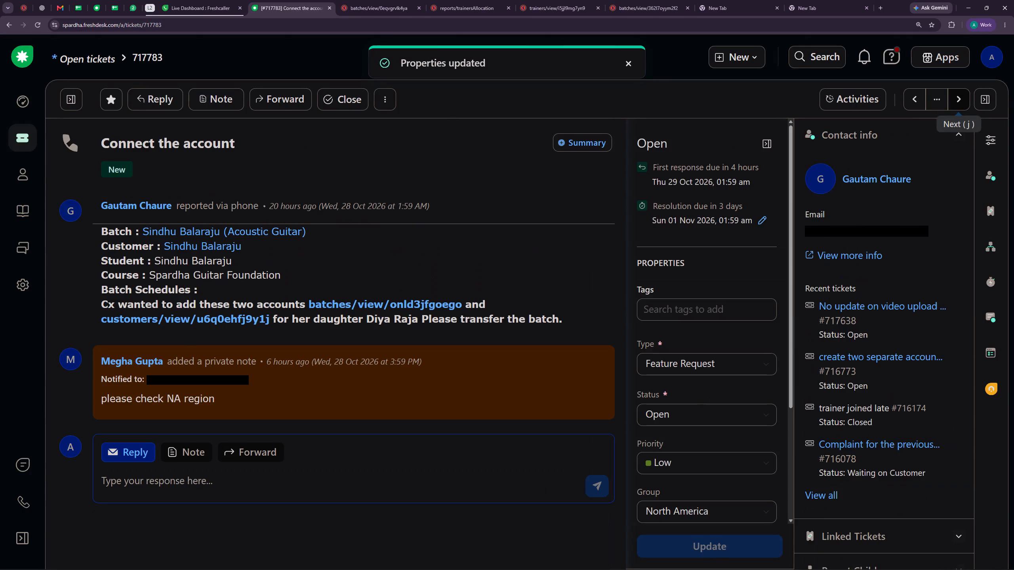
left_click(952, 98)
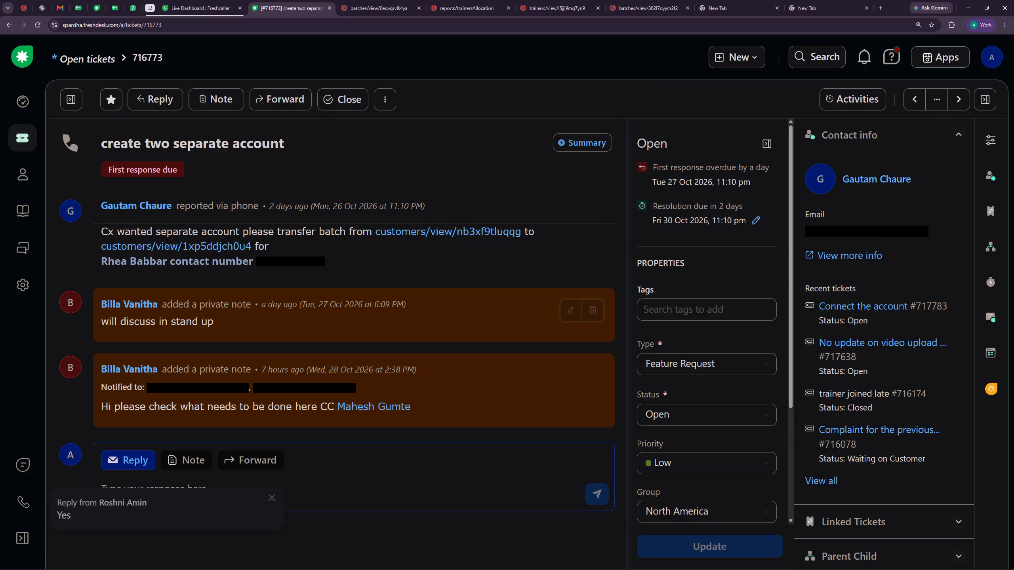
left_click(959, 98)
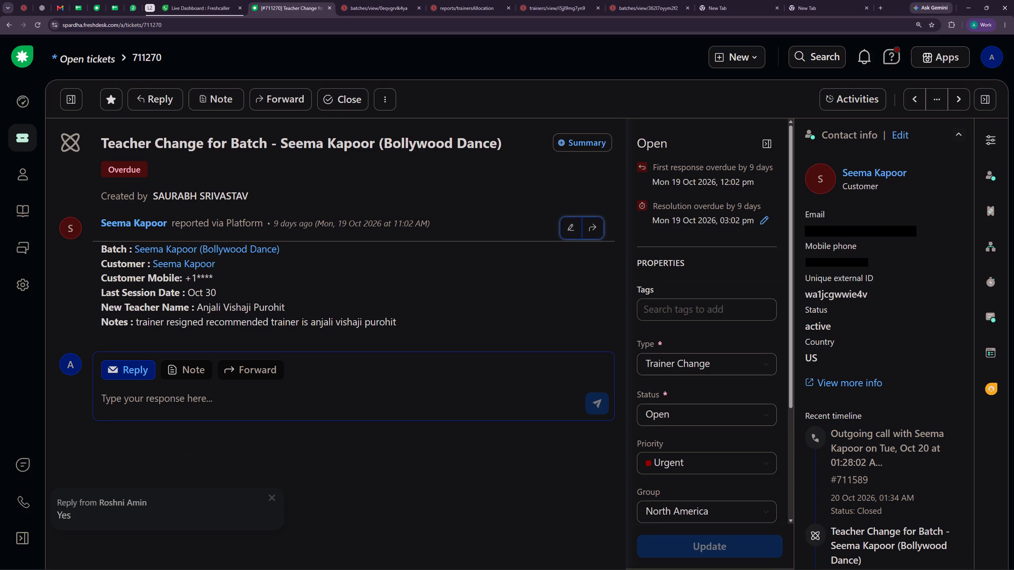
left_click(961, 101)
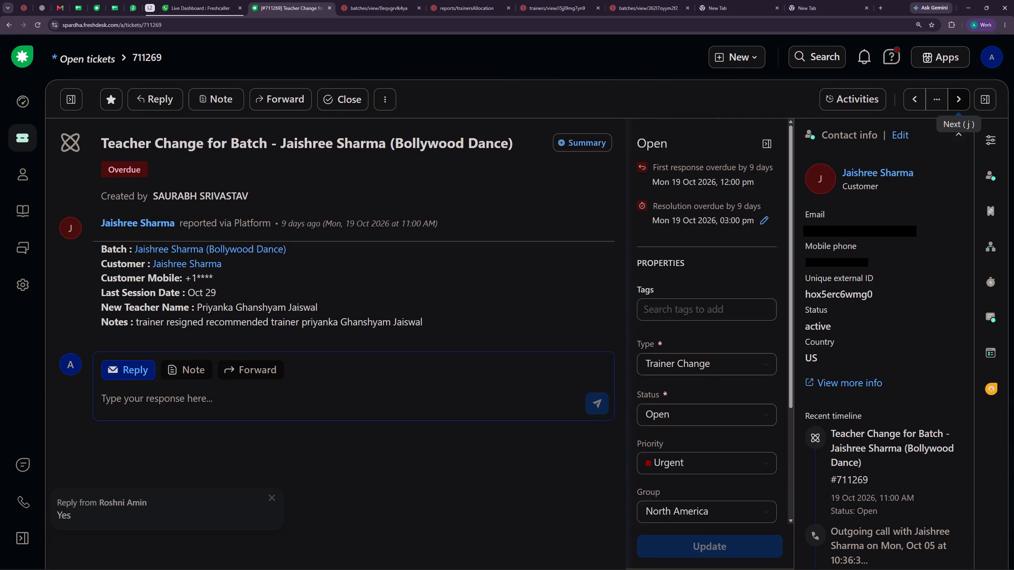
left_click(961, 98)
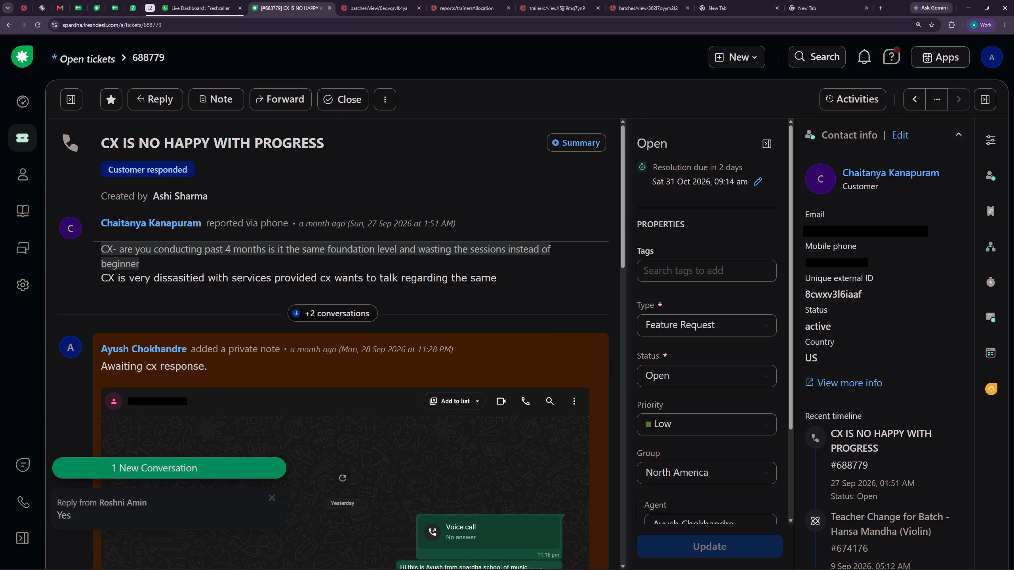
Review the ticket's conversation and change the type of ticket 688779 to Student Journey.
scroll(551, 330, "down", 1)
left_click(725, 331)
scroll(703, 389, "down", 4)
scroll(707, 391, "up", 1)
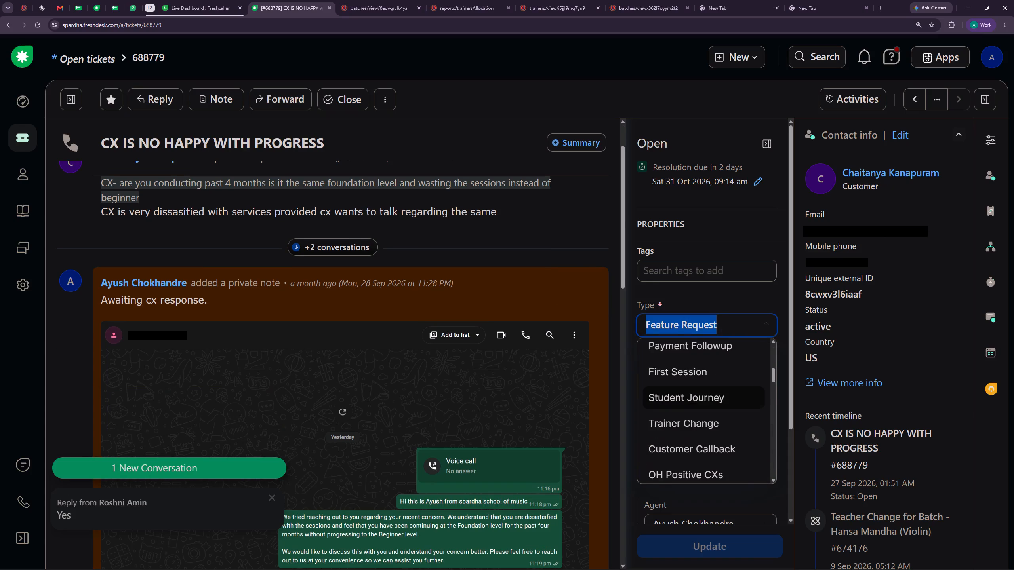
scroll(707, 391, "up", 3)
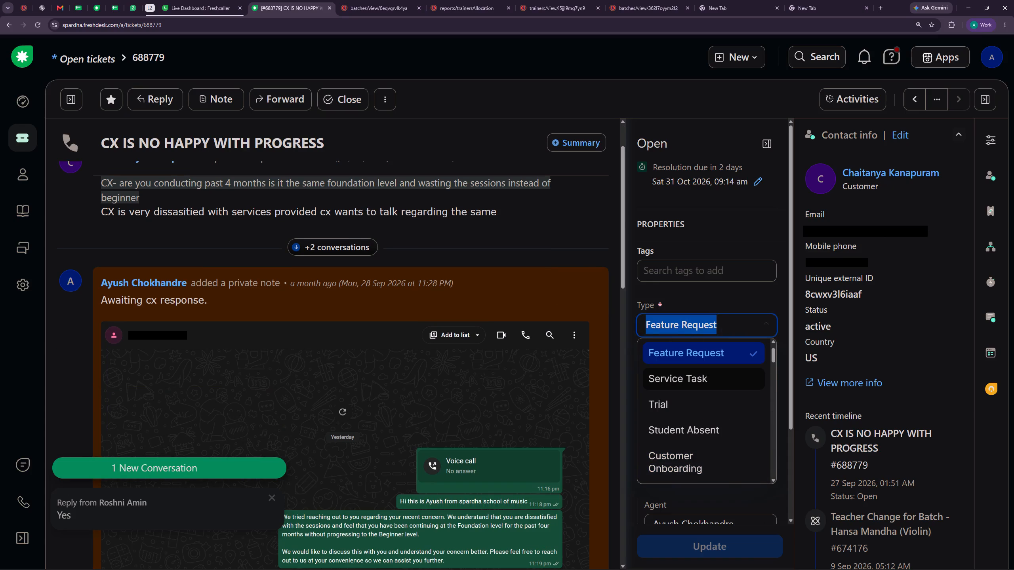
scroll(705, 388, "down", 4)
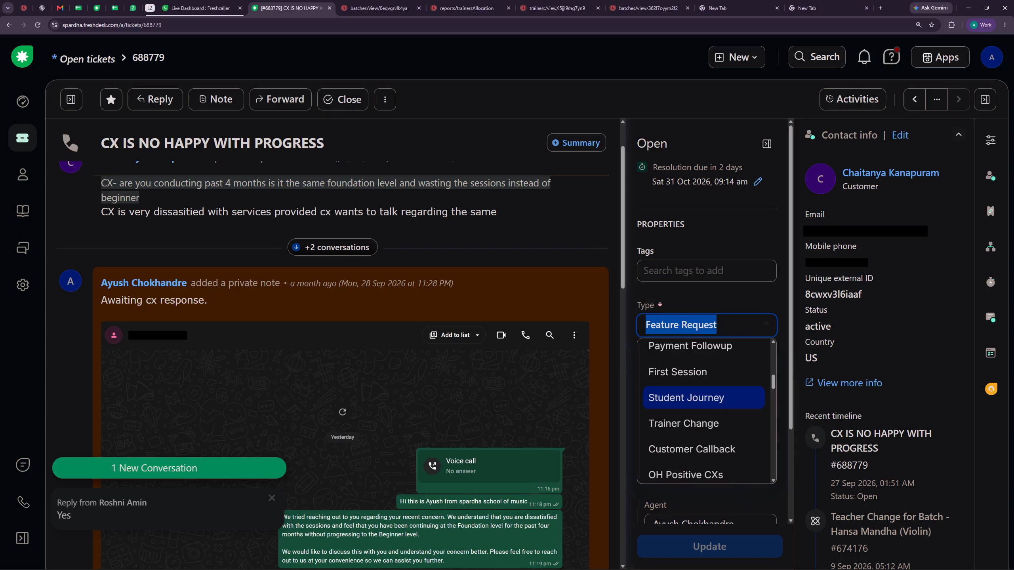
scroll(700, 383, "up", 2)
scroll(700, 382, "down", 2)
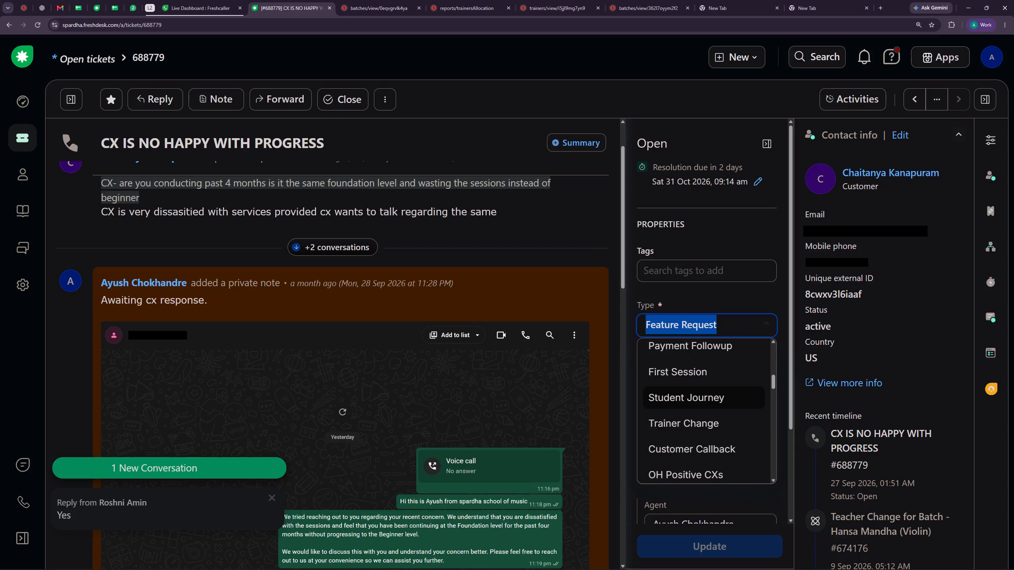
scroll(715, 397, "down", 3)
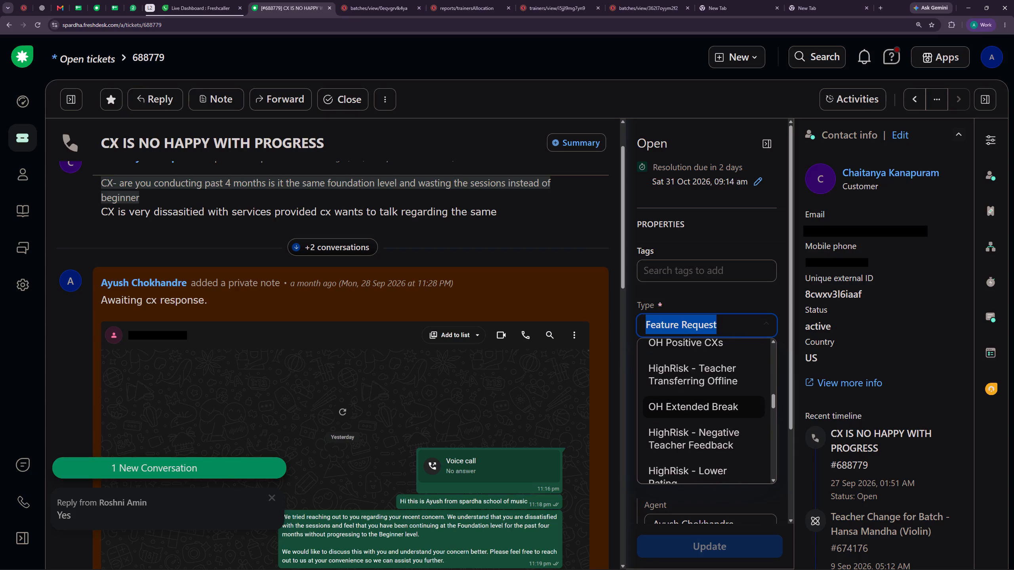
scroll(712, 396, "down", 4)
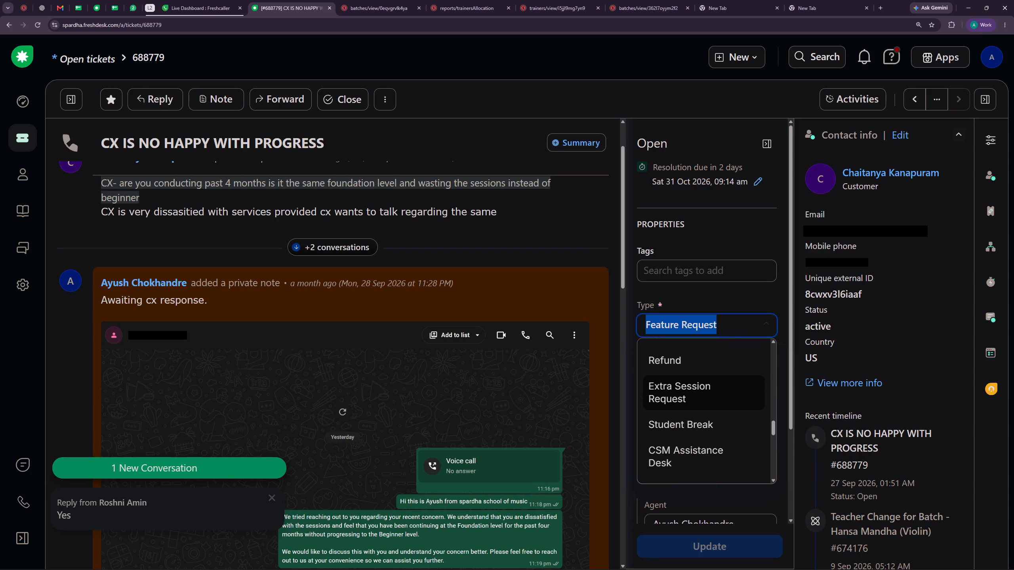
scroll(712, 395, "down", 3)
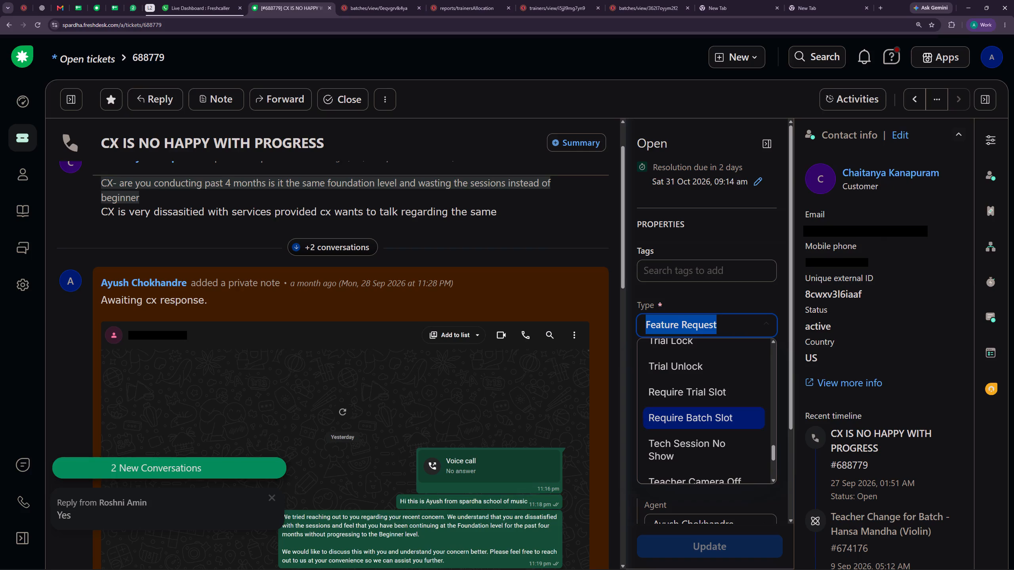
scroll(724, 402, "up", 1)
scroll(724, 402, "down", 2)
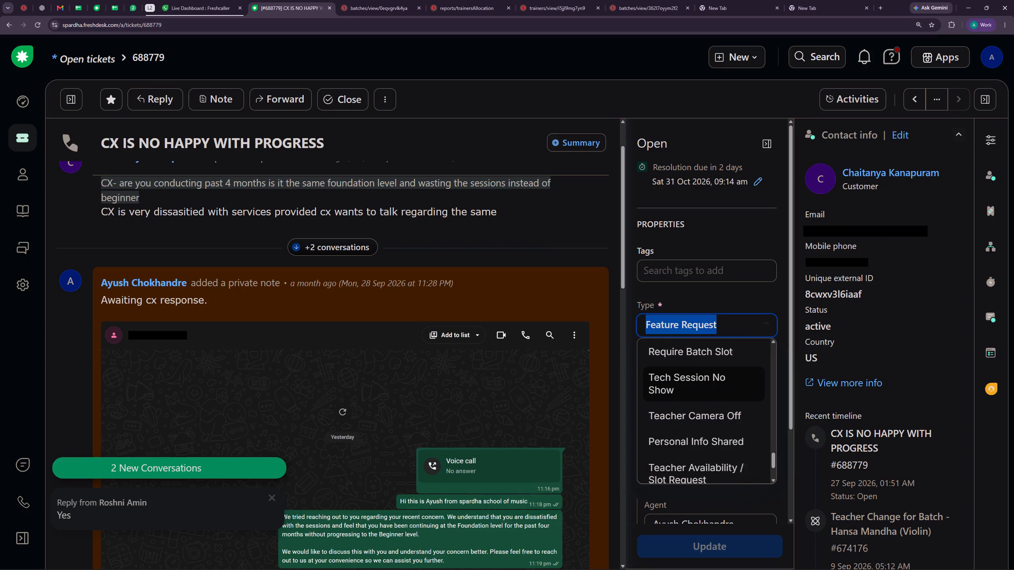
scroll(724, 400, "down", 2)
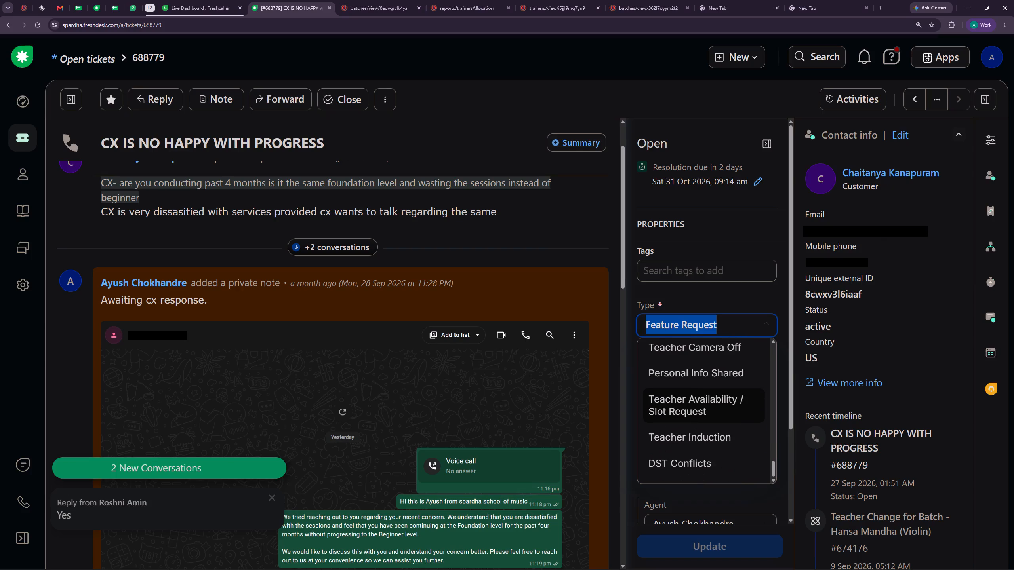
scroll(726, 397, "down", 1)
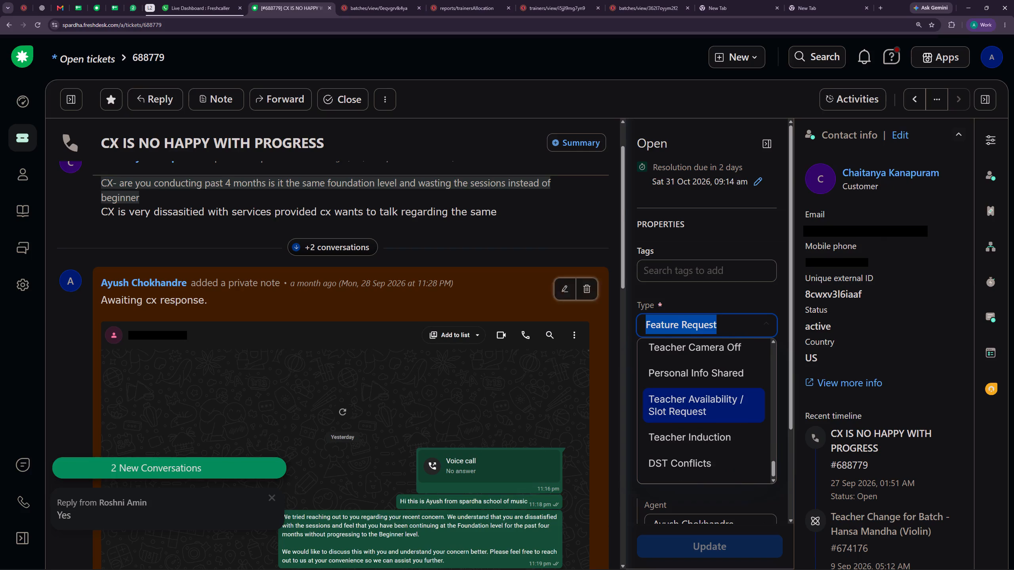
scroll(494, 394, "down", 8)
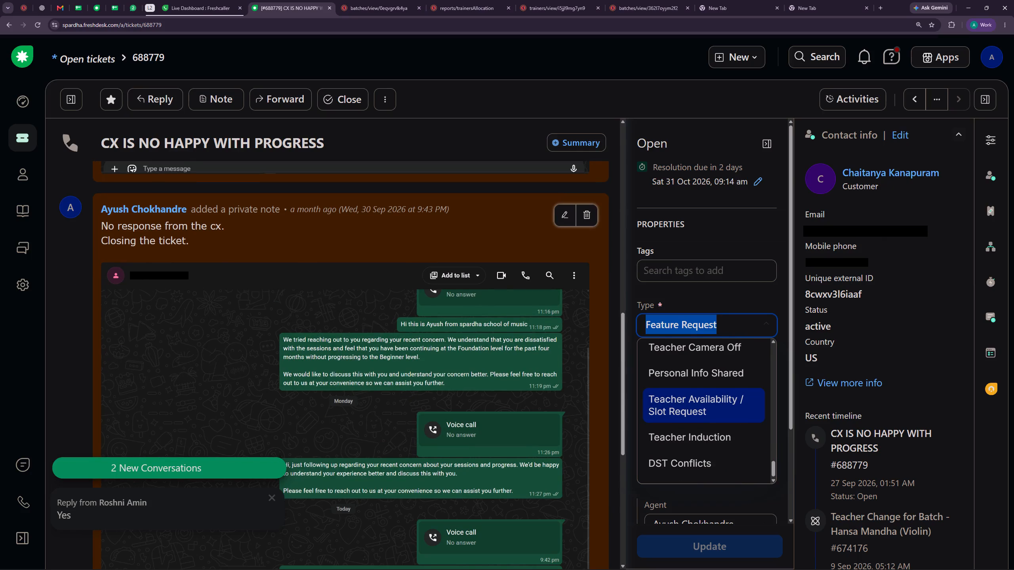
scroll(506, 389, "down", 3)
scroll(712, 413, "up", 5)
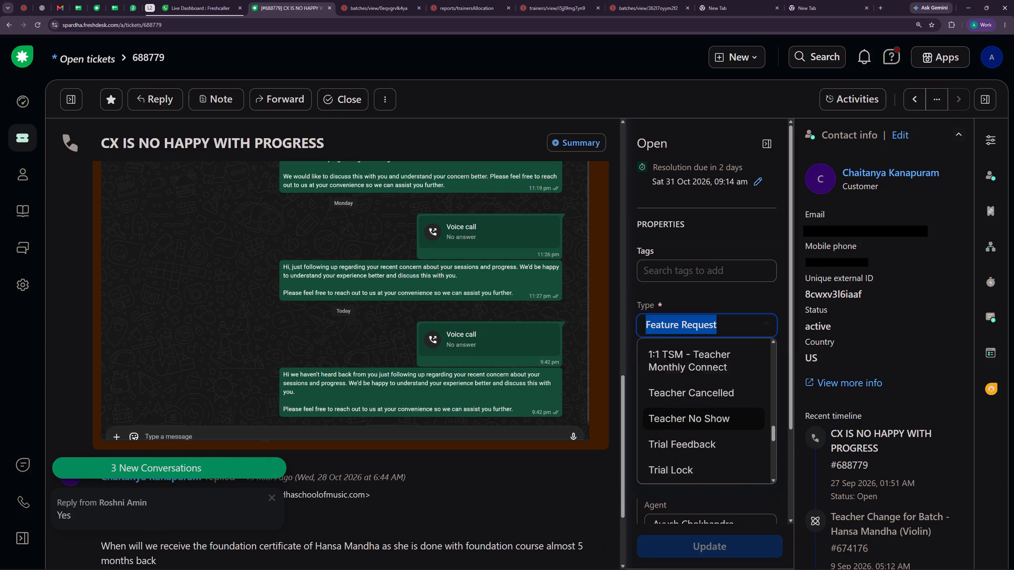
scroll(709, 411, "up", 6)
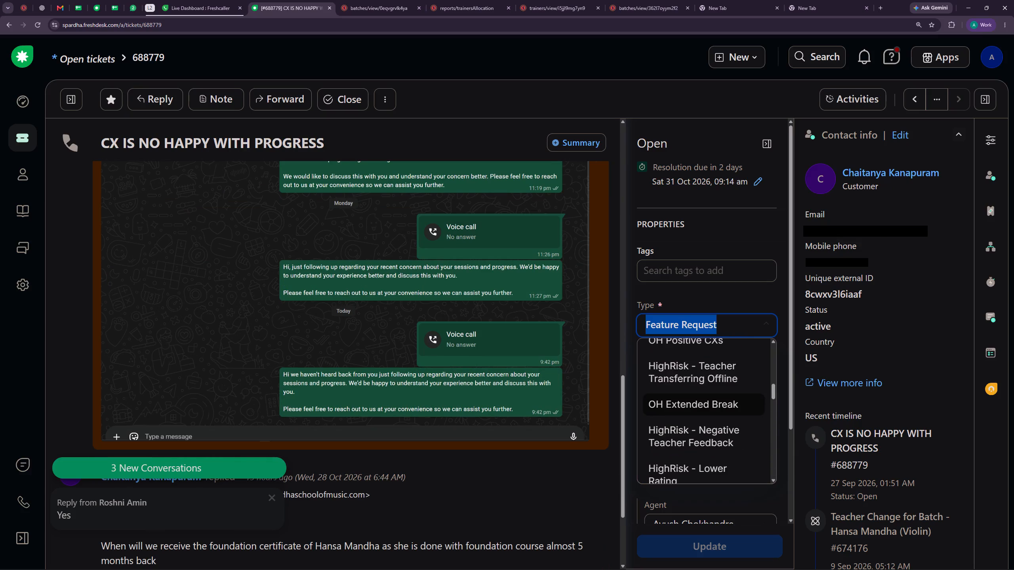
scroll(714, 401, "up", 4)
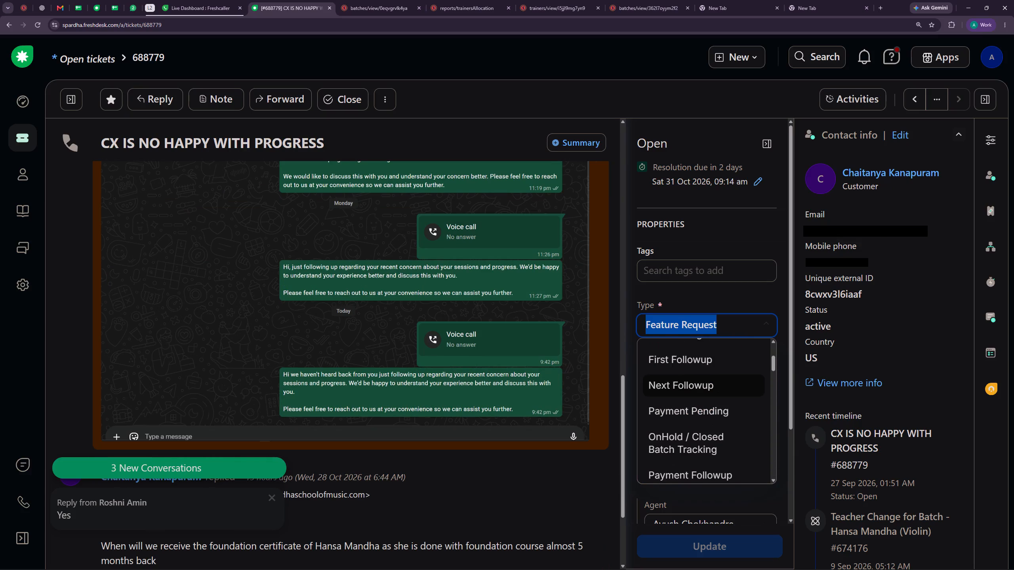
scroll(704, 379, "up", 1)
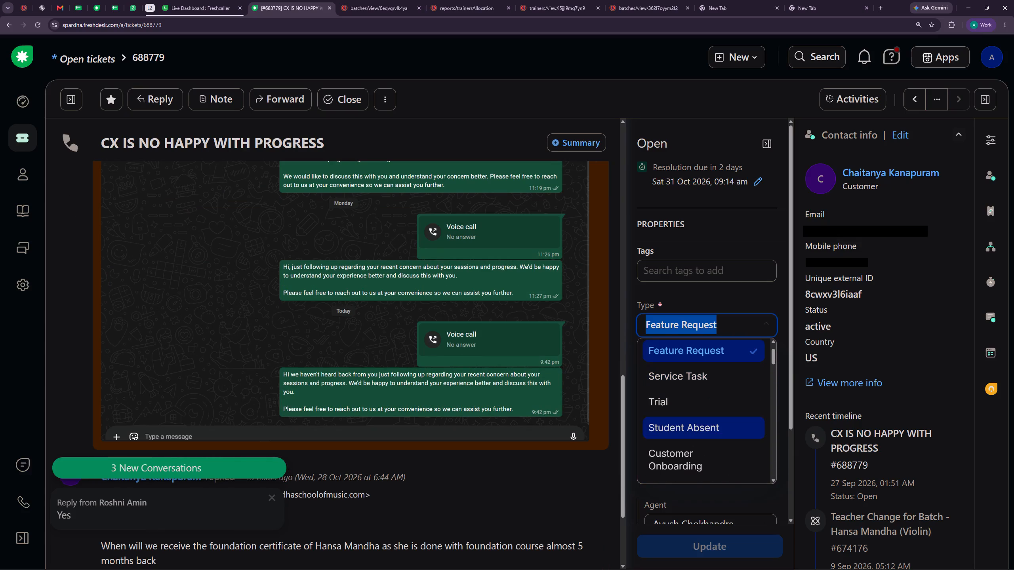
scroll(709, 393, "down", 1)
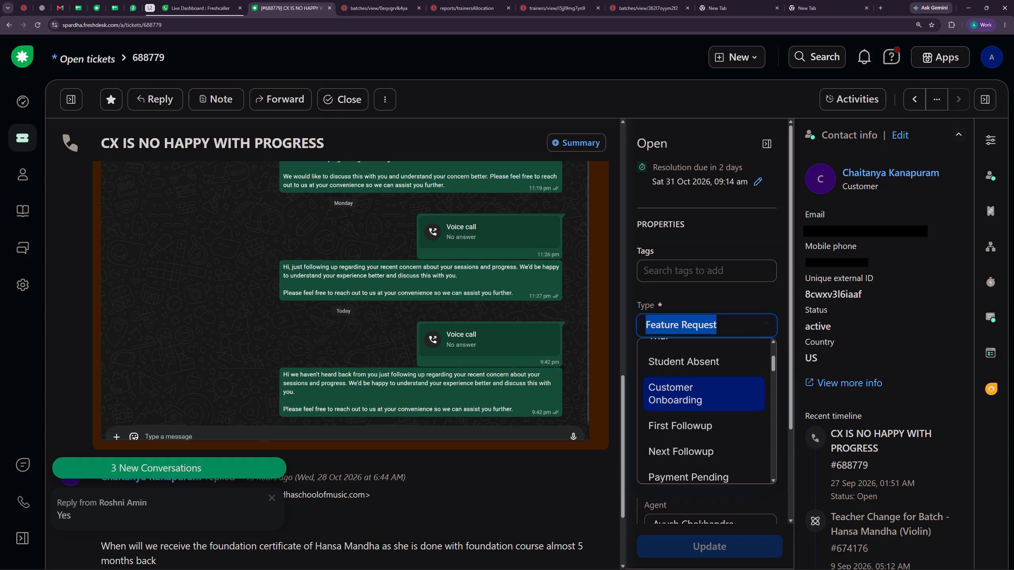
scroll(708, 433, "down", 1)
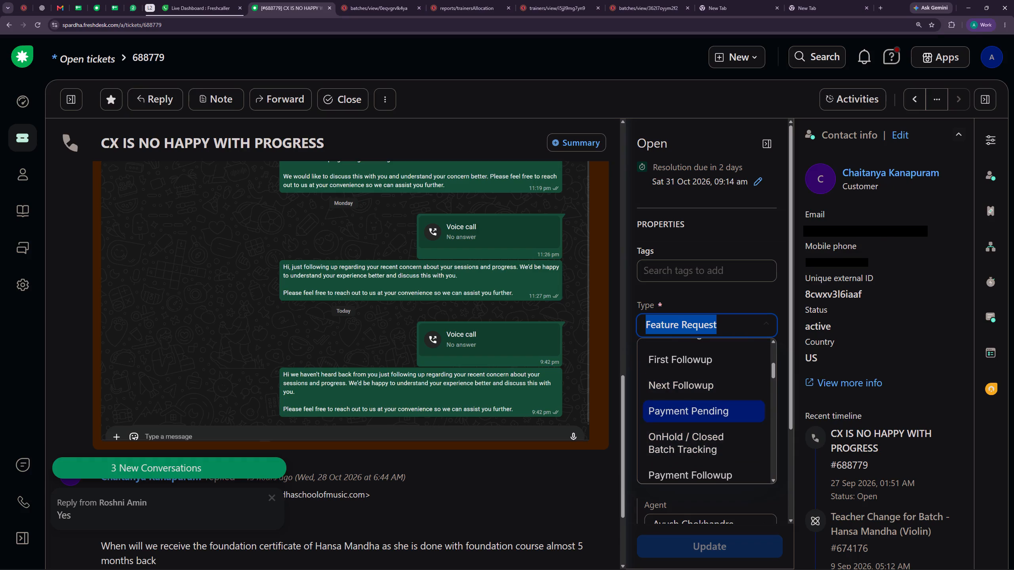
scroll(715, 437, "down", 1)
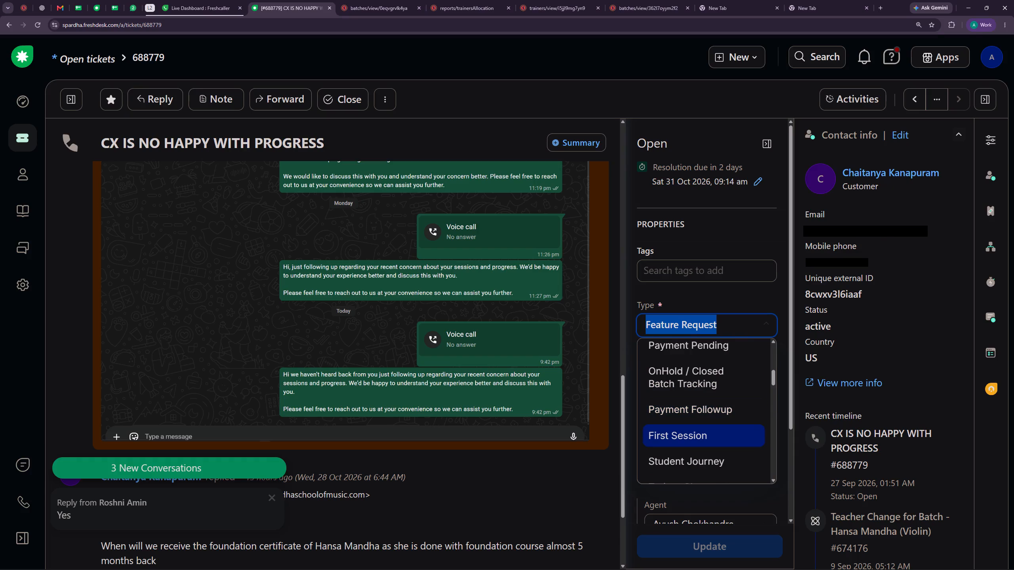
left_click(715, 458)
scroll(473, 328, "down", 5)
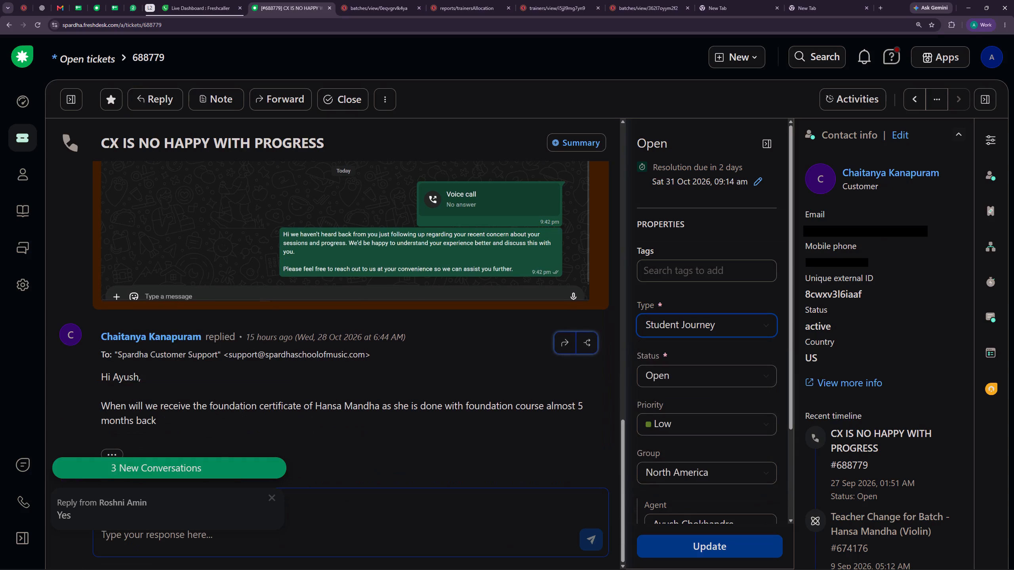
Recheck the type selection and the latest conversation messages of ticket 688779.
scroll(482, 359, "down", 3)
left_click(703, 327)
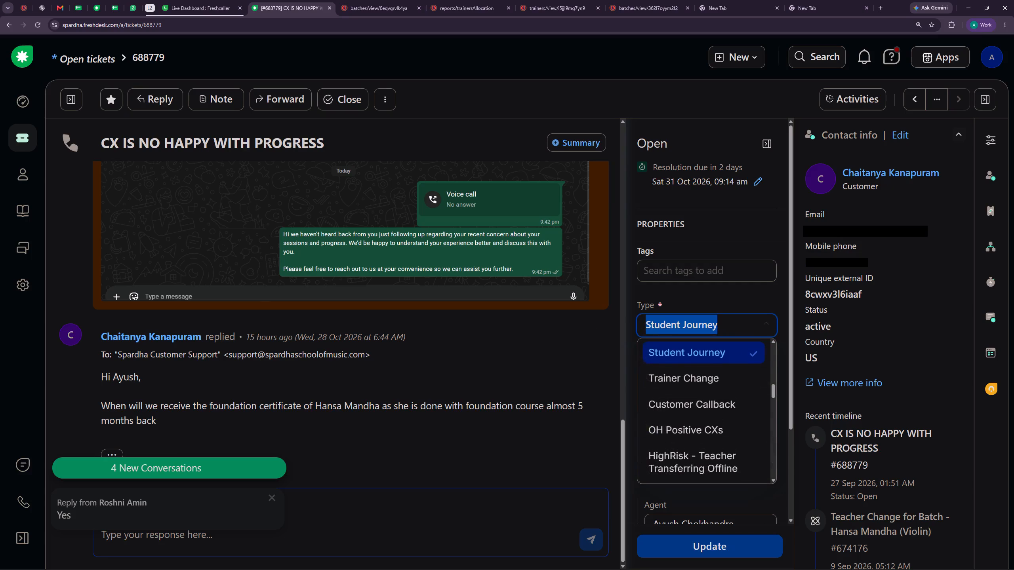
scroll(434, 355, "up", 2)
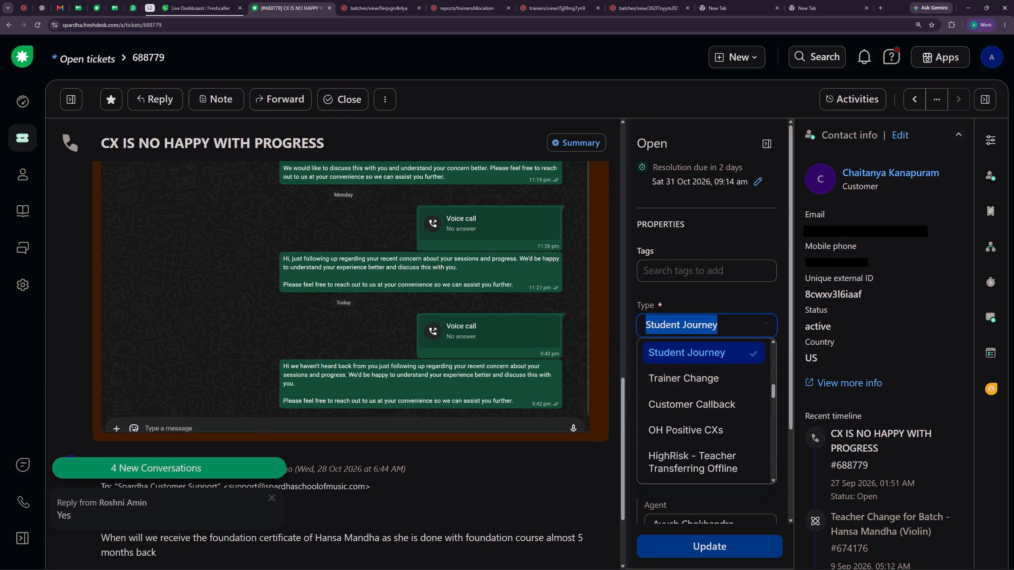
left_click(534, 296)
left_click_drag(974, 73, 981, 70)
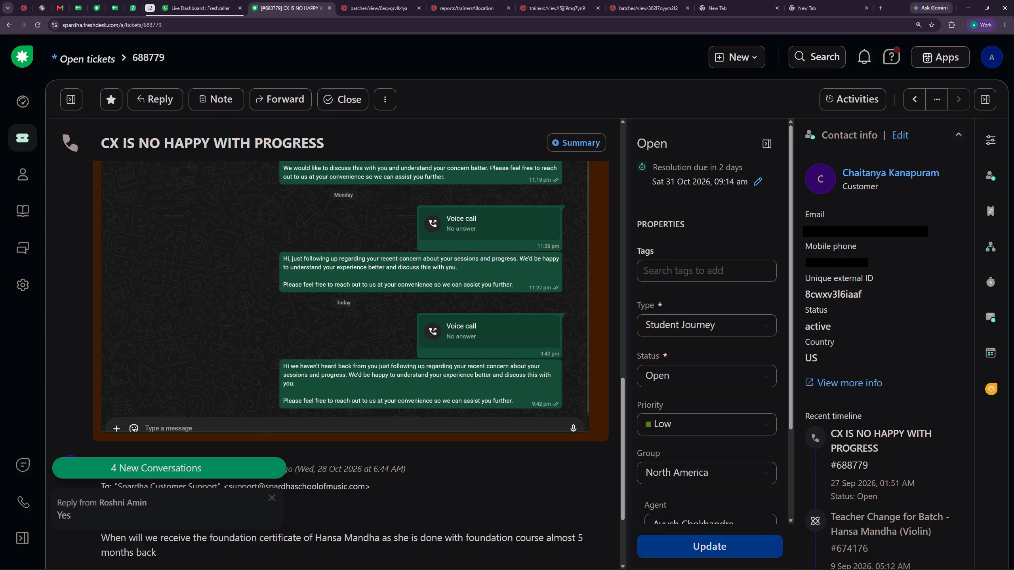
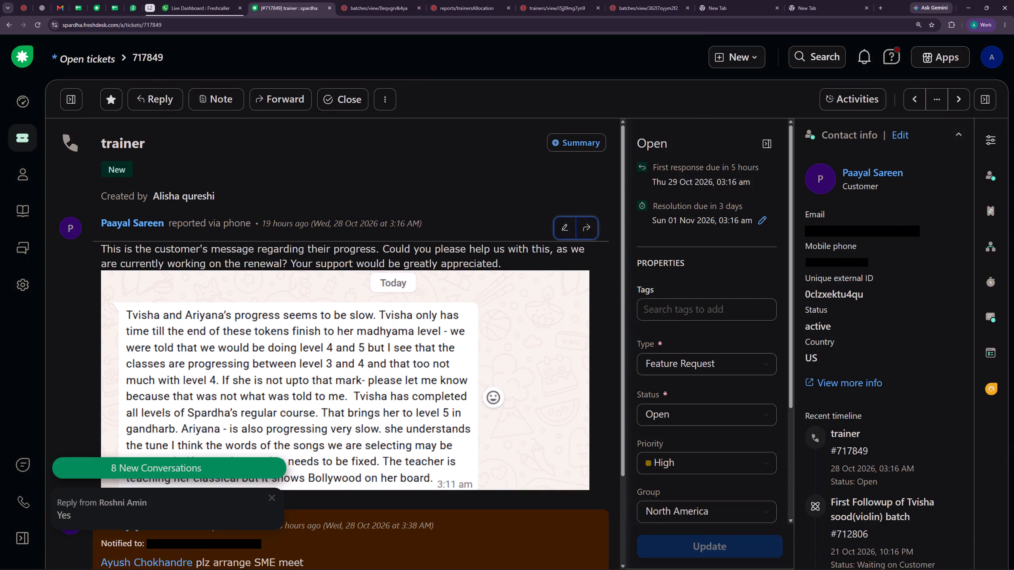
left_click(272, 500)
scroll(398, 421, "down", 5)
scroll(423, 411, "up", 3)
scroll(412, 397, "down", 6)
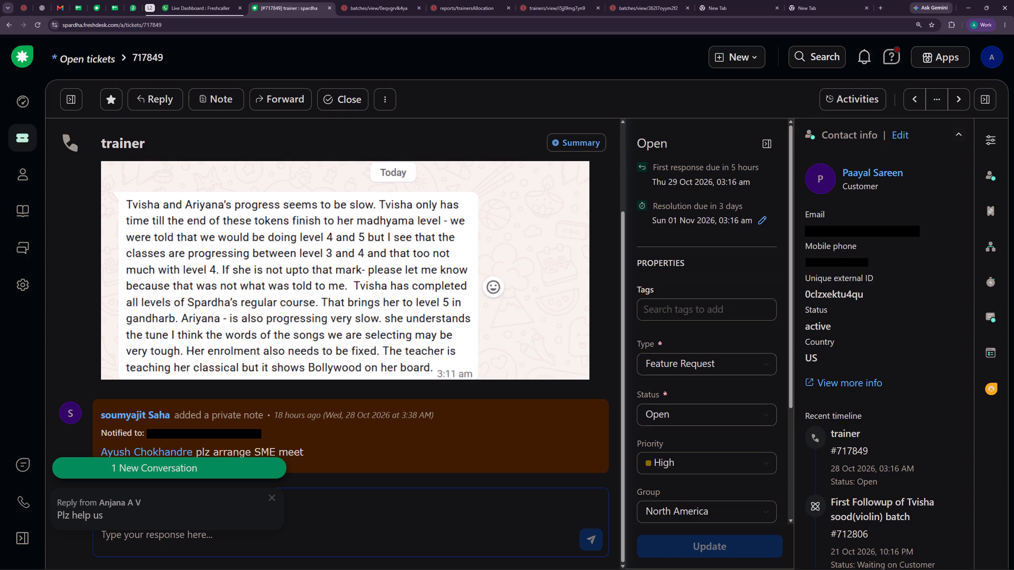
left_click_drag(880, 268, 816, 268)
key("ctrl+c")
left_click(379, 0)
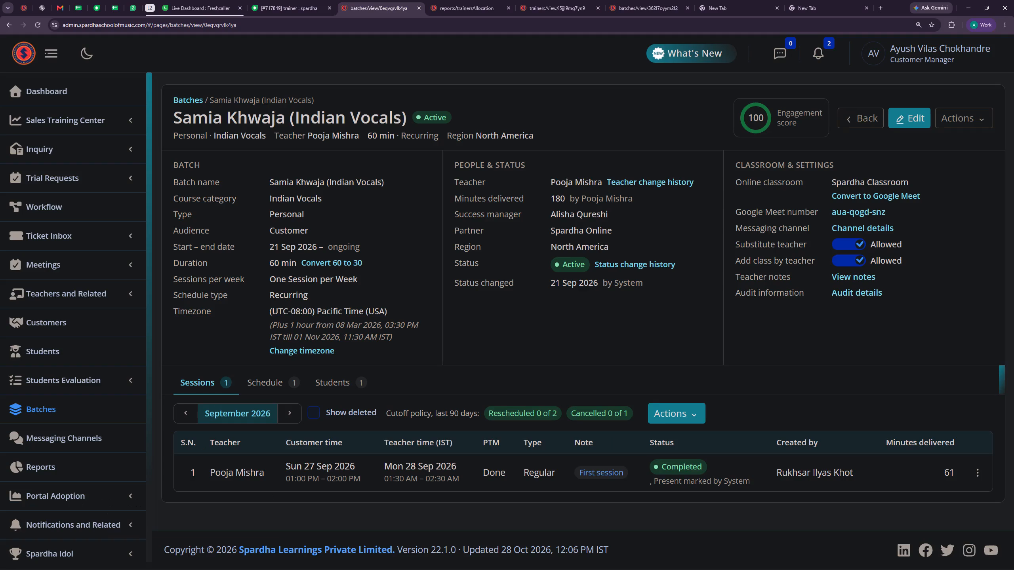
left_click(37, 415)
left_click_drag(527, 143, 403, 143, "ctrl")
key("ctrl+v")
left_click(192, 177)
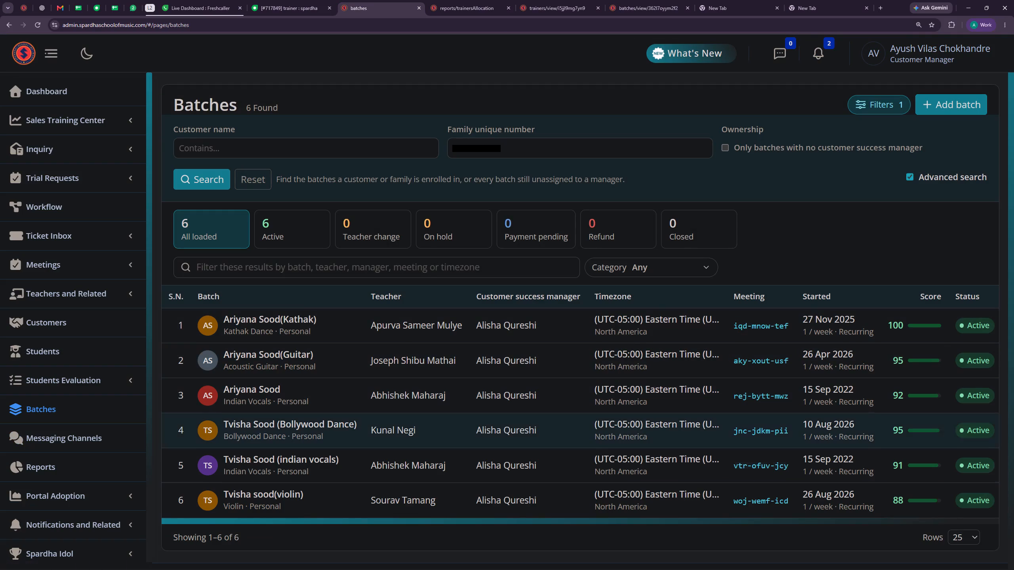
Look over the family's batches, check the October 2026 sessions in Tvisha's Indian vocals batch, and return to the batch list.
left_click_drag(574, 519, 582, 519)
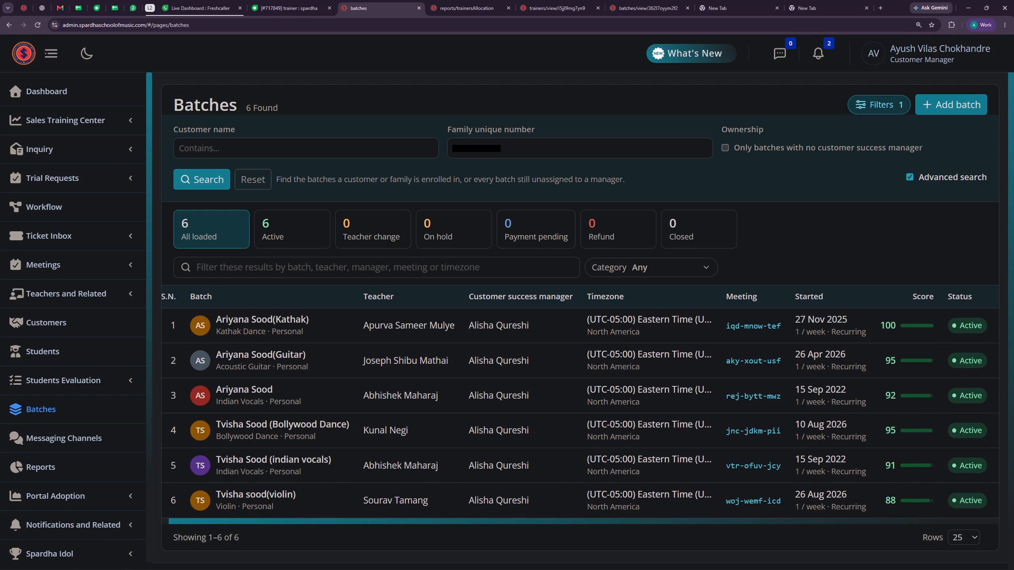
left_click_drag(582, 519, 608, 516)
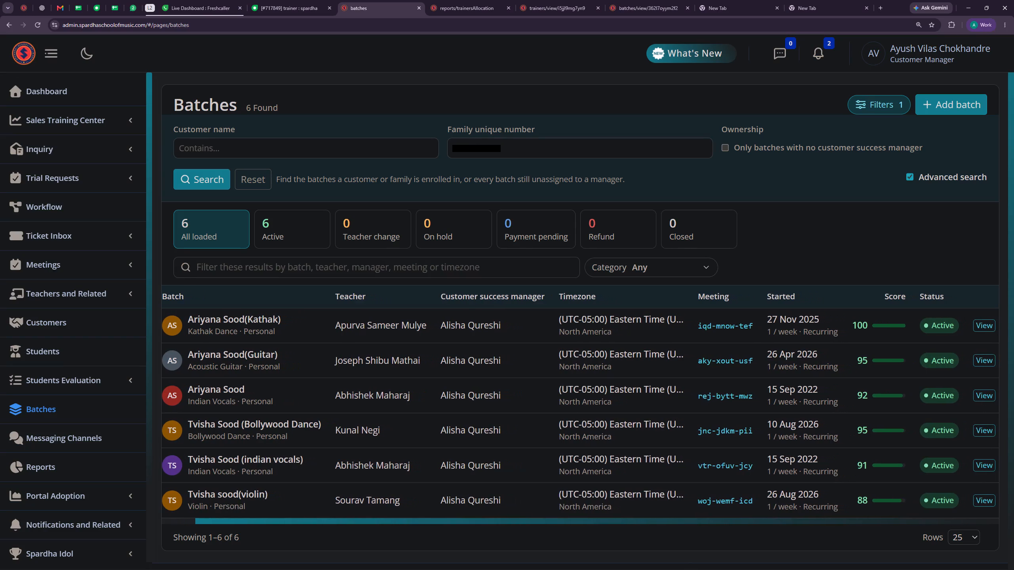
left_click_drag(608, 516, 608, 516)
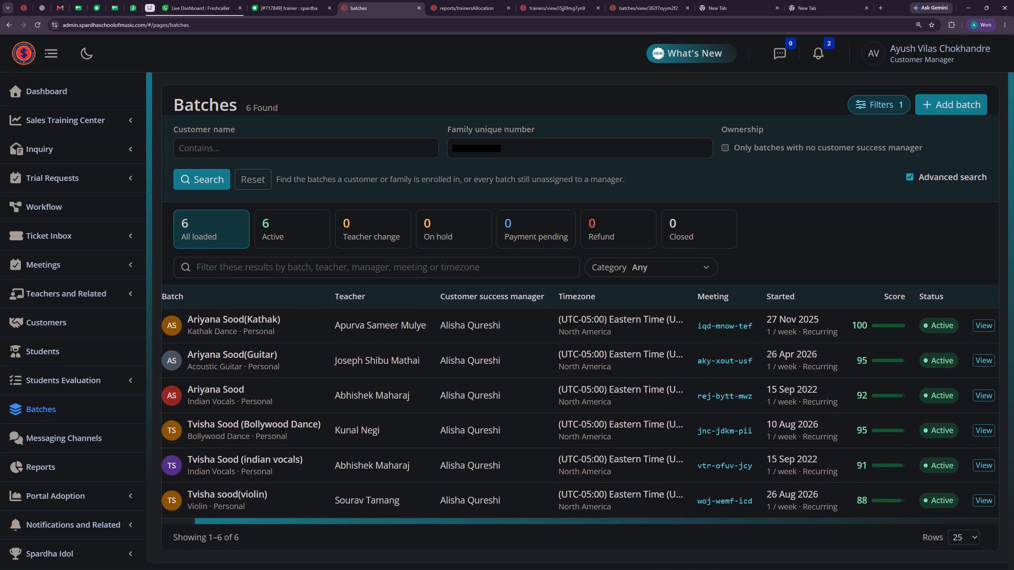
left_click_drag(608, 516, 558, 514)
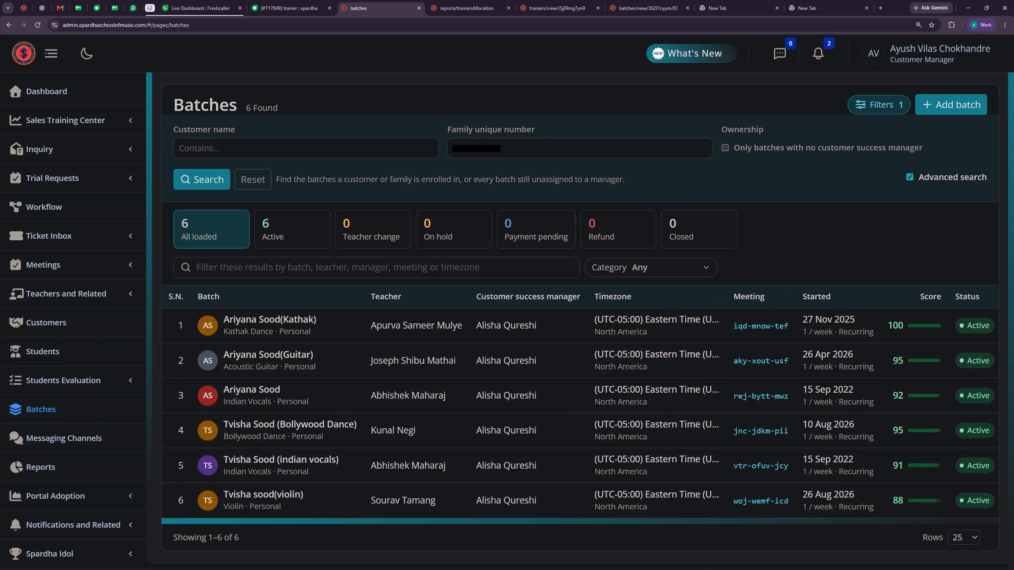
left_click(278, 0)
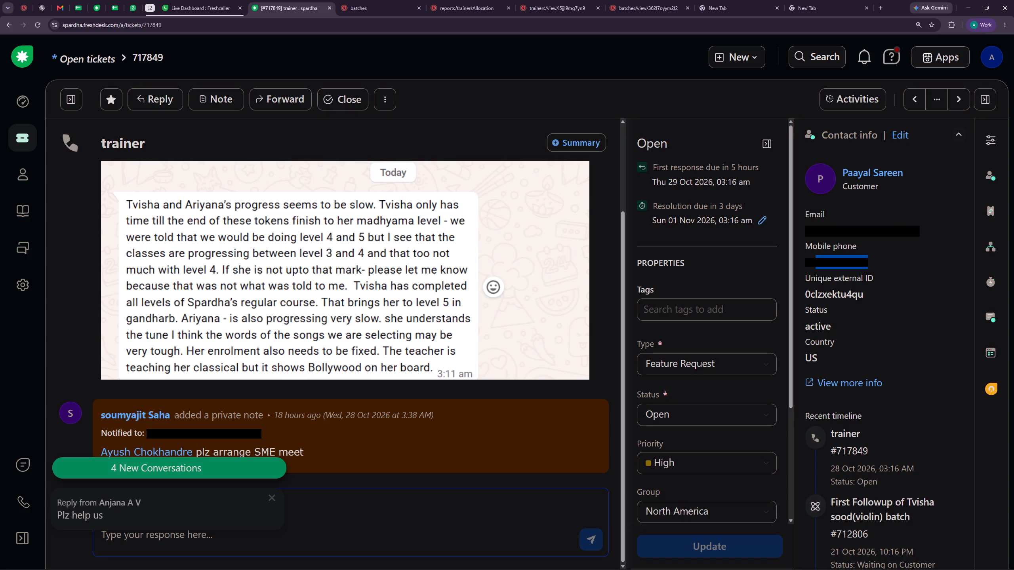
left_click_drag(402, 0, 398, 0)
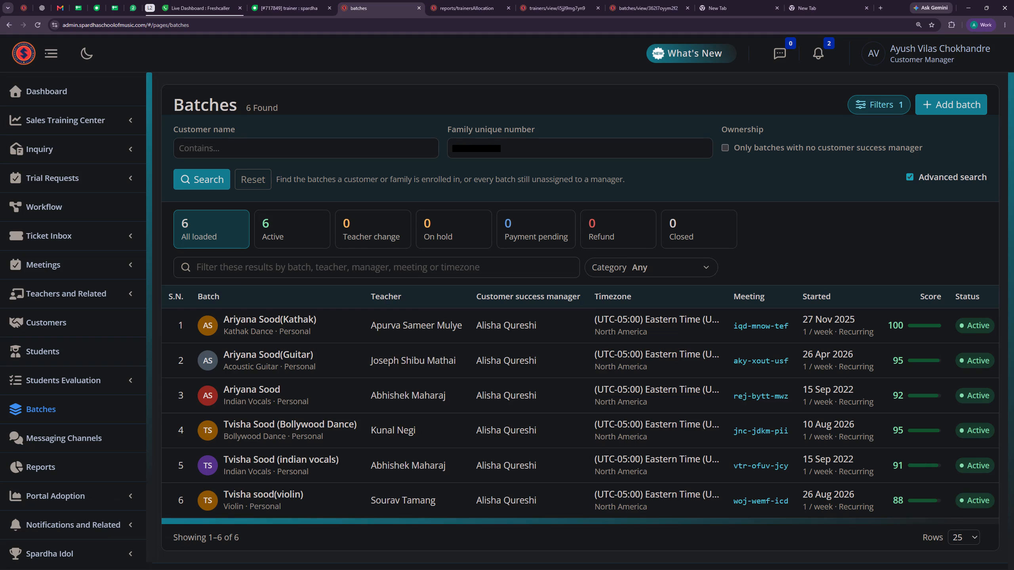
left_click(326, 460)
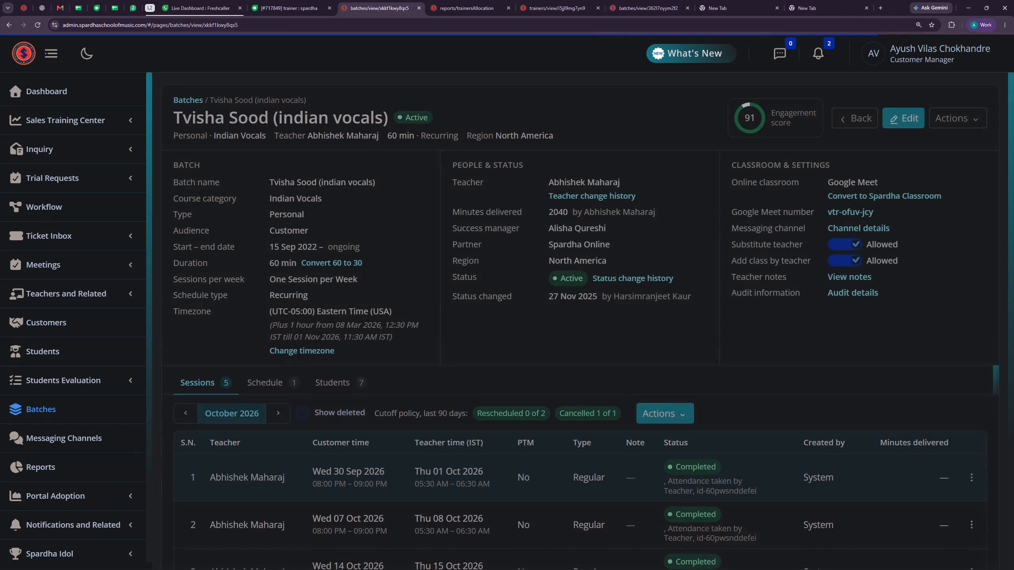
scroll(365, 461, "down", 5)
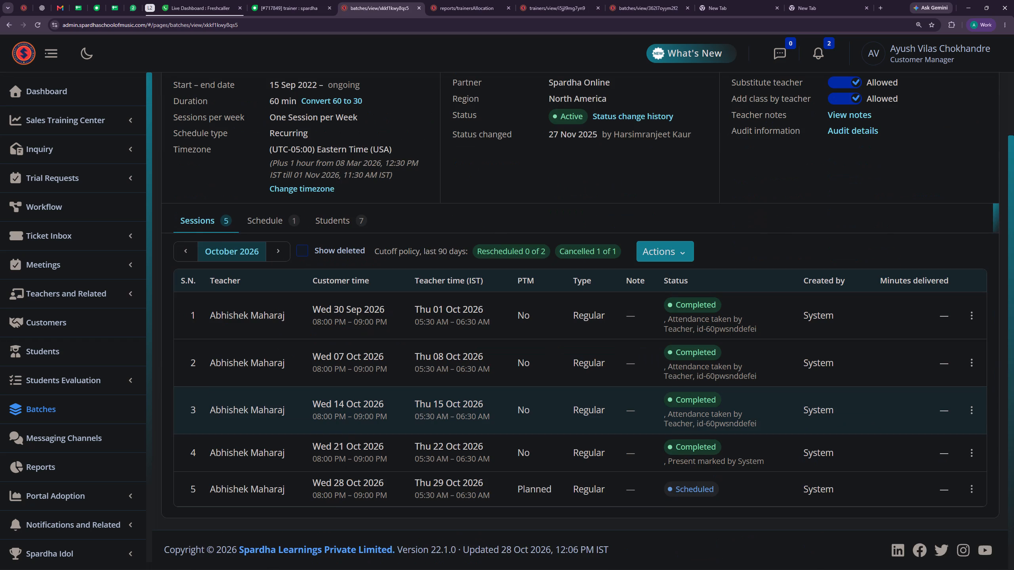
scroll(435, 458, "up", 2)
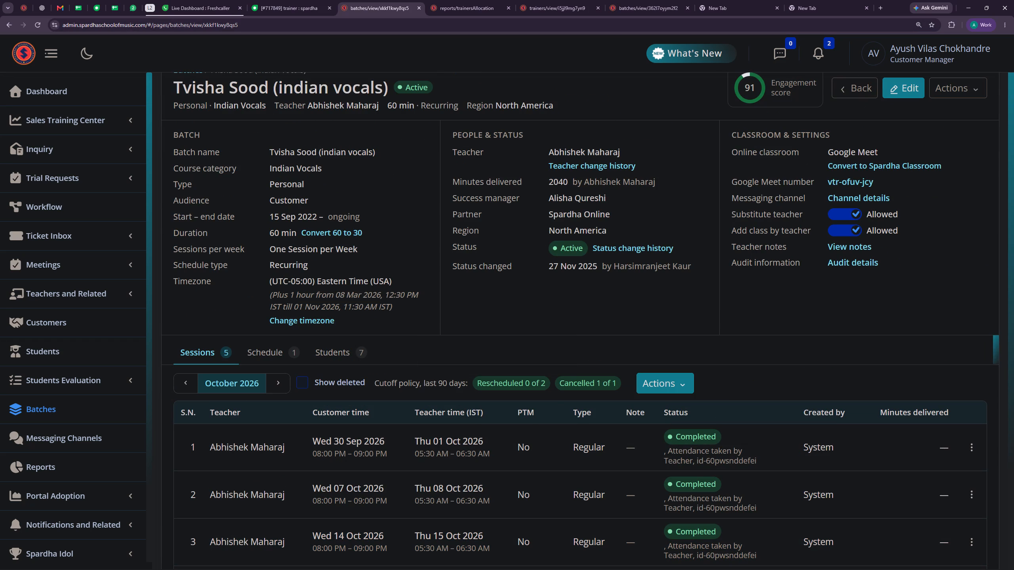
left_click_drag(419, 8, 435, 186)
left_click_drag(378, 342, 375, 326)
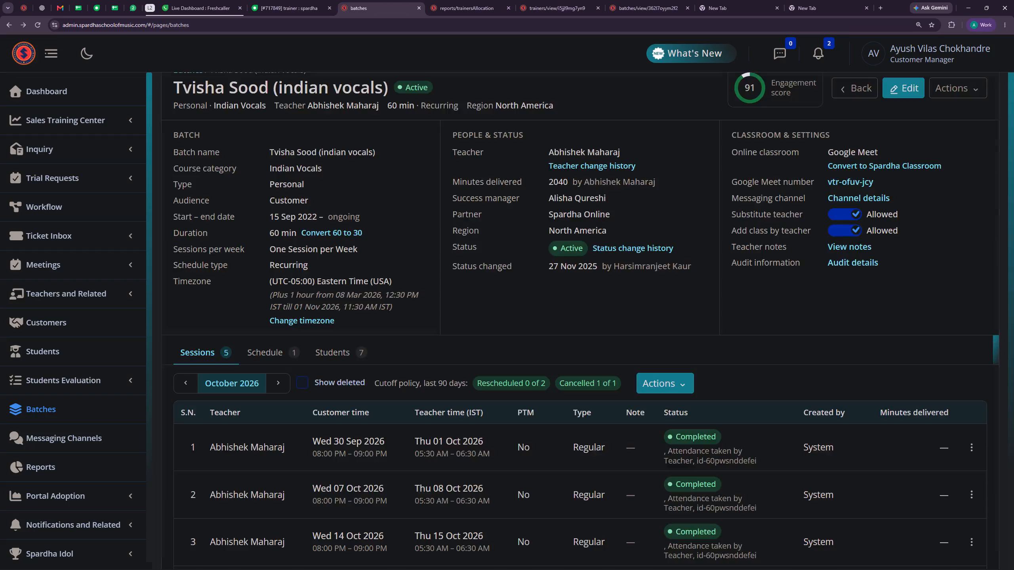
left_click(286, 0)
scroll(467, 296, "up", 4)
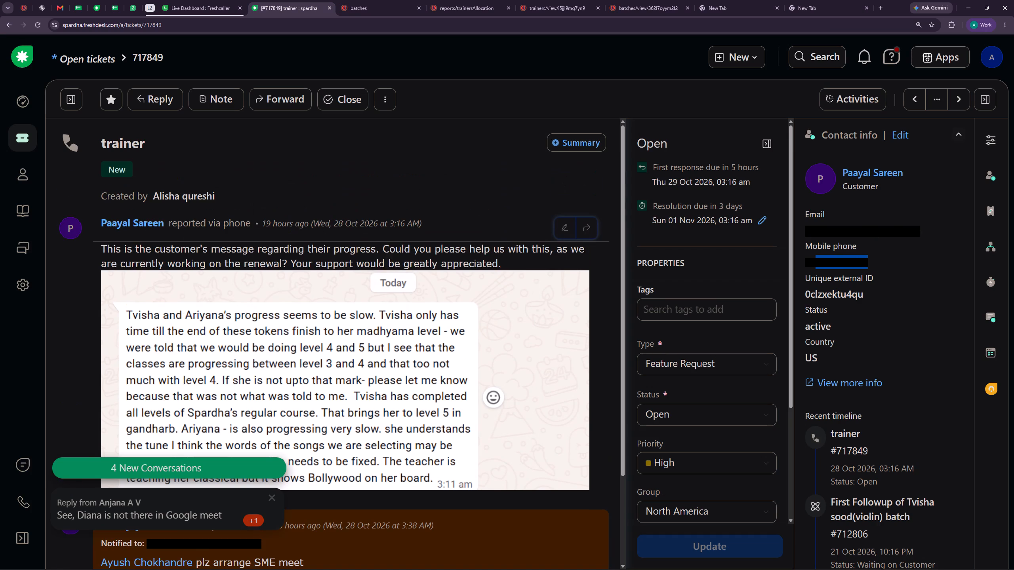
left_click(910, 104)
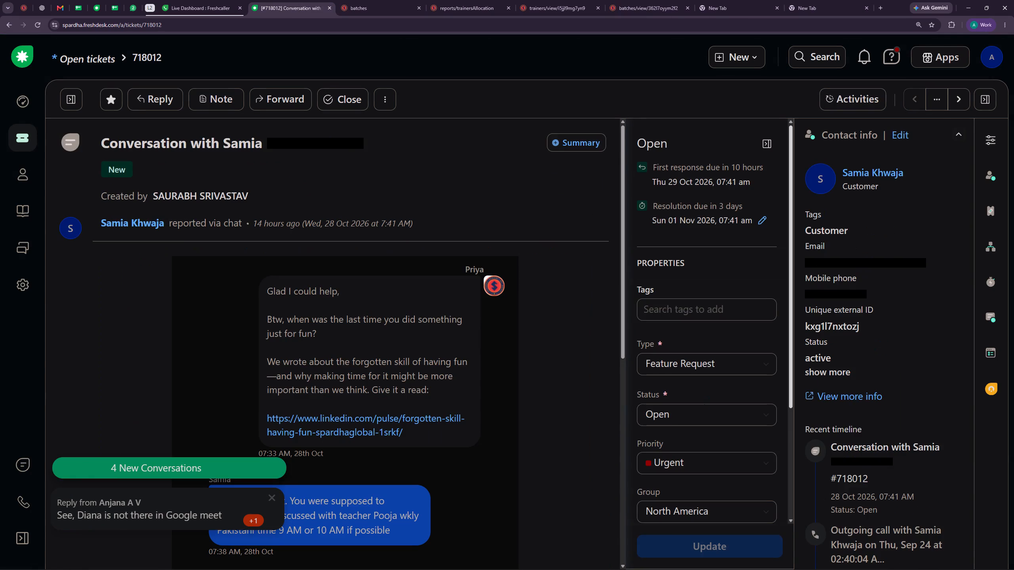
left_click(274, 495)
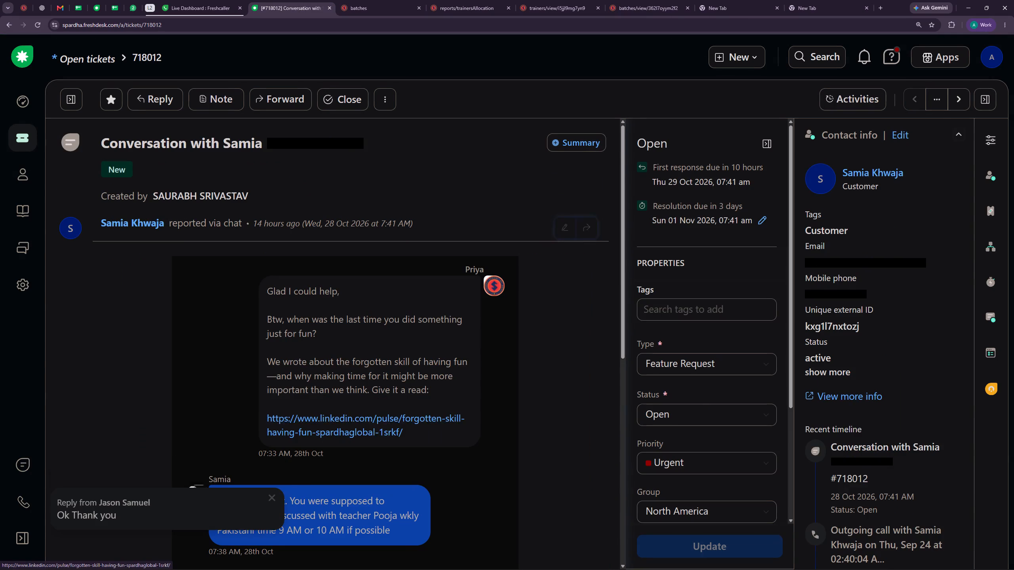
left_click(961, 99)
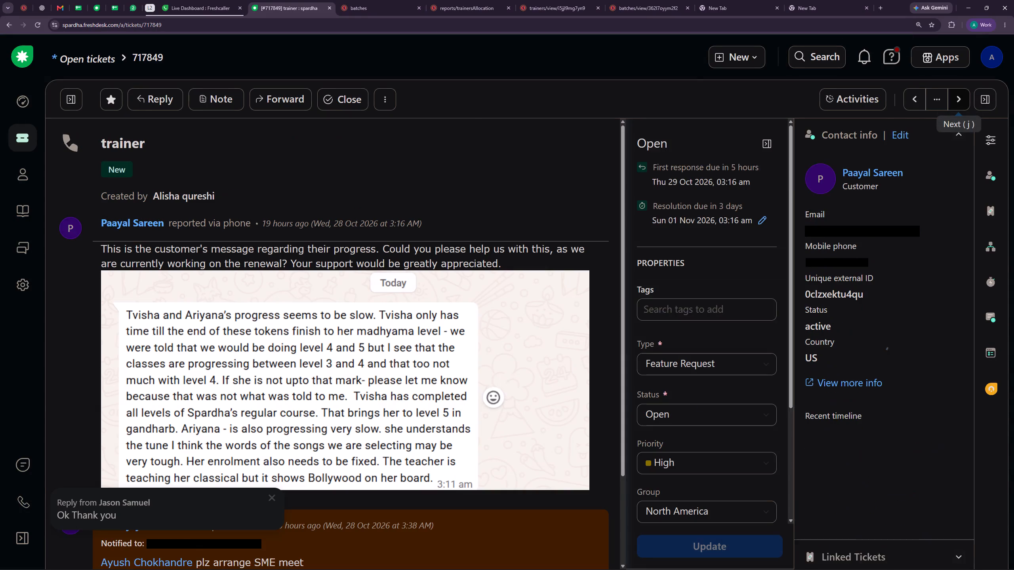
left_click(915, 101)
scroll(487, 305, "down", 3)
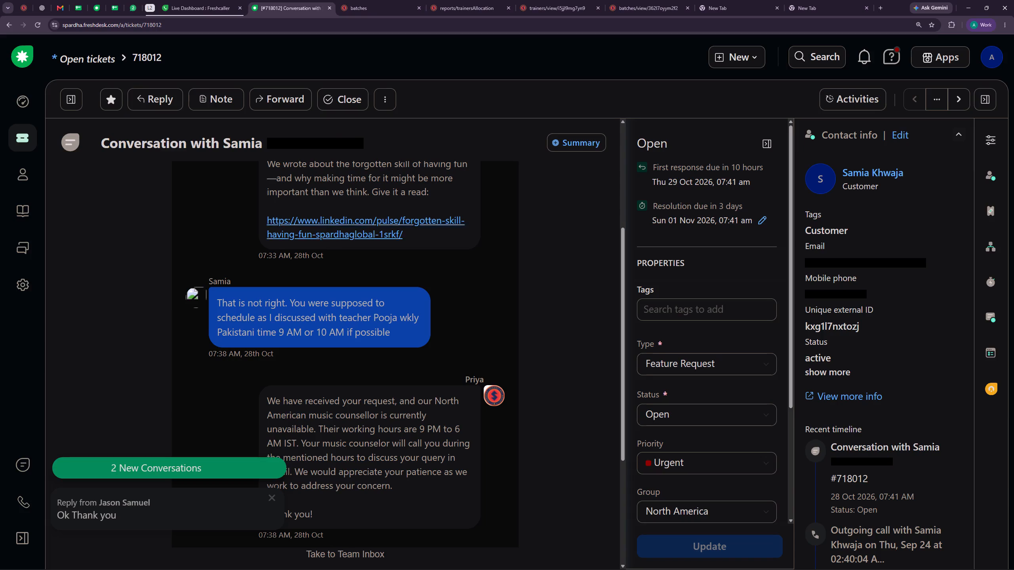
left_click(386, 0)
left_click(295, 2)
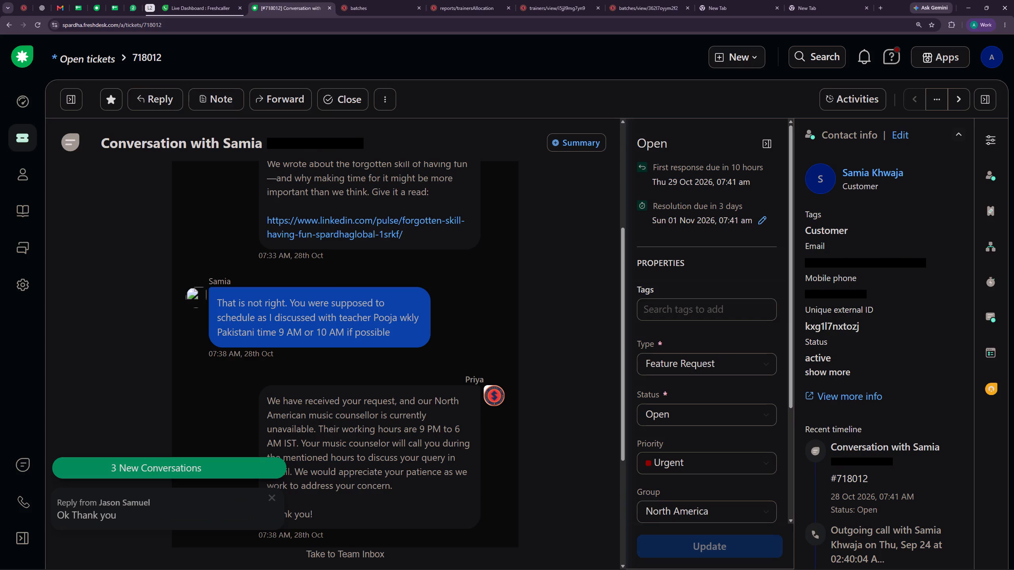
left_click_drag(884, 296, 816, 298)
key("ctrl+c")
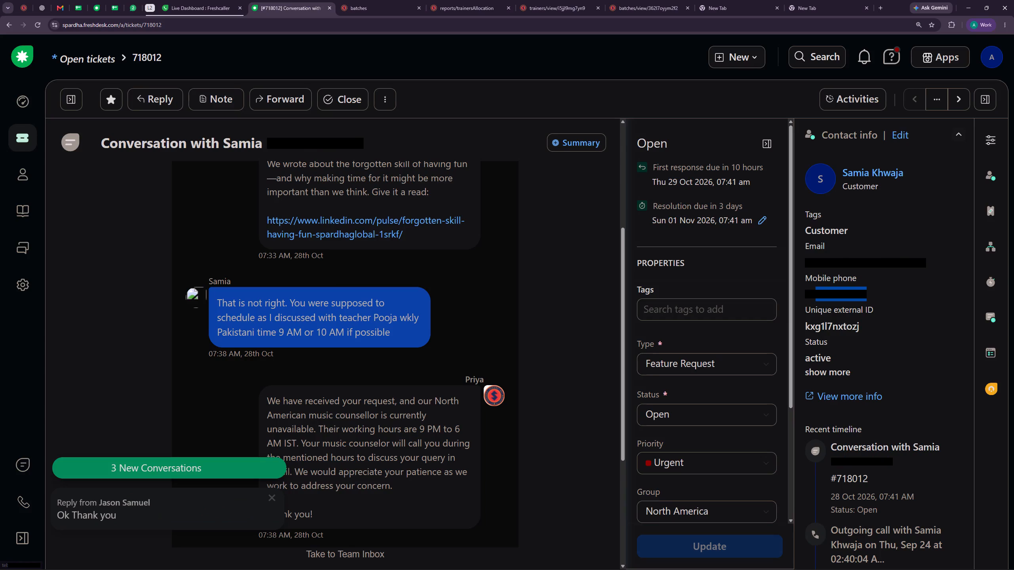
scroll(356, 289, "down", 6)
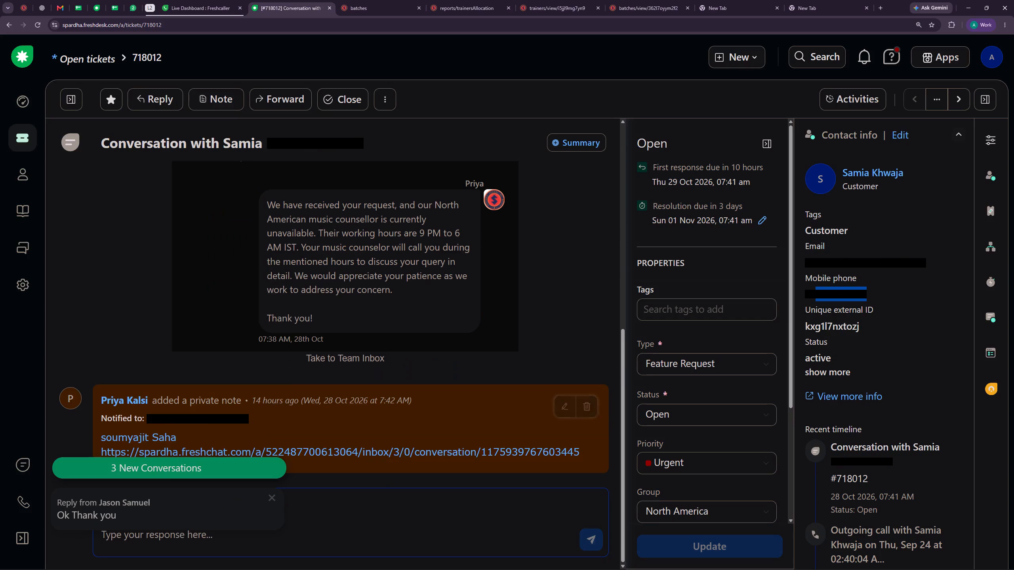
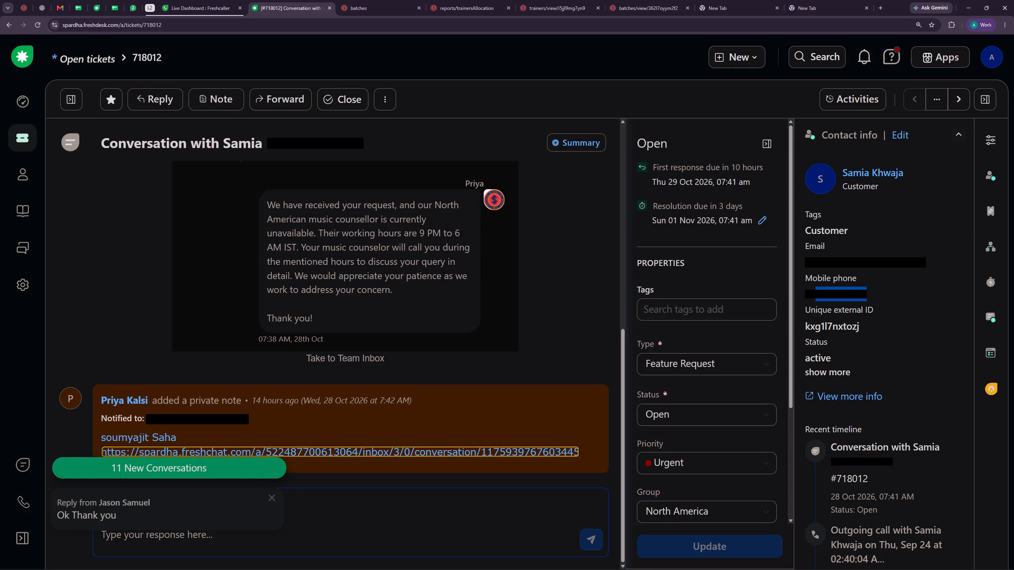
scroll(415, 338, "up", 4)
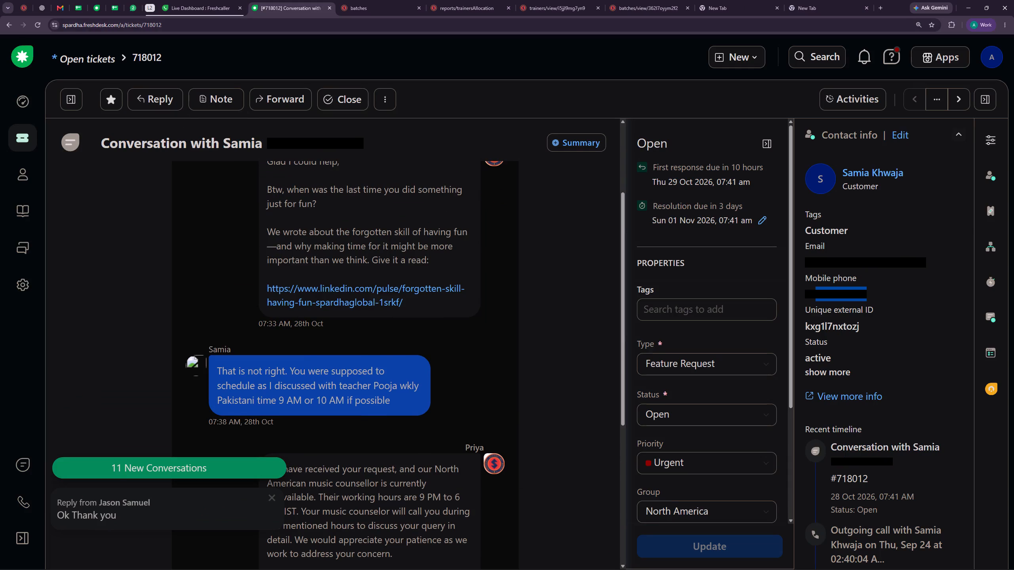
key("ctrl+c")
left_click(373, 0)
left_click(63, 399)
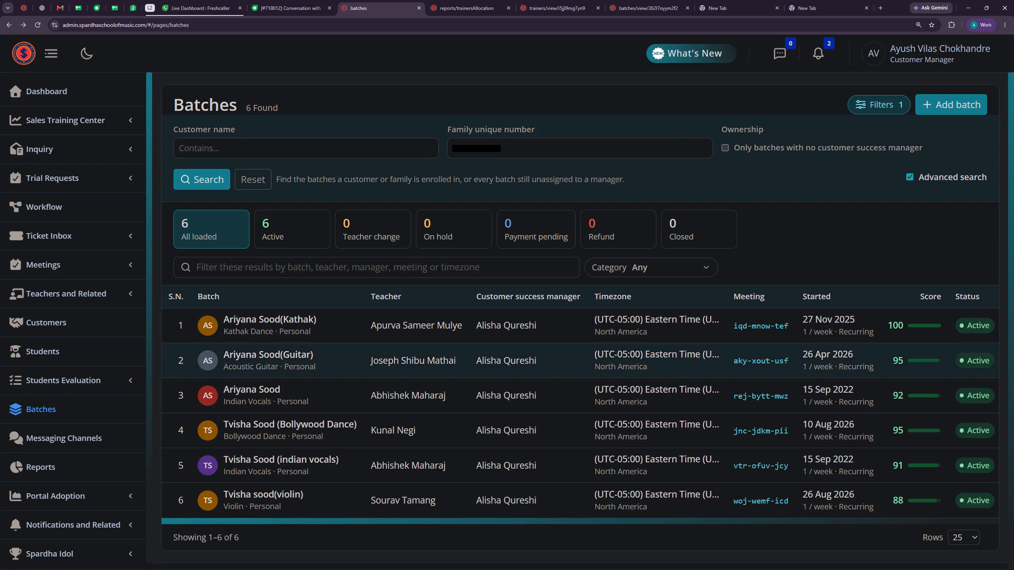
left_click(57, 402)
left_click_drag(526, 147, 385, 152)
key("ctrl+v")
left_click(215, 182)
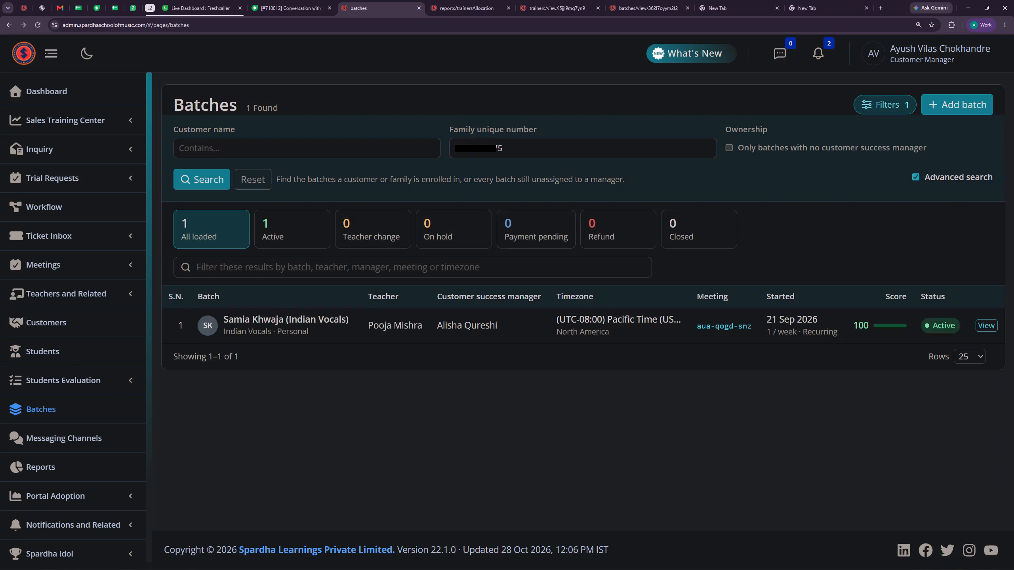
Open Samia's Indian Vocals batch and check its weekly schedule and October 2026 sessions.
left_click(979, 325)
scroll(531, 392, "down", 3)
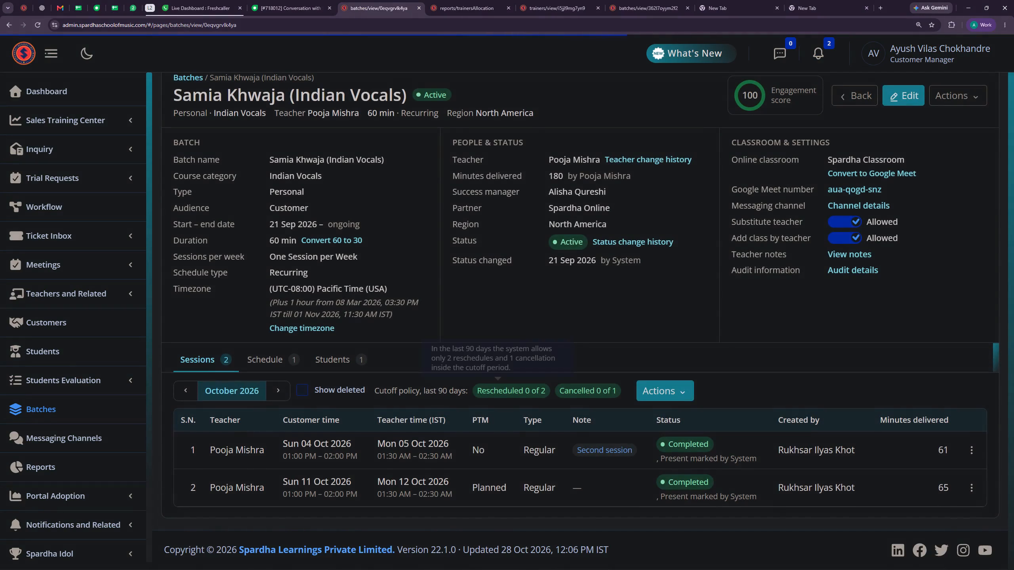
left_click(648, 387)
left_click(279, 359)
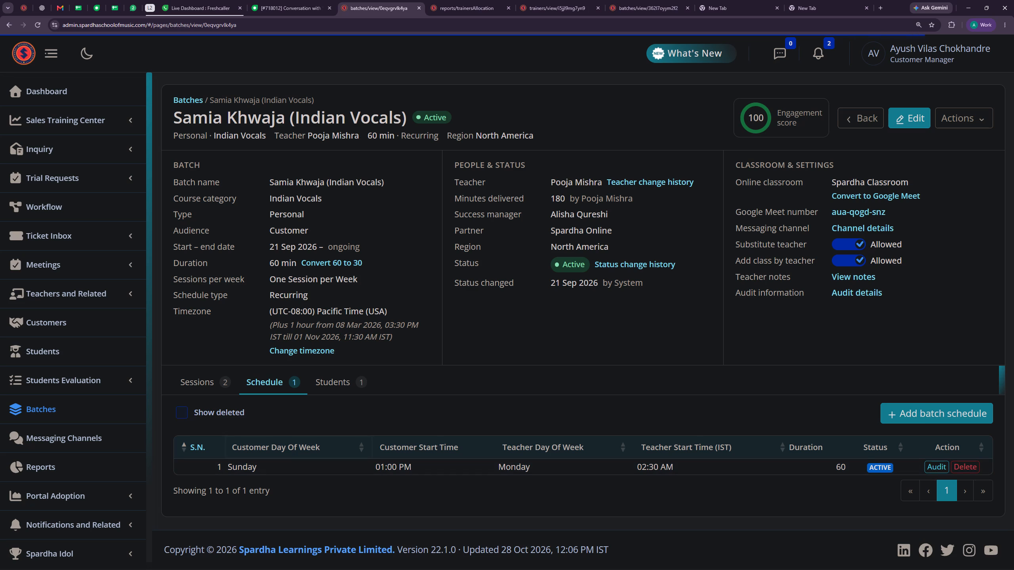
left_click(215, 383)
Search the batch's available session slots with the teacher starting from Mon, 02 Nov 2026, and close the results after reviewing them.
left_click(646, 412)
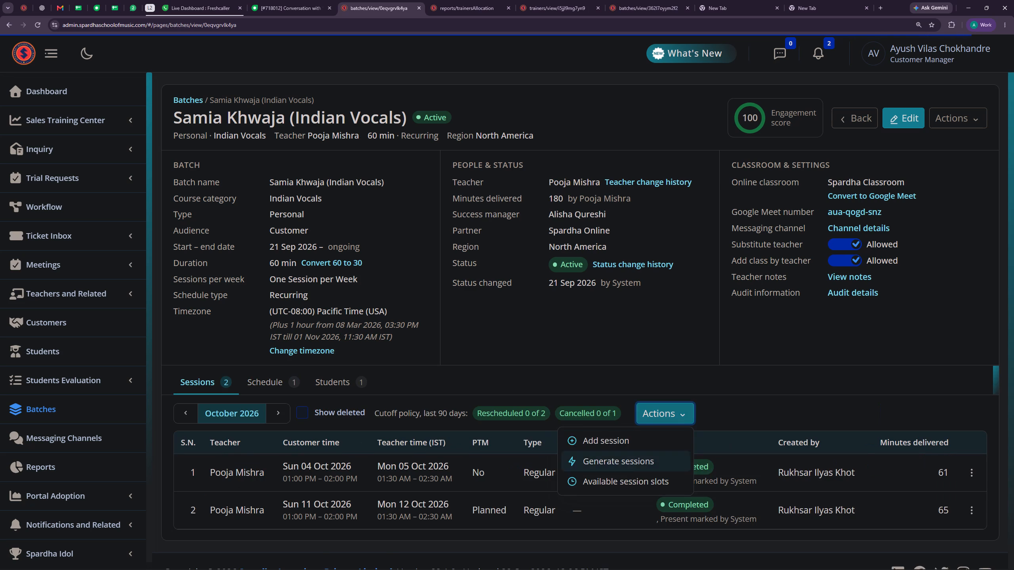
left_click(621, 477)
left_click(472, 304)
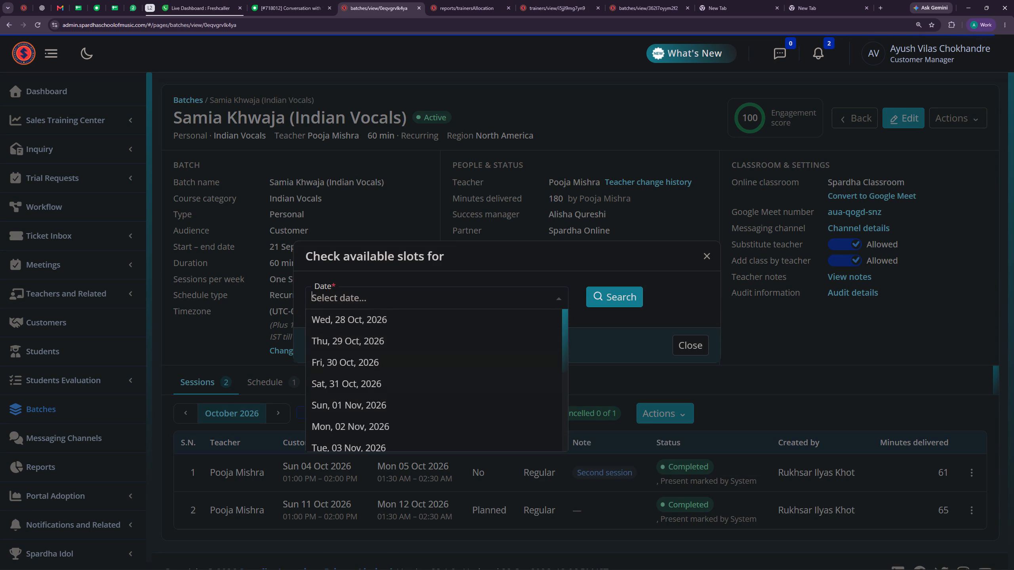
left_click(346, 424)
left_click(614, 291)
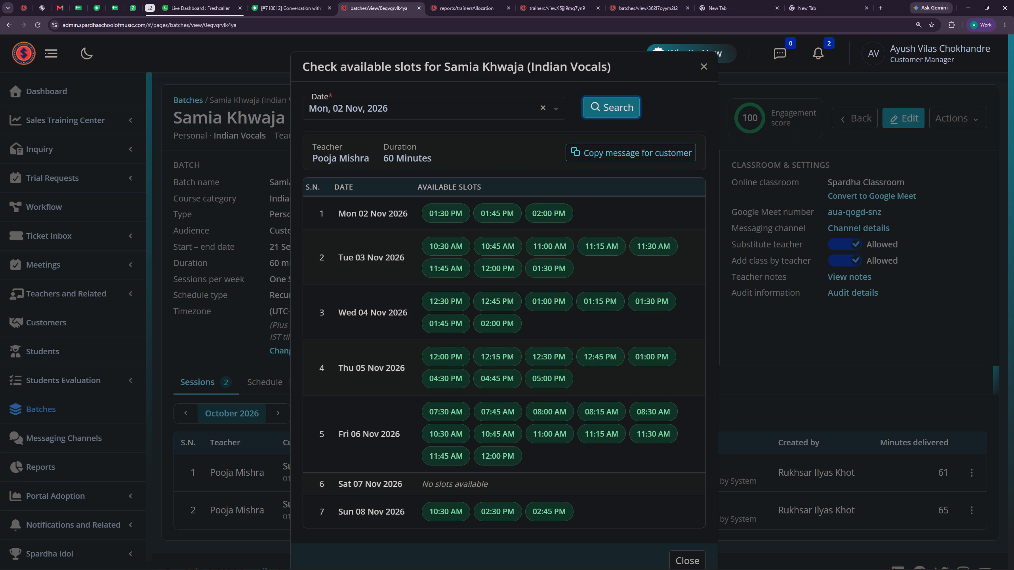
left_click(688, 63)
left_click(705, 70)
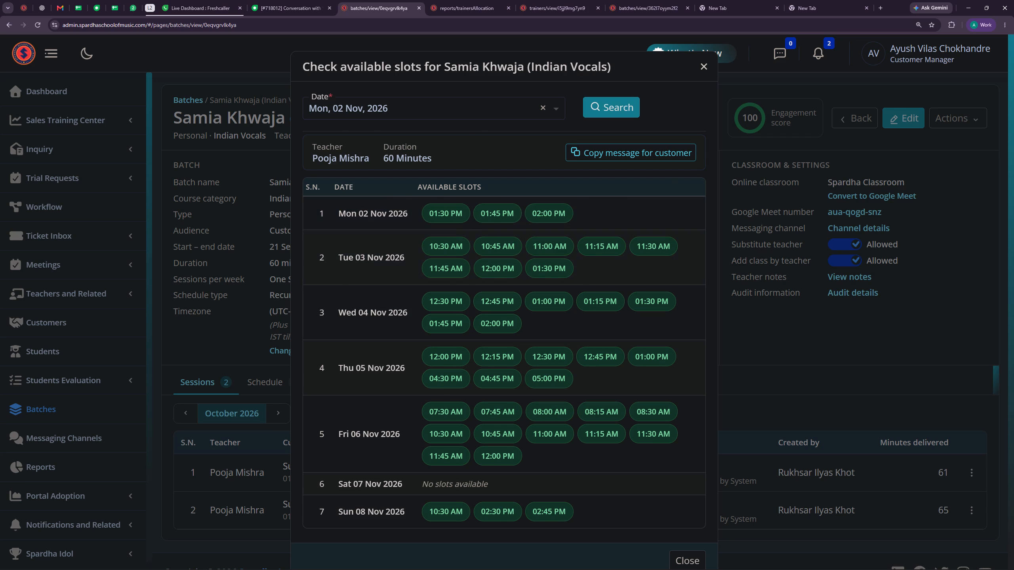
Draft a Wednesday 12:00 PM batch schedule, check the teacher's IST time for it, and discard the draft without adding it.
scroll(421, 433, "down", 4)
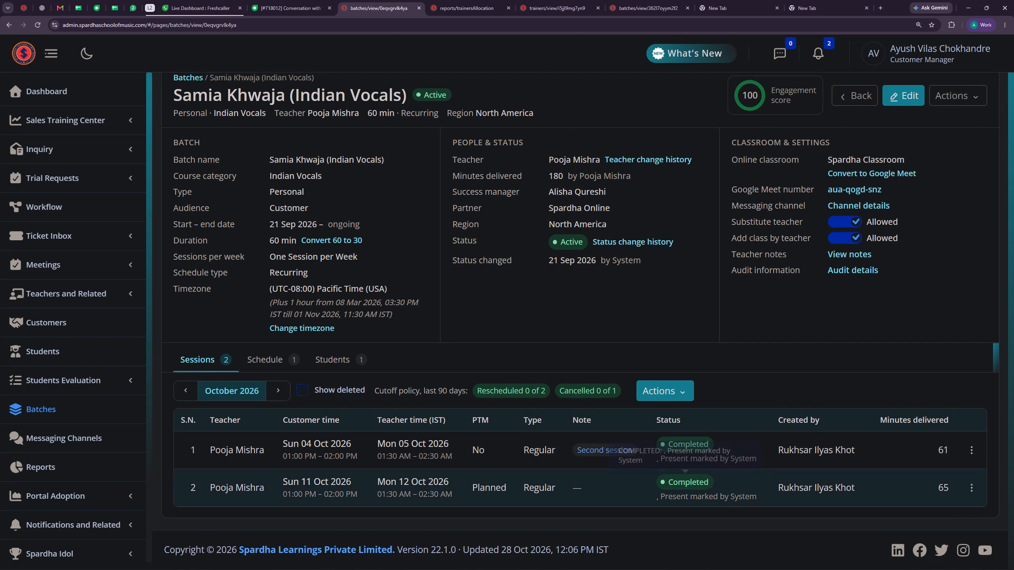
left_click(260, 362)
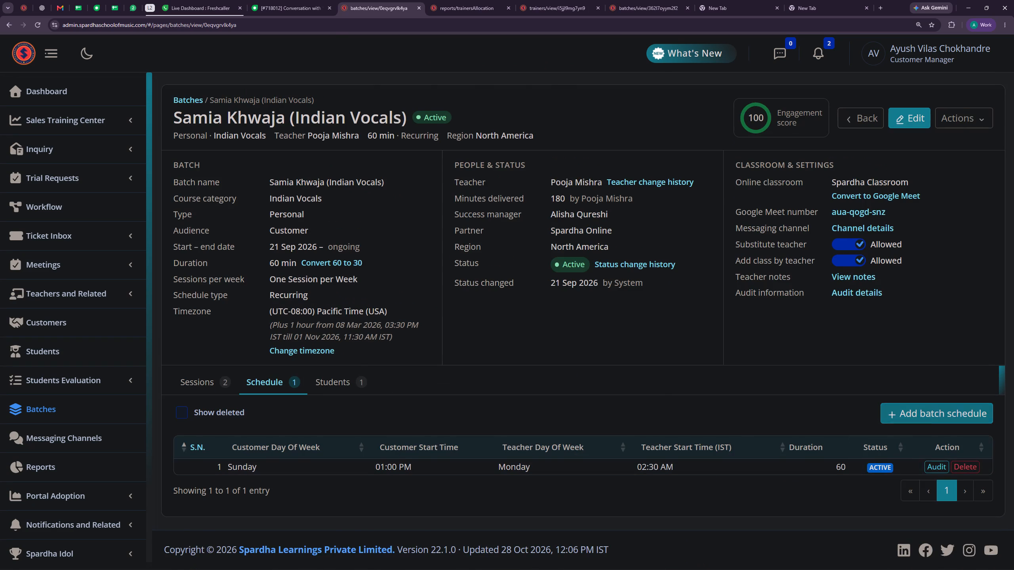
left_click(922, 415)
left_click(458, 173)
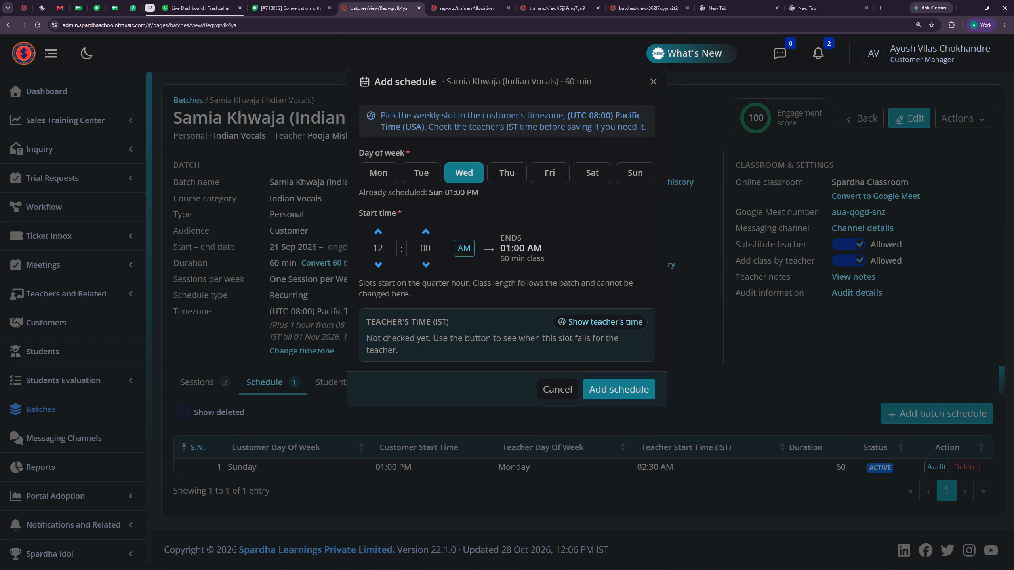
left_click(462, 246)
left_click(600, 323)
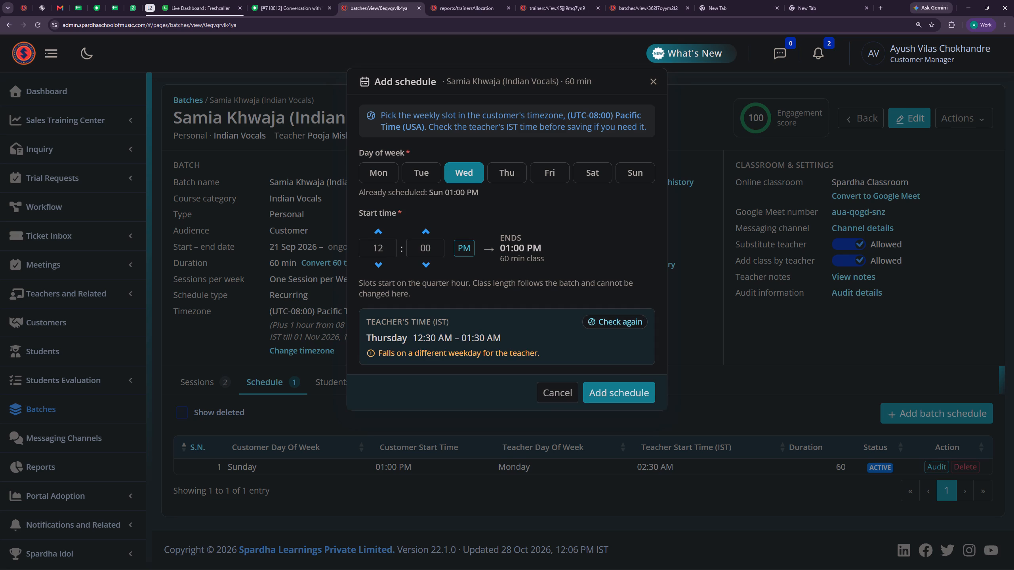
left_click(379, 264)
left_click(379, 230)
left_click(464, 251)
left_click(459, 247)
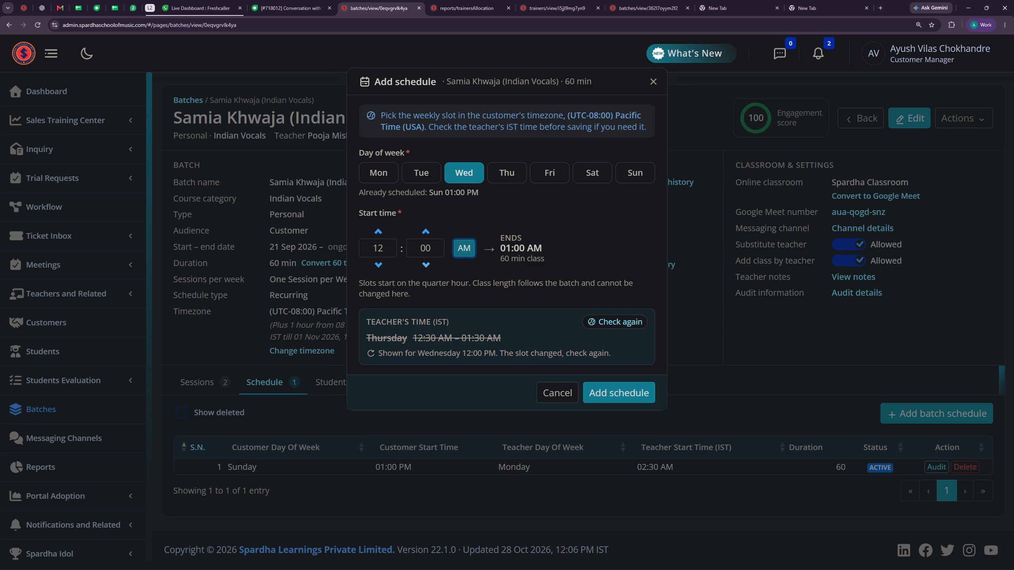
left_click(648, 82)
Review the batch's available session slots from Mon, 02 Nov 2026 once more, and return to helpdesk ticket 718012.
left_click(202, 385)
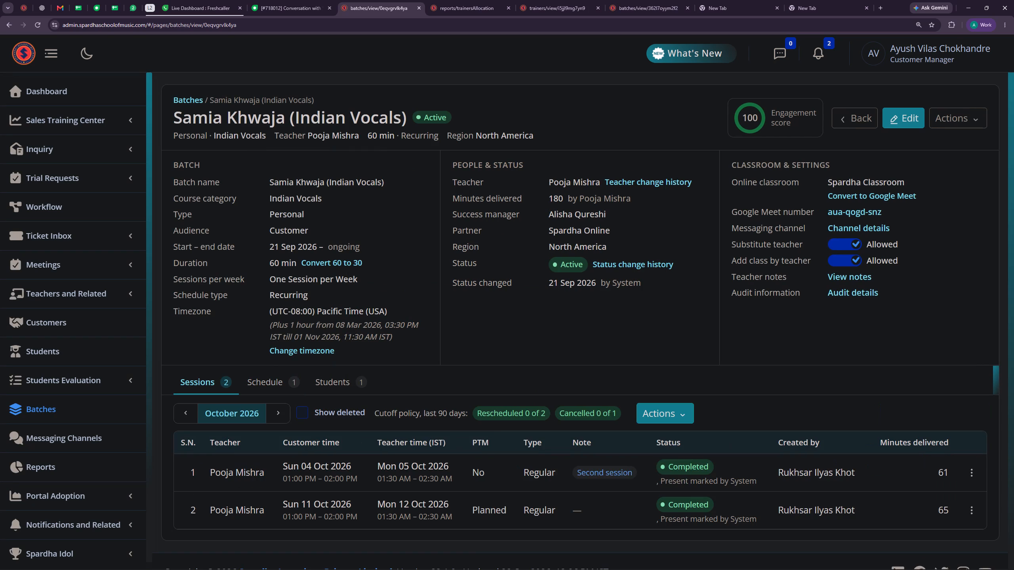
left_click(670, 419)
left_click(644, 479)
left_click(482, 305)
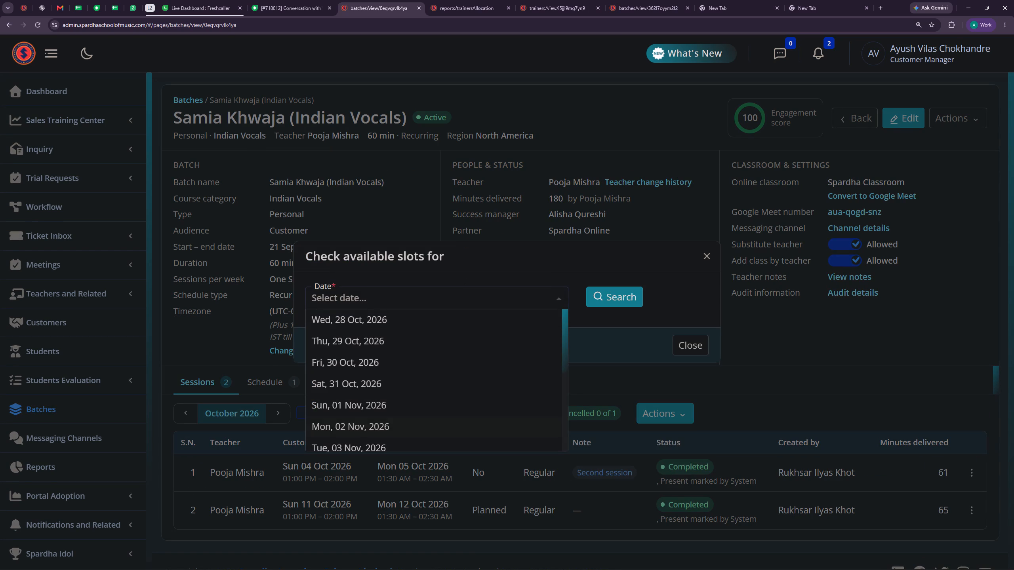
scroll(346, 370, "down", 1)
left_click(348, 362)
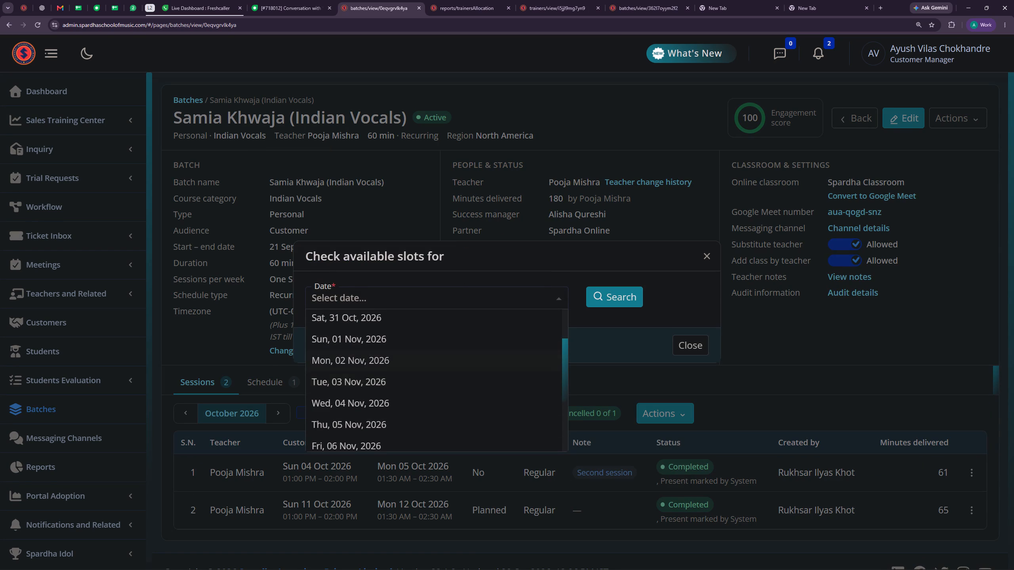
left_click(630, 296)
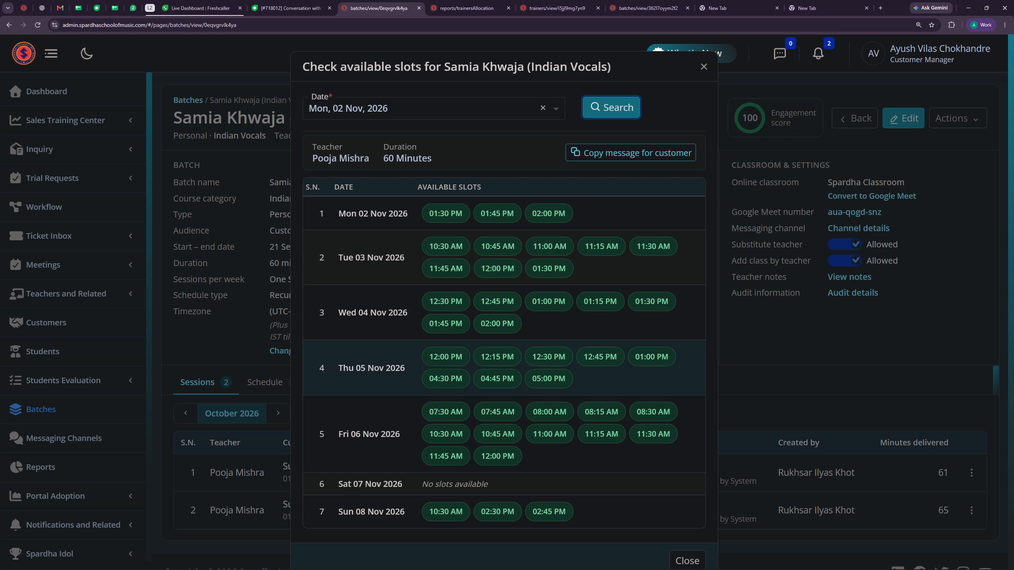
left_click(694, 61)
left_click(707, 63)
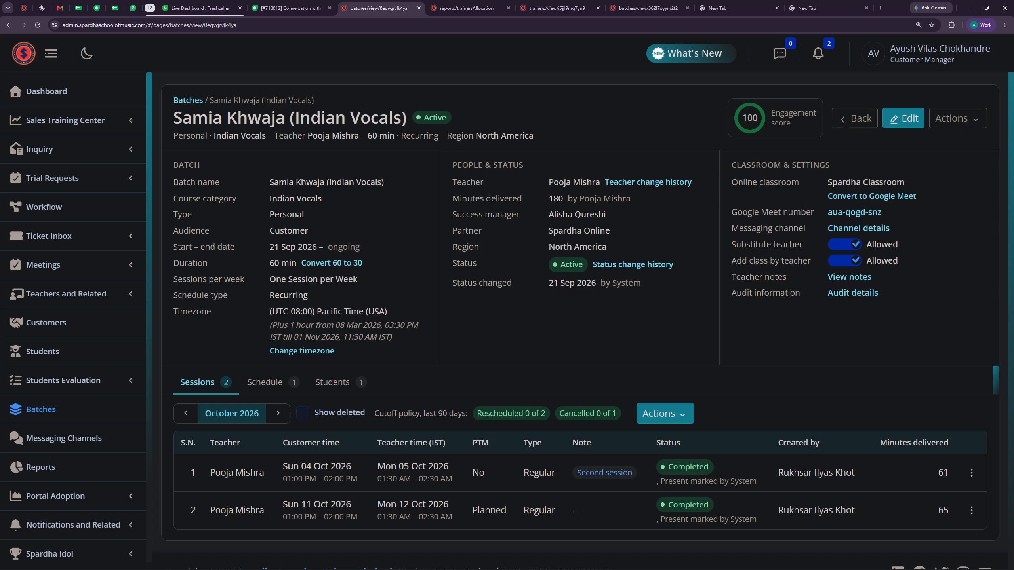
left_click(291, 0)
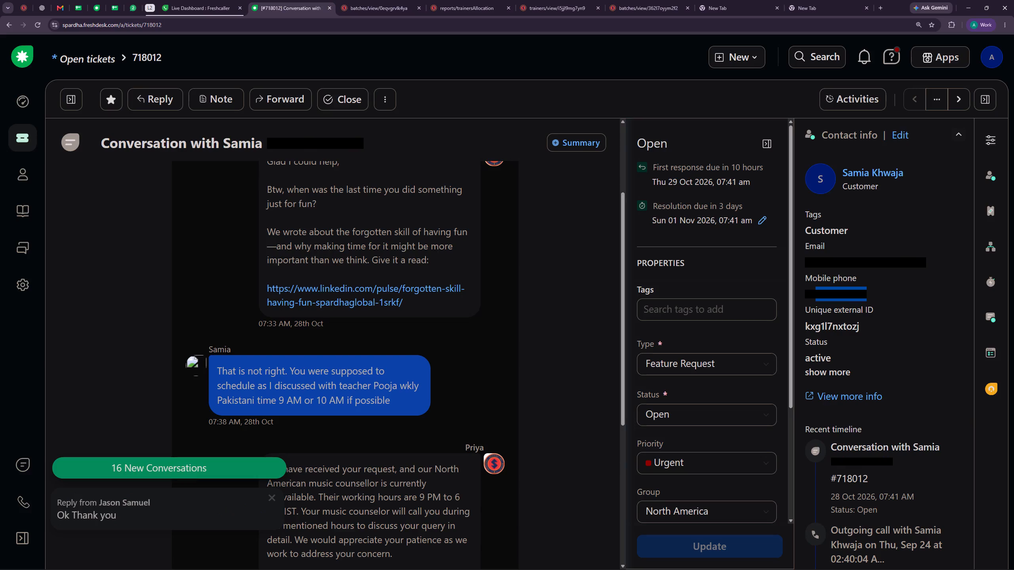
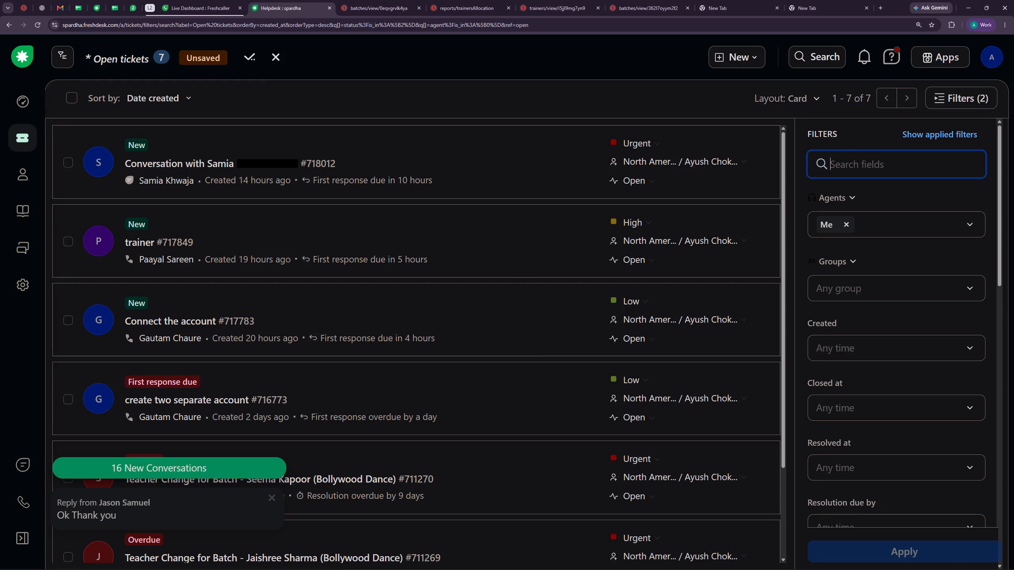
Page through the open tickets from 718012 to 716773, comparing the two account requests, and go back to ticket 717783.
left_click(247, 161)
left_click(962, 102)
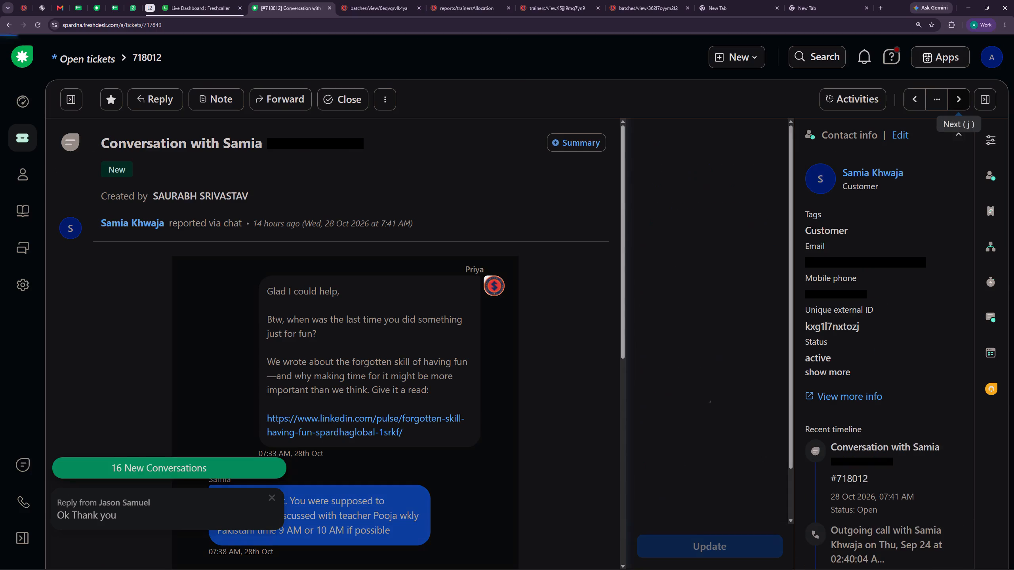
left_click(961, 102)
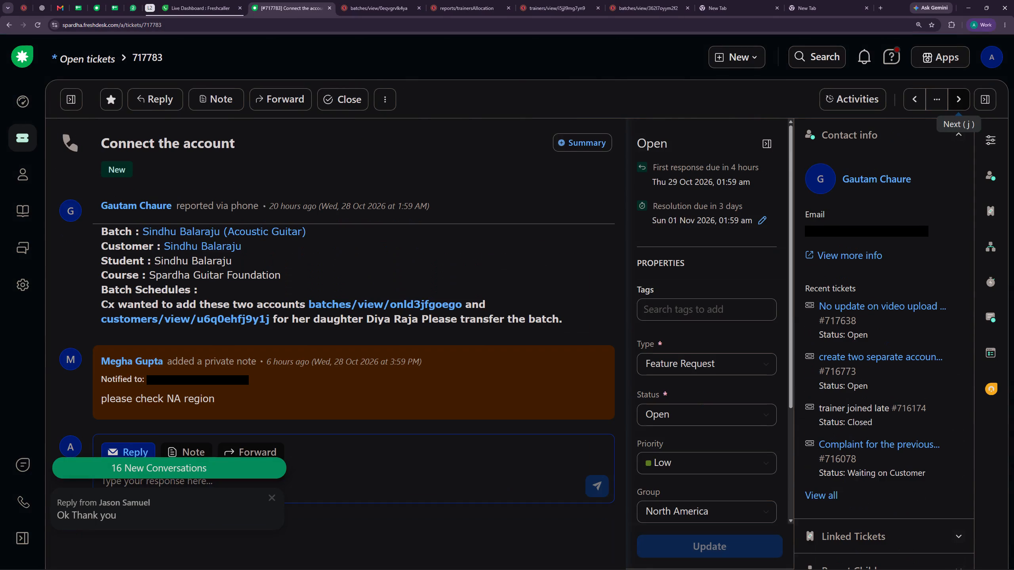
left_click(961, 102)
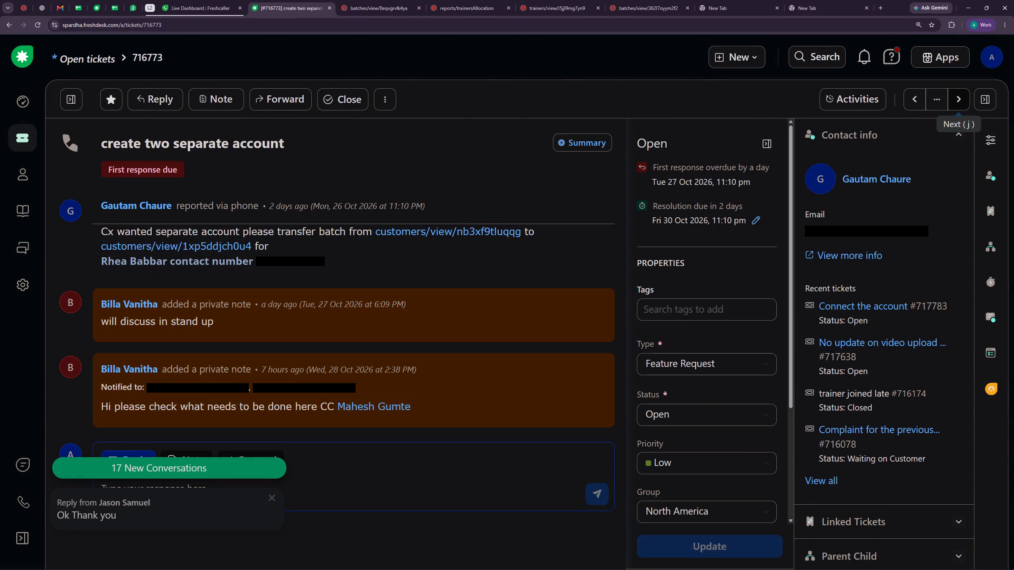
left_click(915, 103)
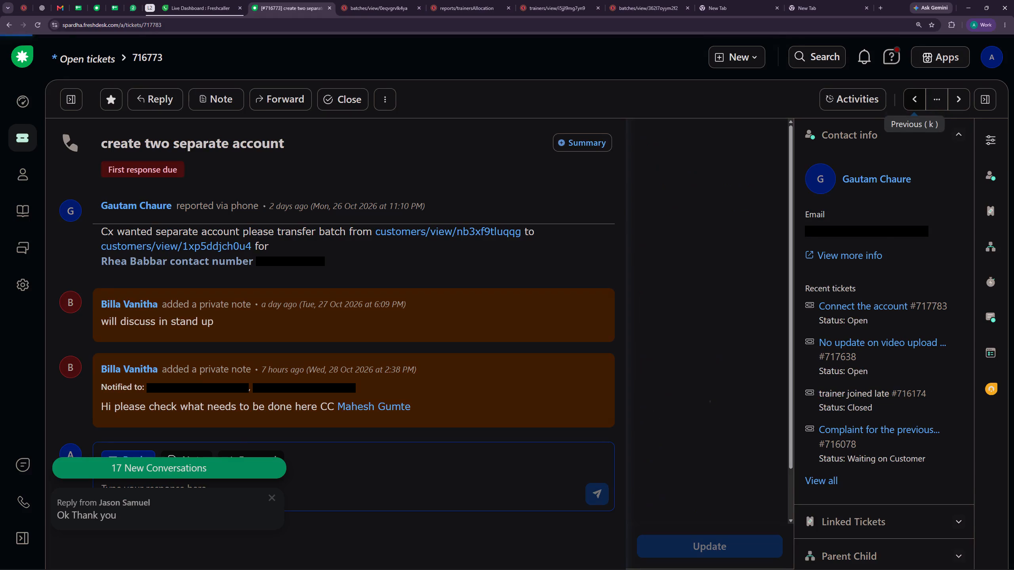
left_click(953, 99)
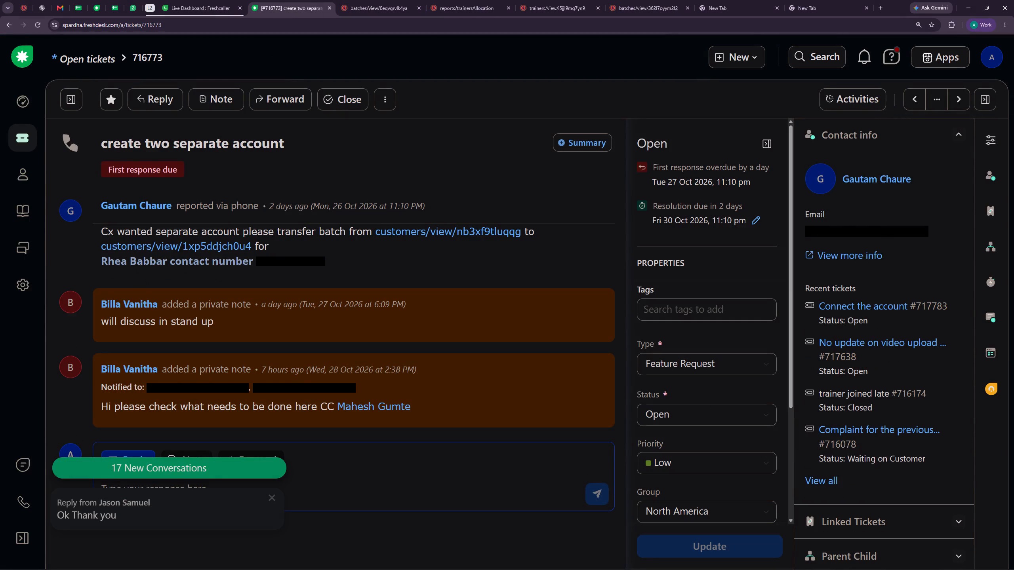
left_click(914, 104)
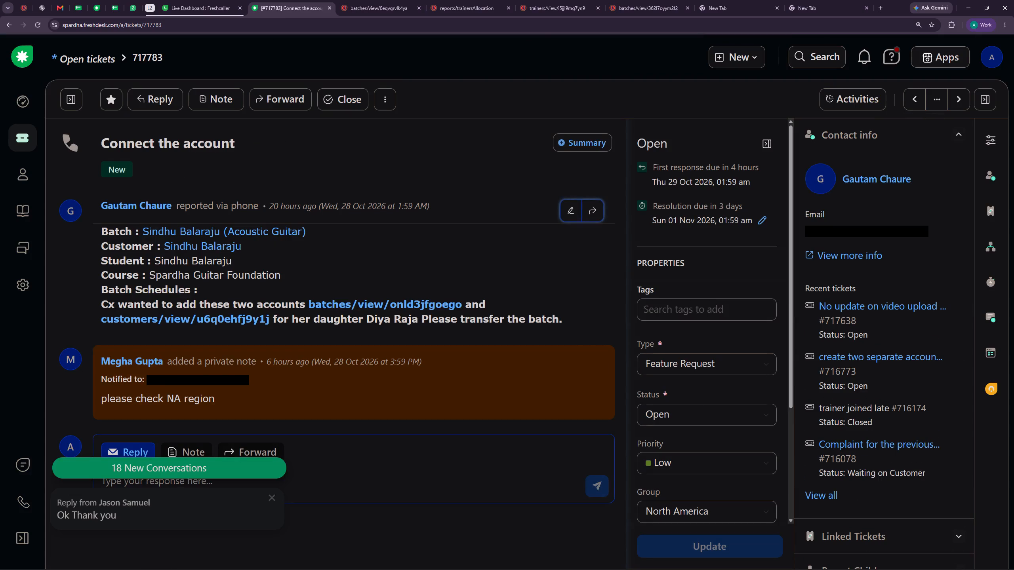
Check the batch and the customer account linked in ticket 717783, including that customer's Guitar Method Book 1 batch.
left_click(337, 298)
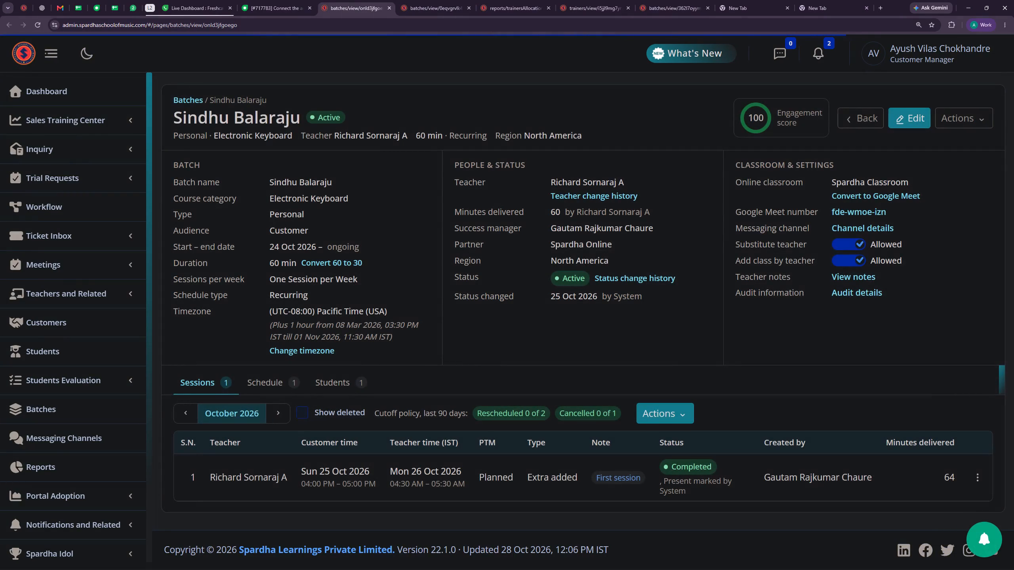
left_click(377, 369)
left_click(389, 9)
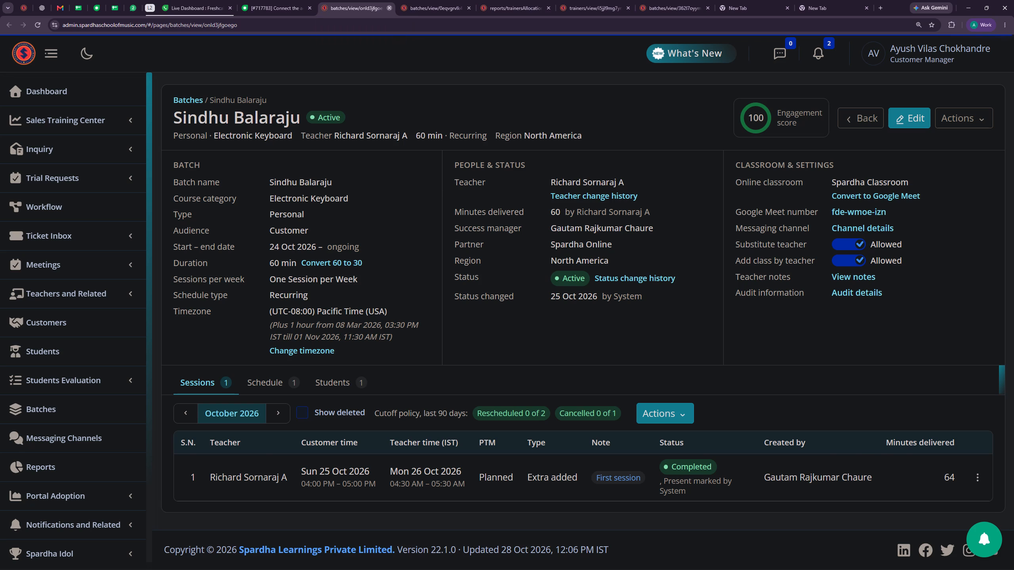
left_click(233, 323)
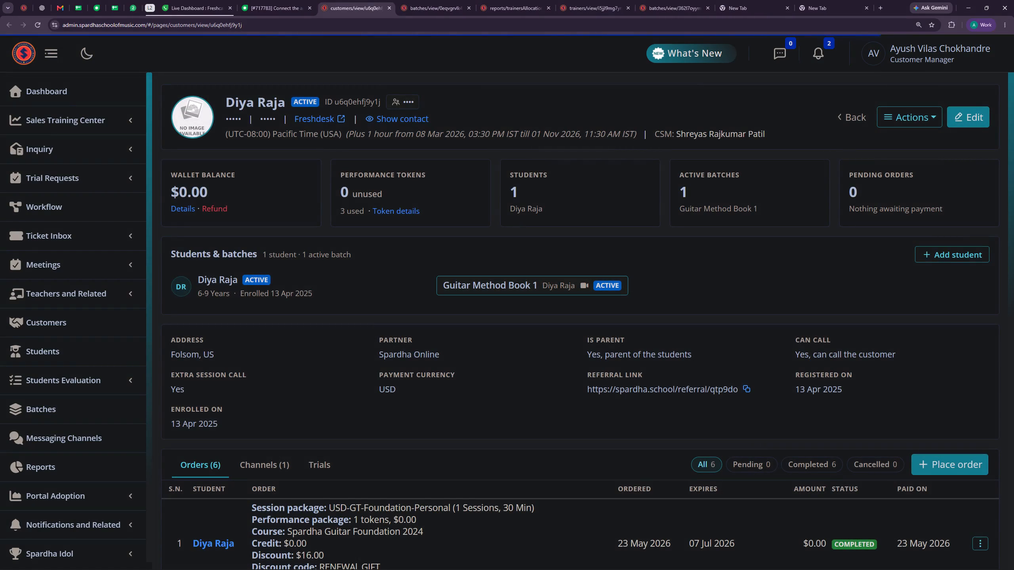
left_click(457, 284)
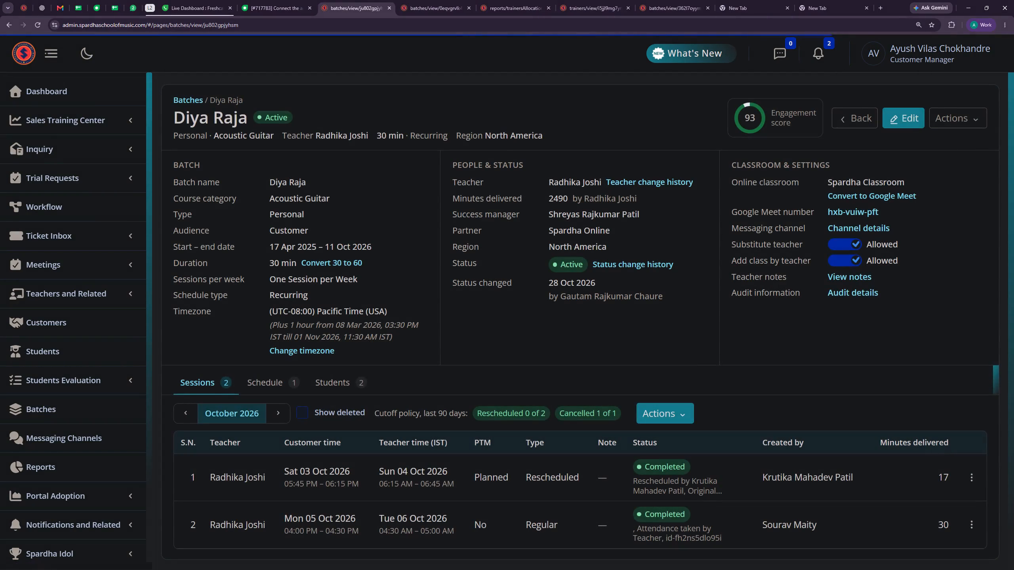
left_click(290, 0)
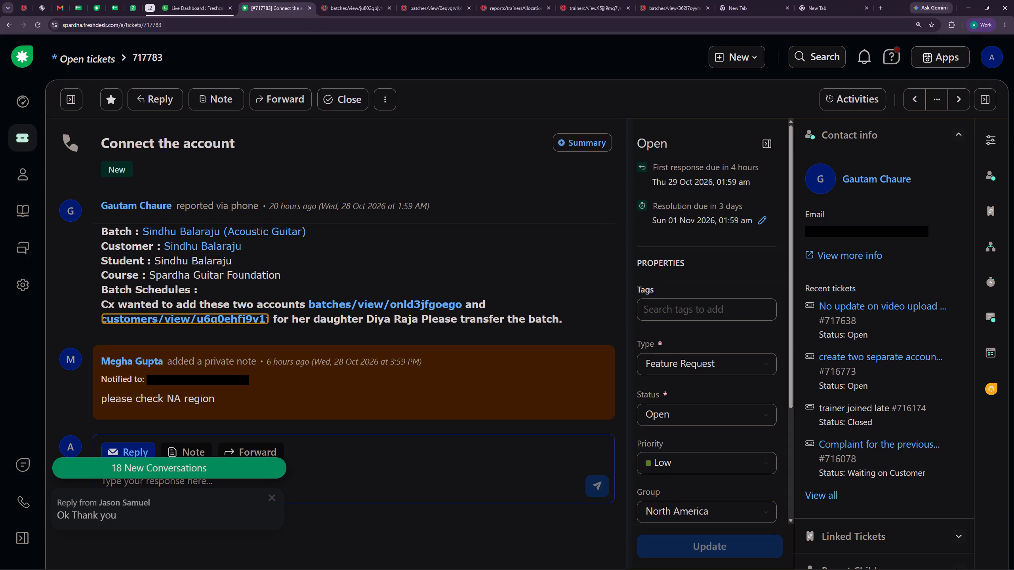
Review the weekly schedule and students of the batch linked in ticket 717783, and close the checked batches.
left_click(349, 302)
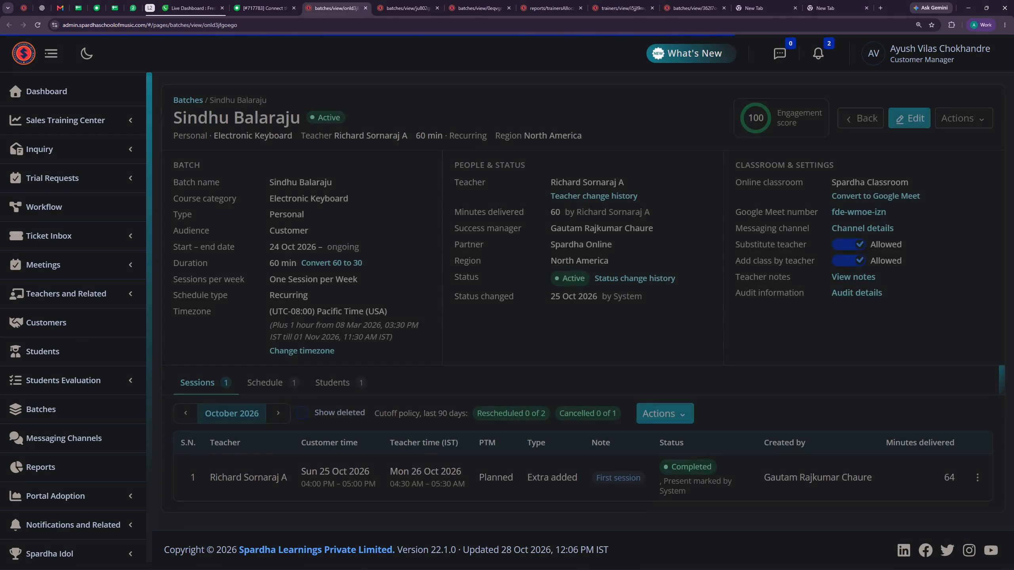
left_click(283, 383)
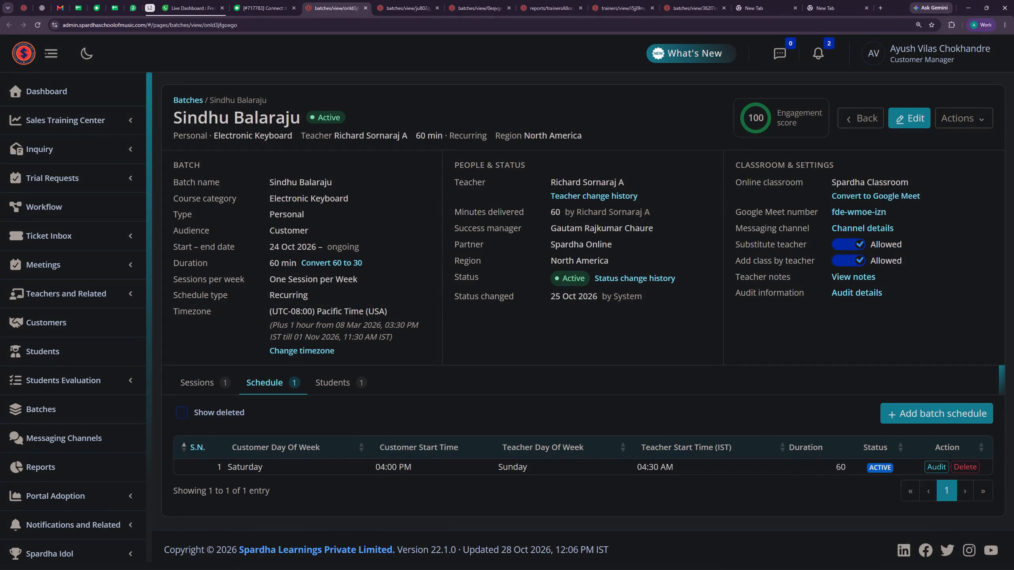
left_click(359, 383)
left_click(420, 465)
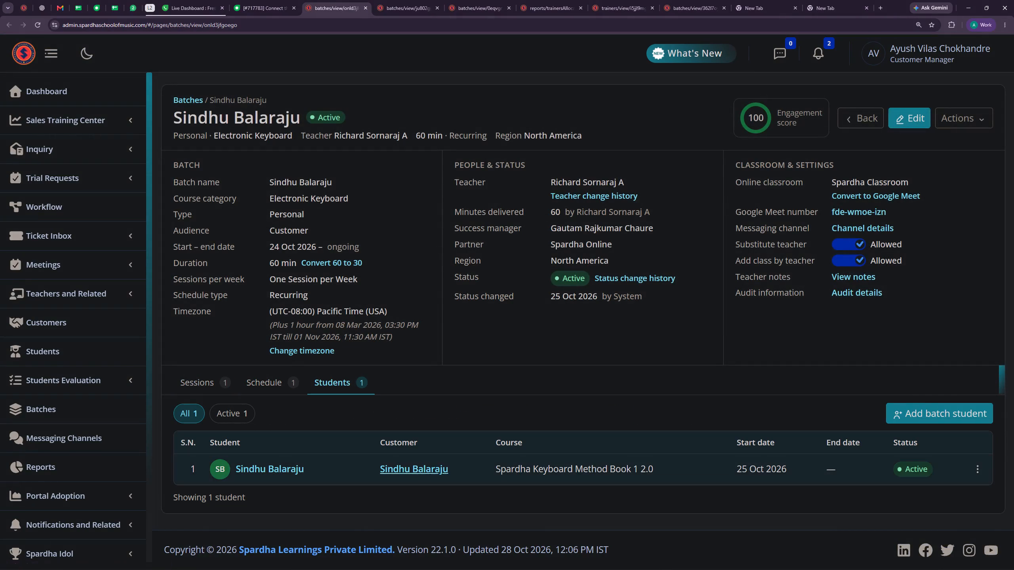
left_click(365, 9)
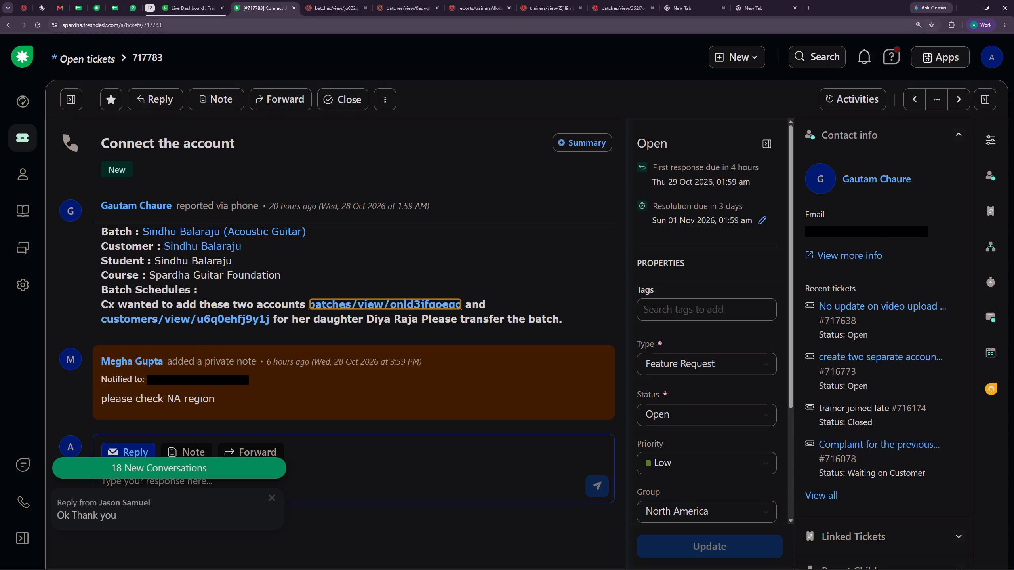
left_click(349, 10)
left_click(366, 9)
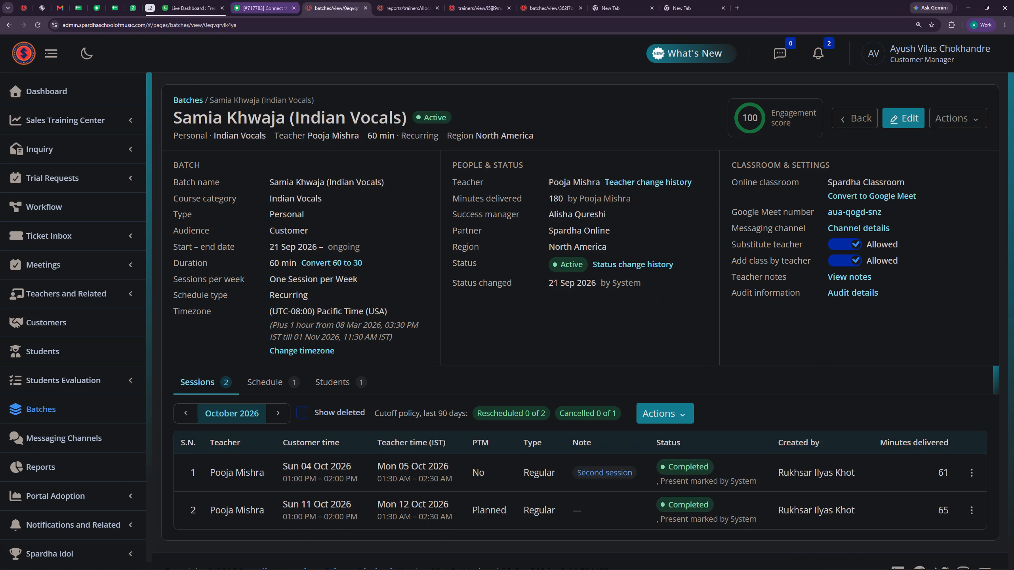
left_click(273, 9)
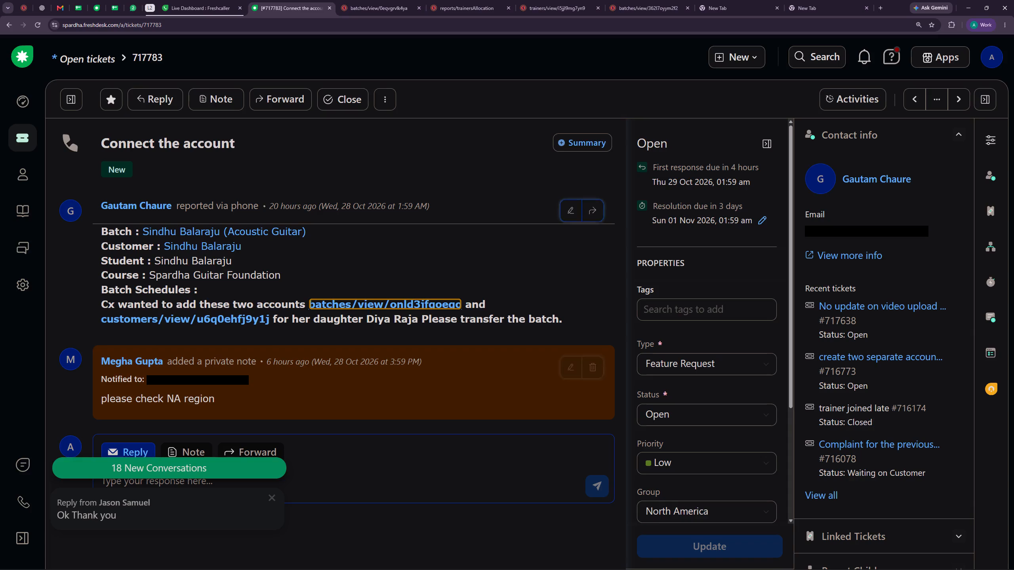
left_click(961, 93)
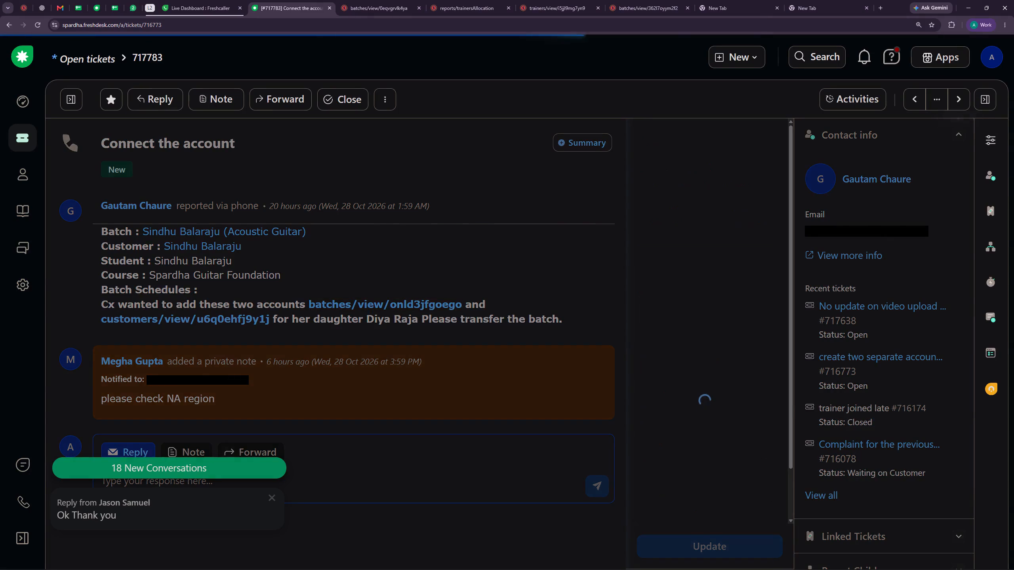
left_click(456, 228)
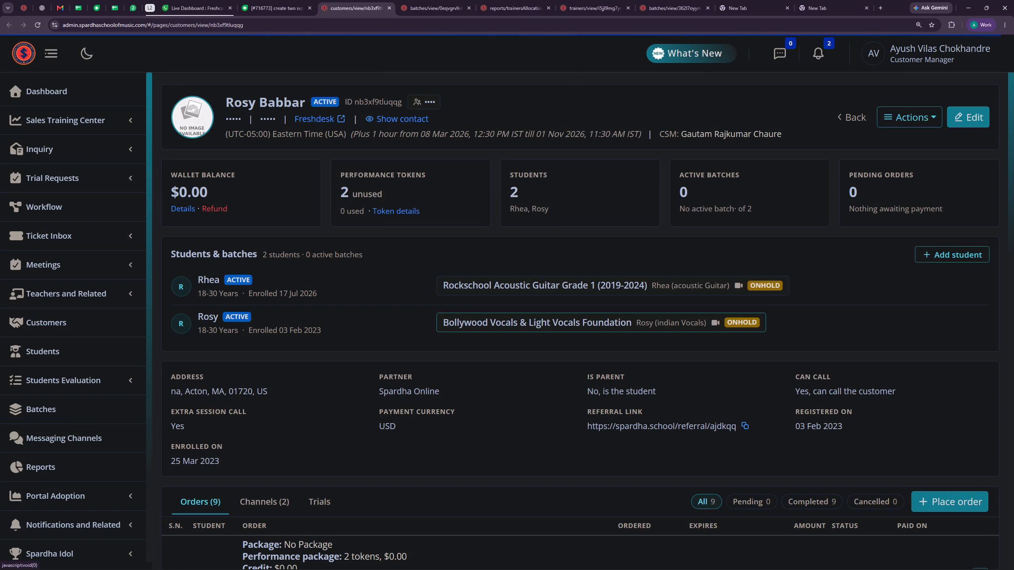
left_click(391, 9)
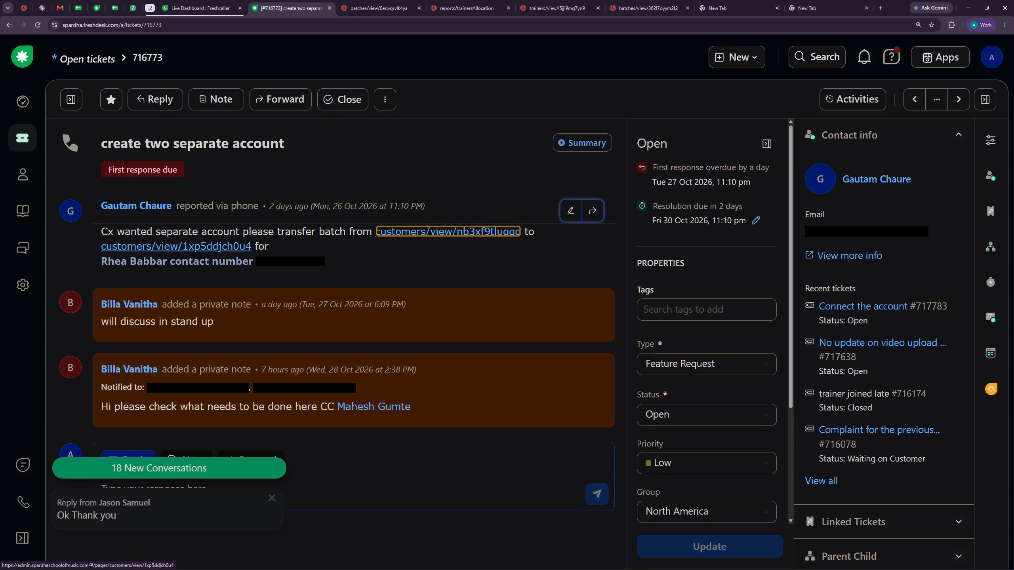
left_click(190, 247)
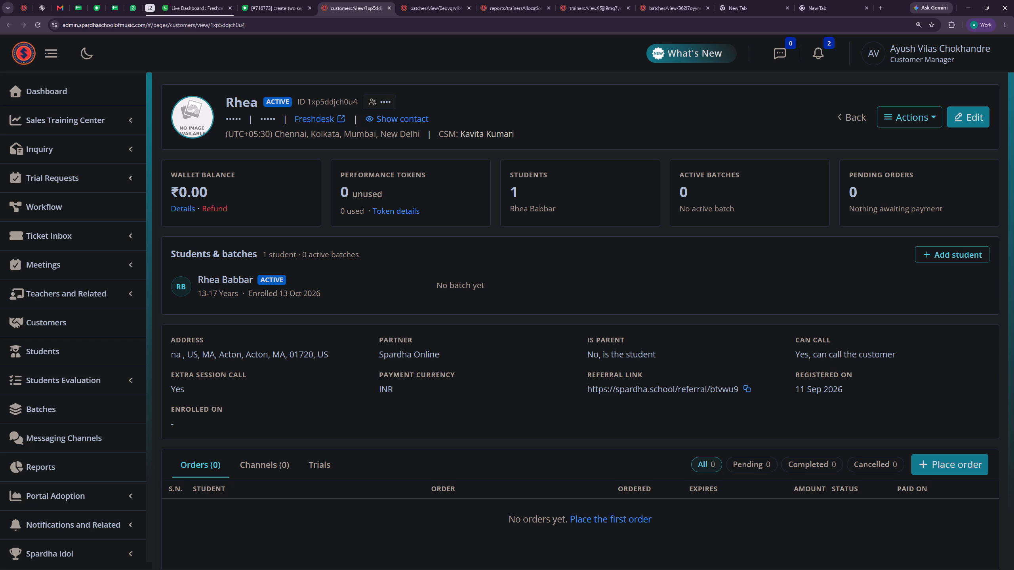
left_click(387, 4)
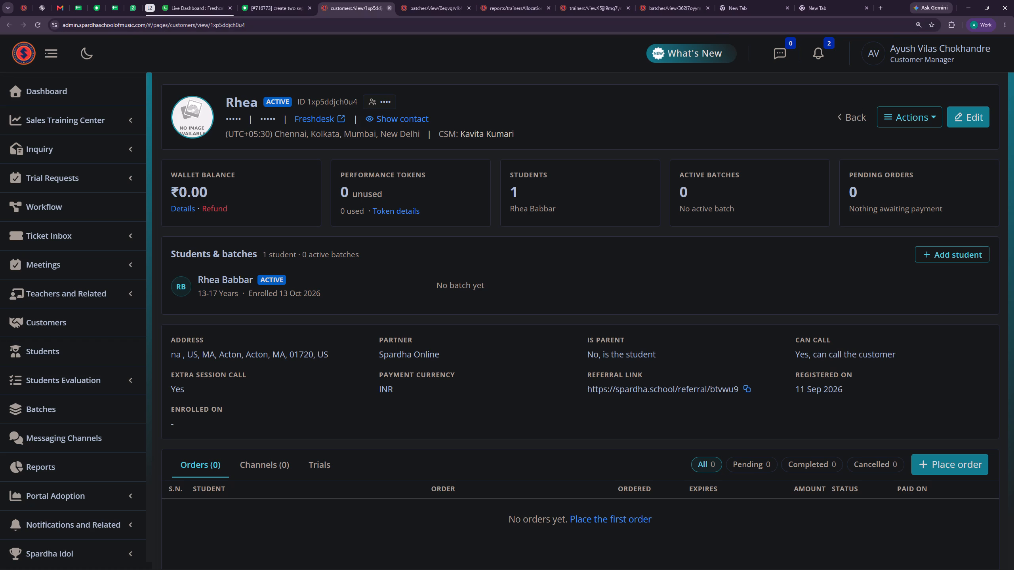
left_click(389, 8)
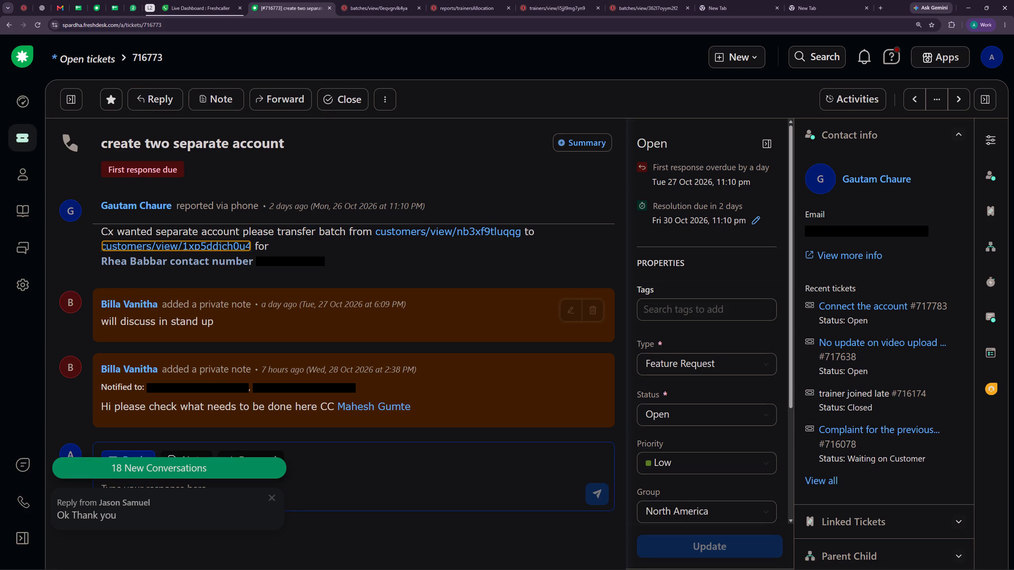
left_click(436, 236)
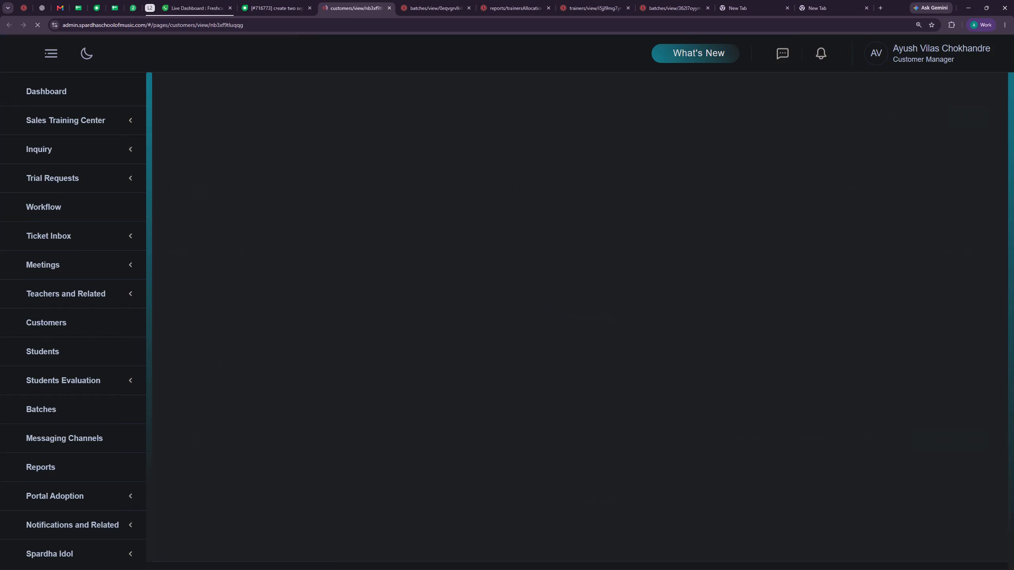
left_click(475, 288)
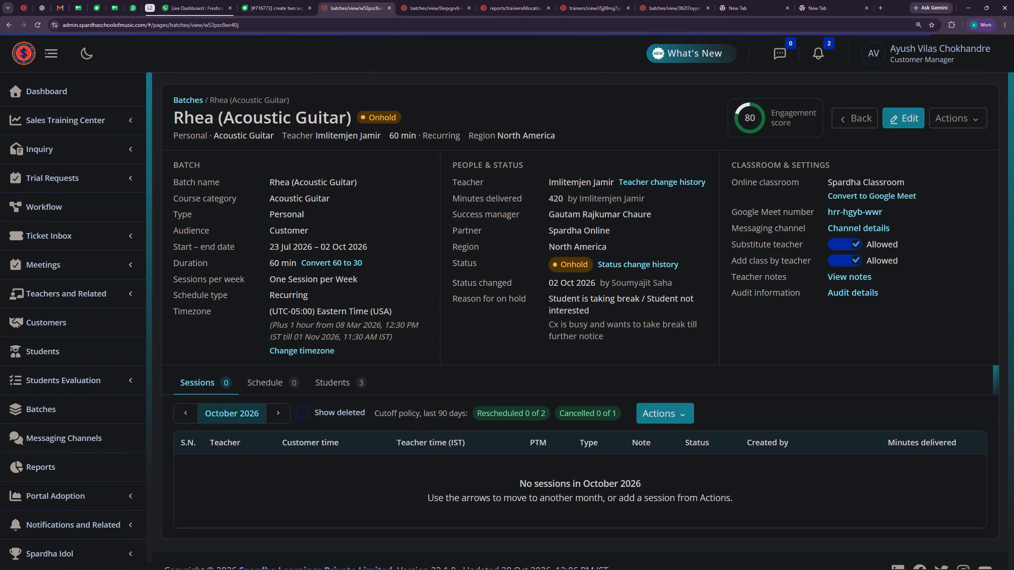
left_click(472, 298)
left_click(547, 325)
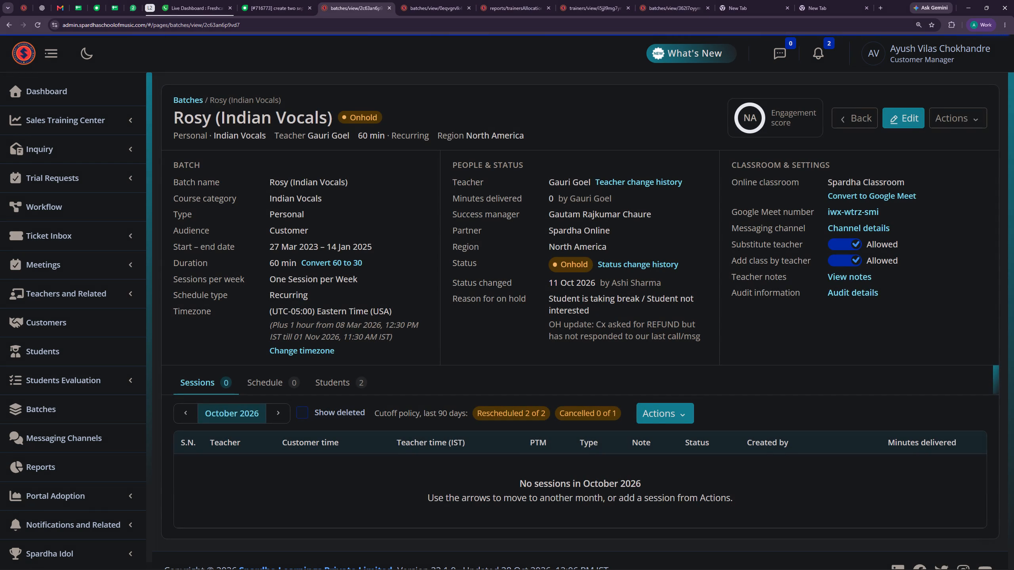
left_click(522, 315)
left_click(533, 286)
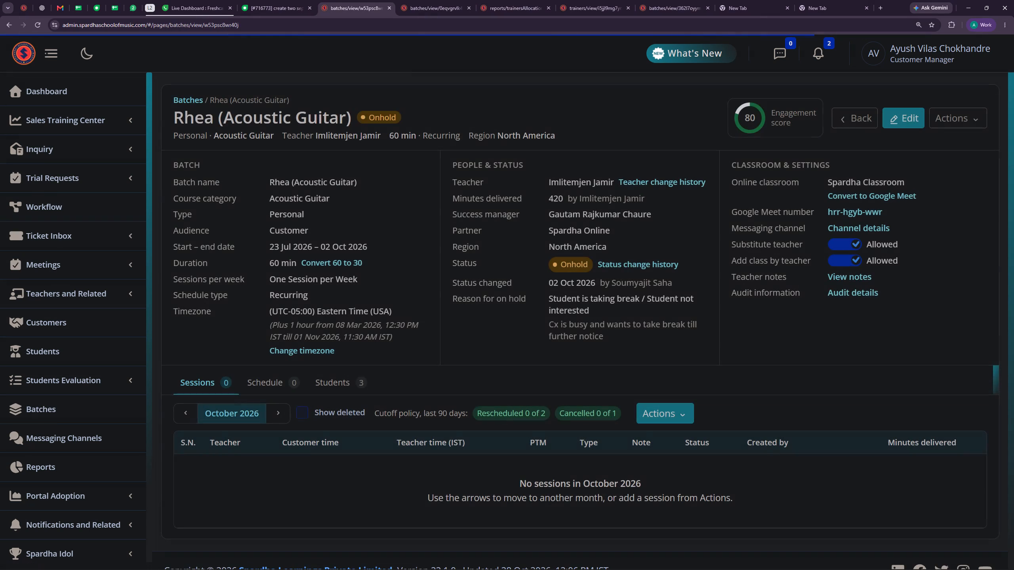
left_click(583, 369)
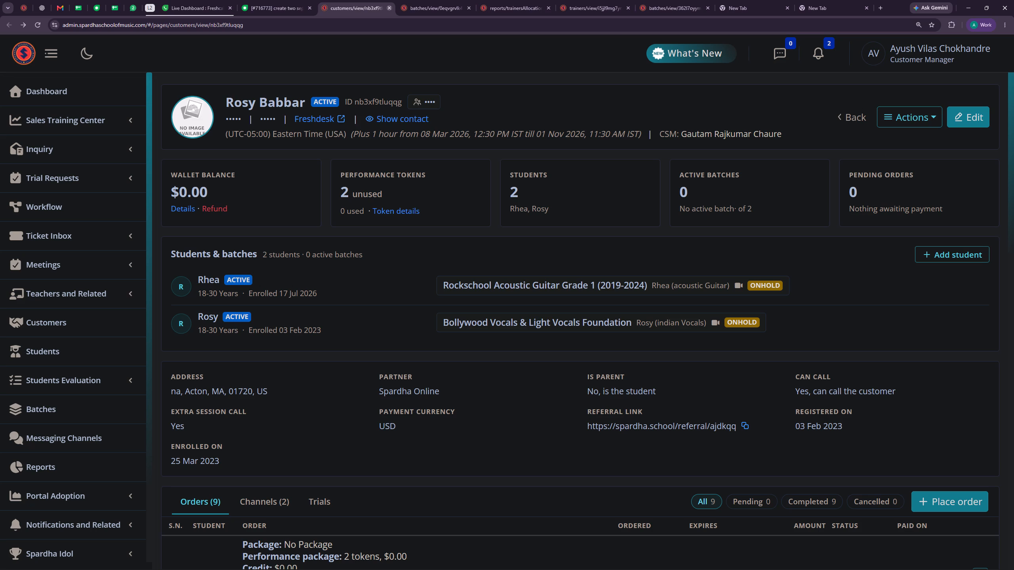
Check the source customer's orders and Rhea's course enrollments, and return to ticket 716773.
scroll(573, 369, "down", 3)
scroll(573, 369, "up", 1)
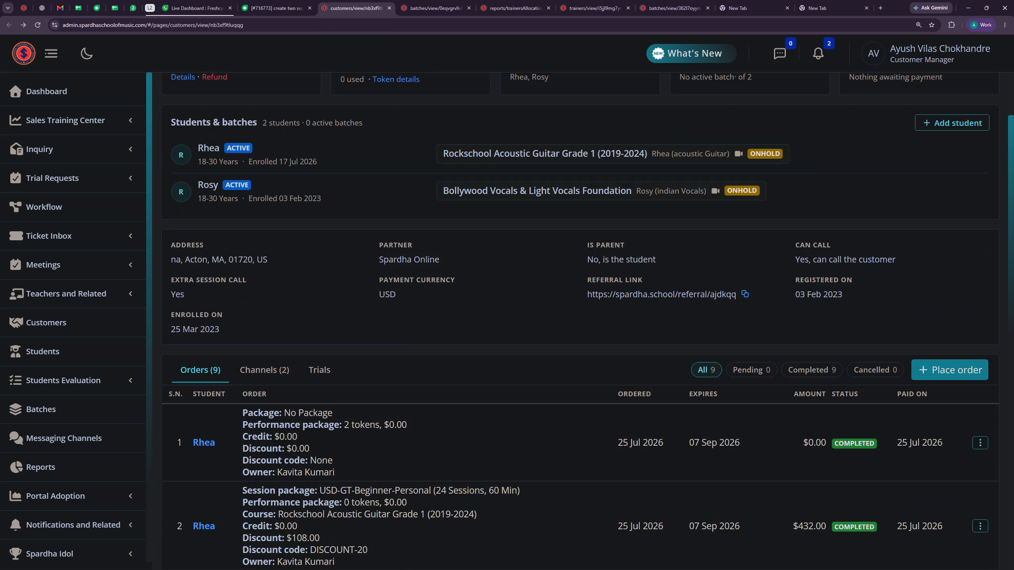
scroll(539, 353, "up", 2)
left_click(254, 285)
left_click(197, 281)
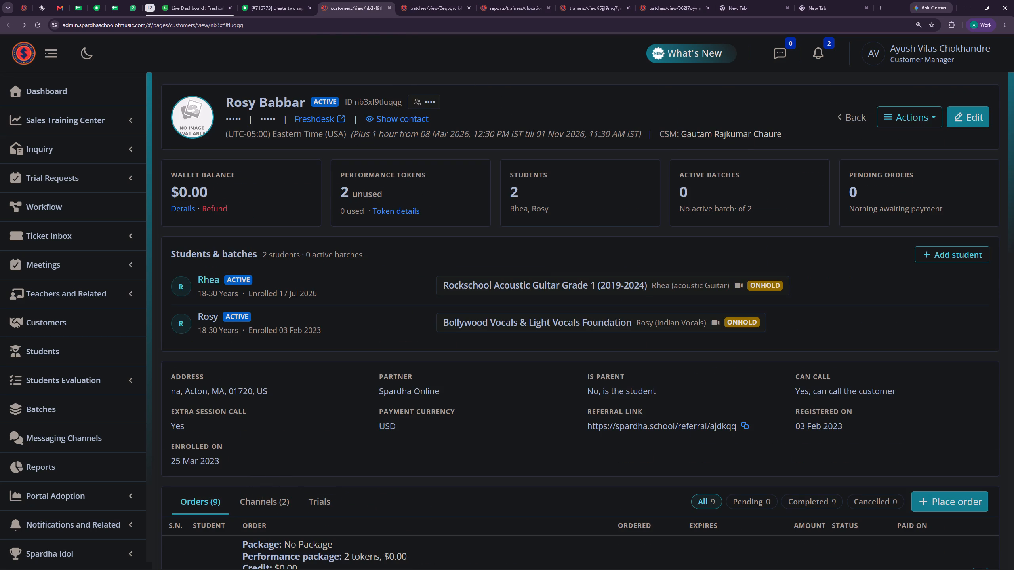
left_click(223, 283)
left_click(210, 282)
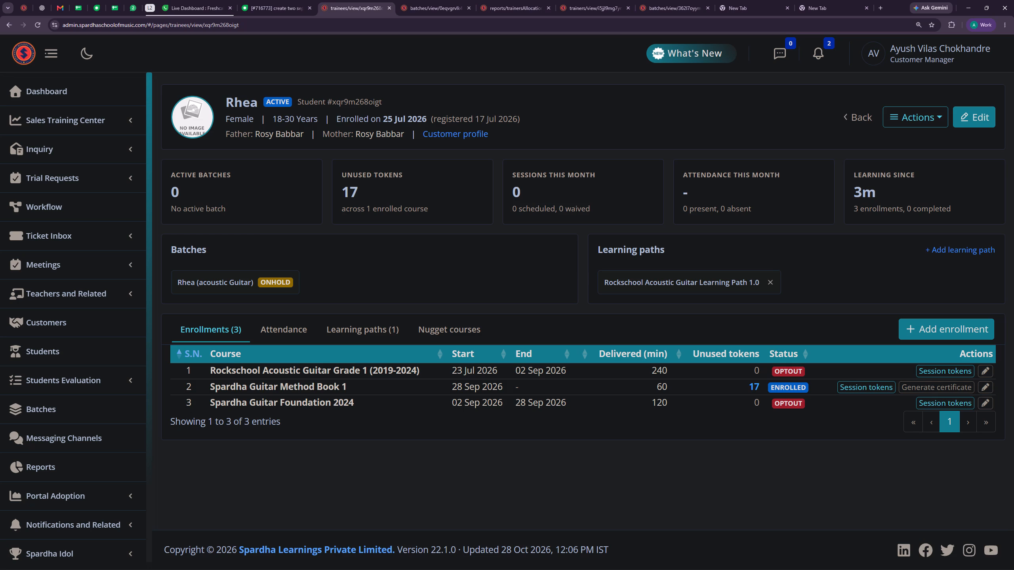
left_click_drag(513, 346, 509, 346)
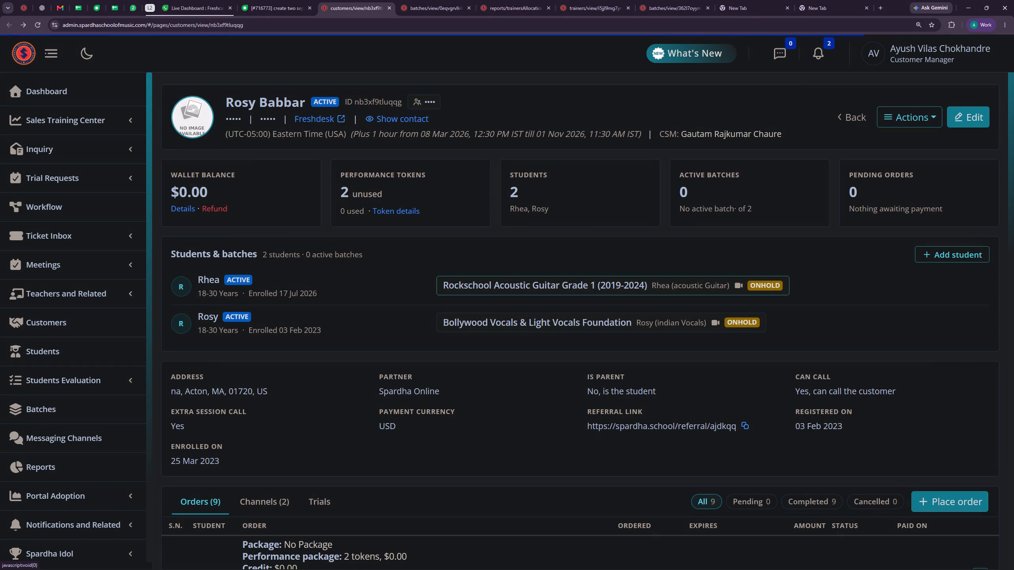
left_click(388, 6)
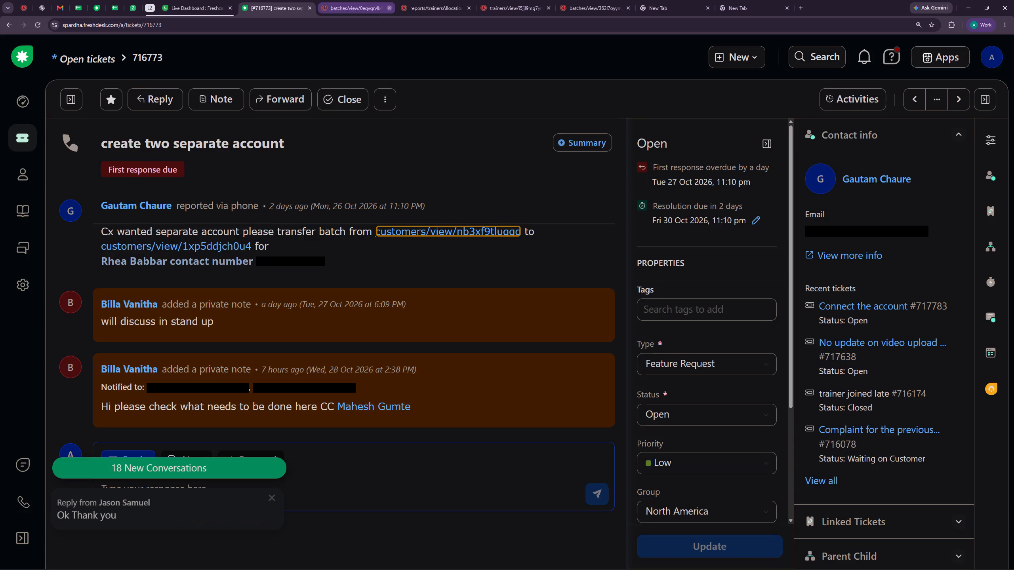
left_click(268, 9)
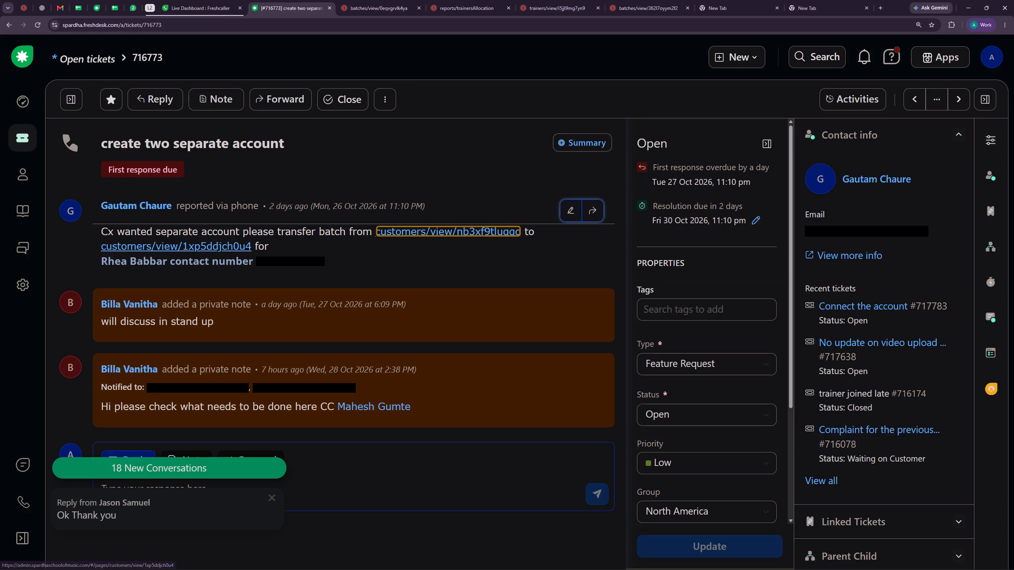
left_click(412, 231)
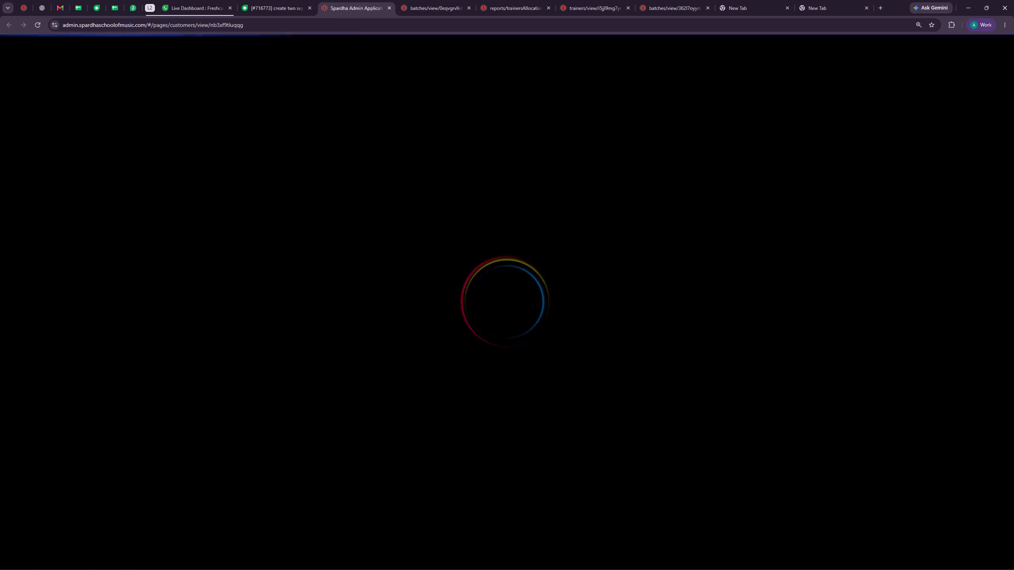
left_click(379, 118)
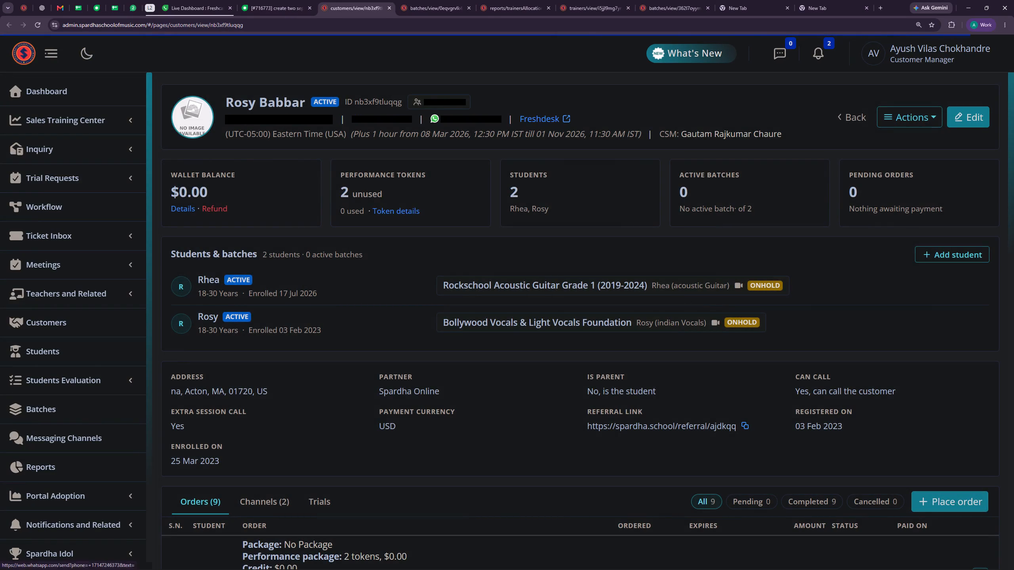
left_click_drag(365, 118, 412, 116)
key("ctrl+c")
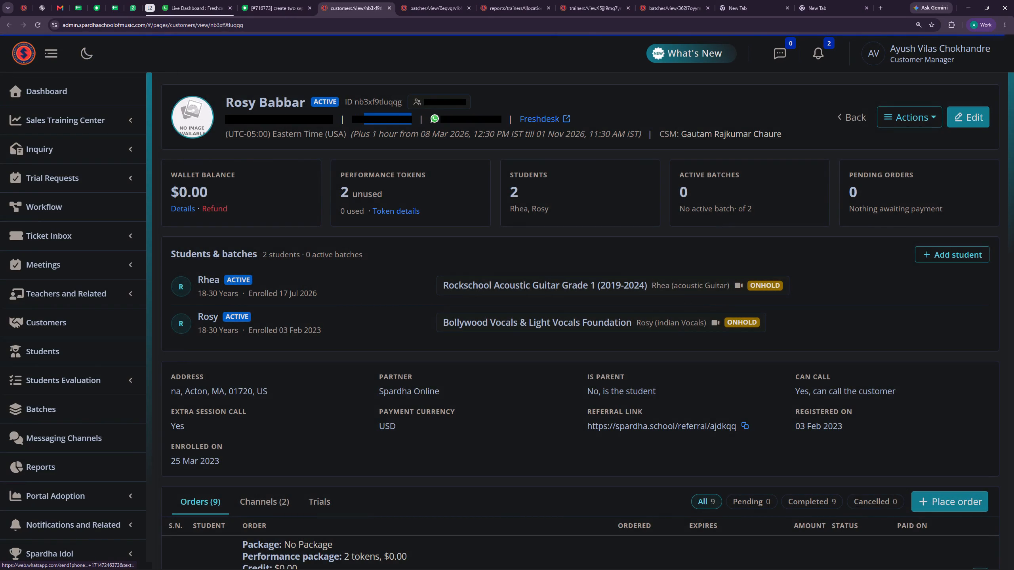
left_click_drag(434, 107, 430, 102)
left_click_drag(390, 7, 303, 55)
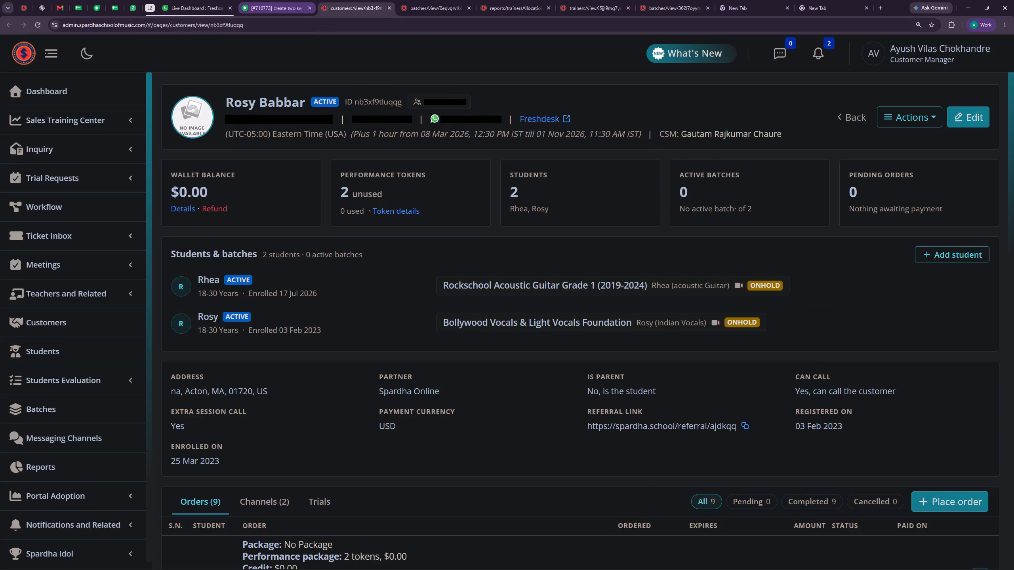
left_click(279, 2)
left_click(183, 249)
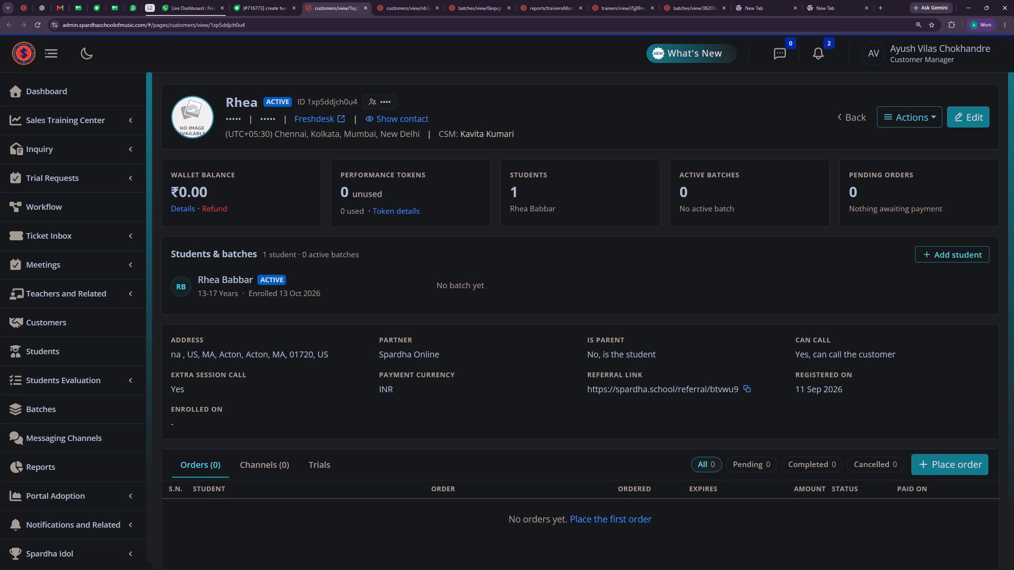
left_click(935, 249)
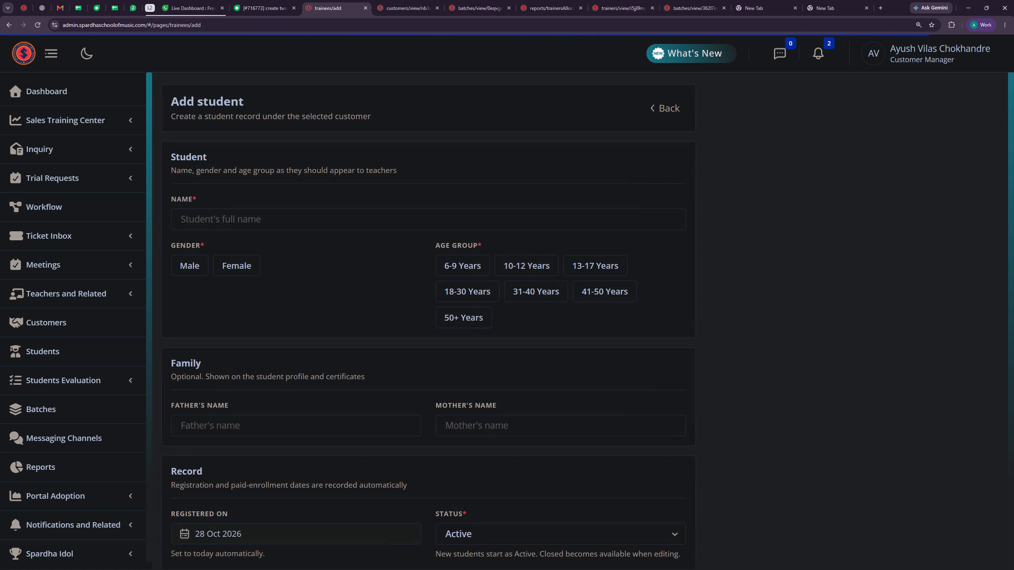
scroll(665, 128, "down", 3)
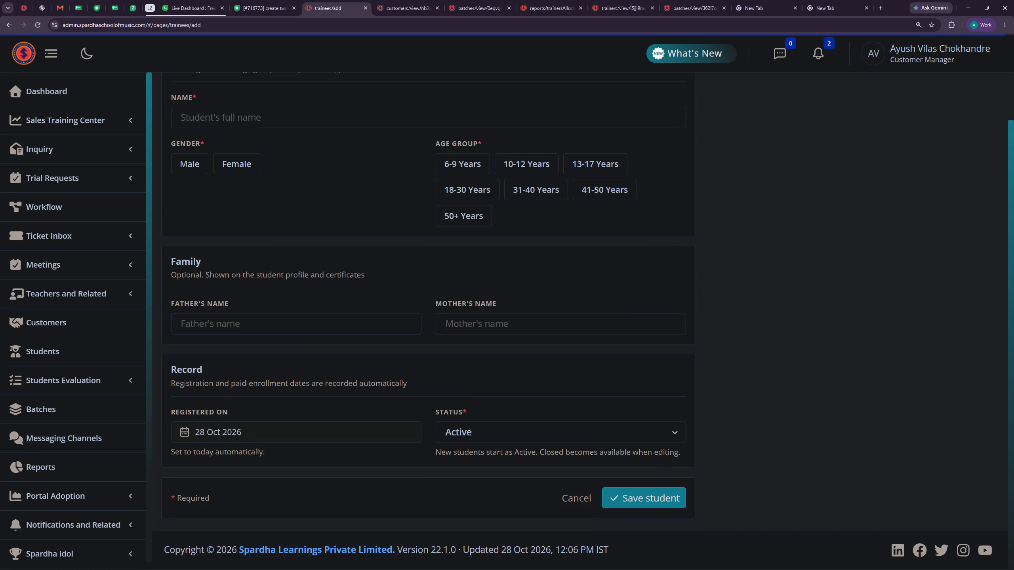
scroll(669, 144, "up", 3)
left_click(671, 104)
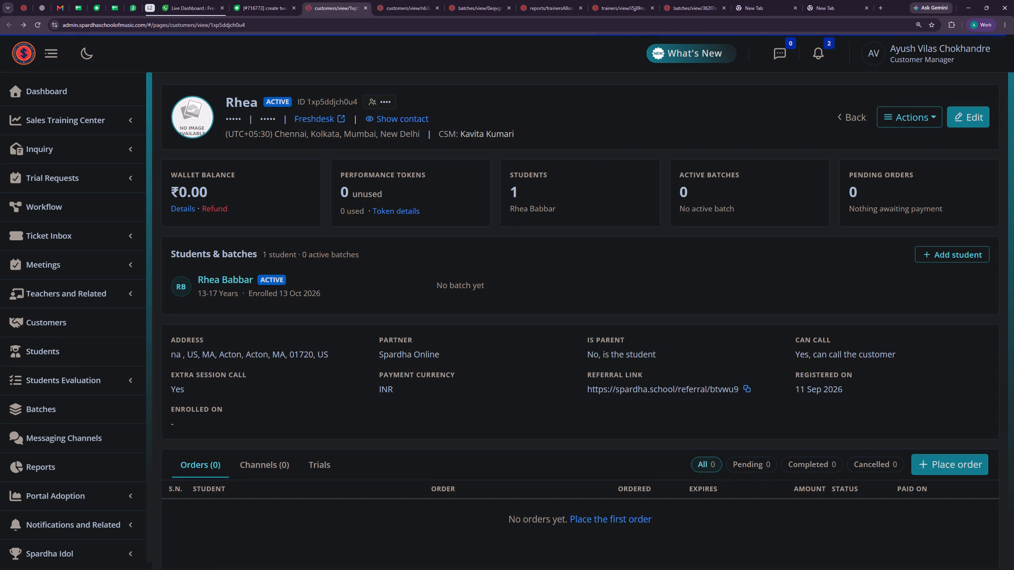
left_click(224, 280)
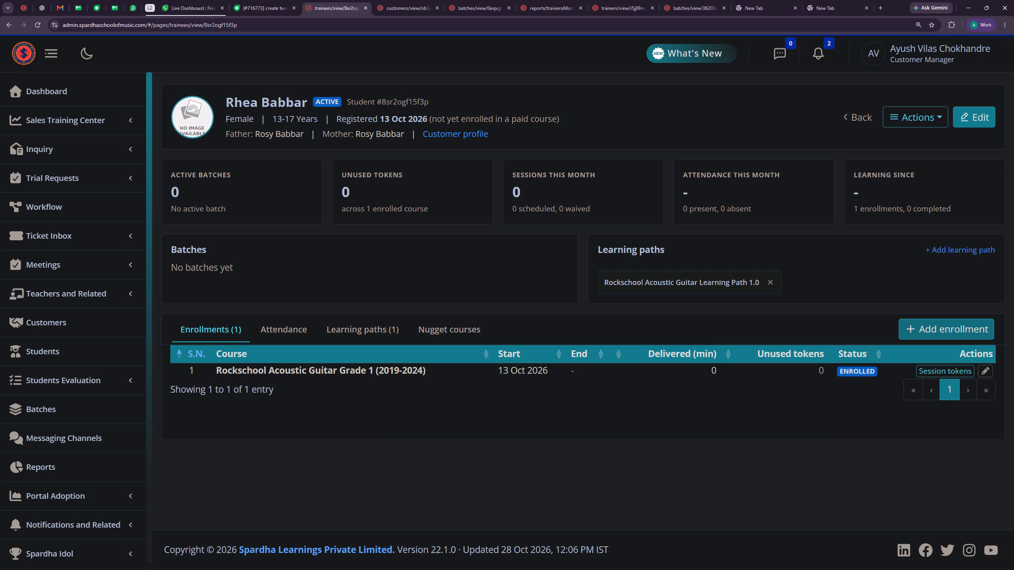
left_click_drag(862, 335, 849, 335)
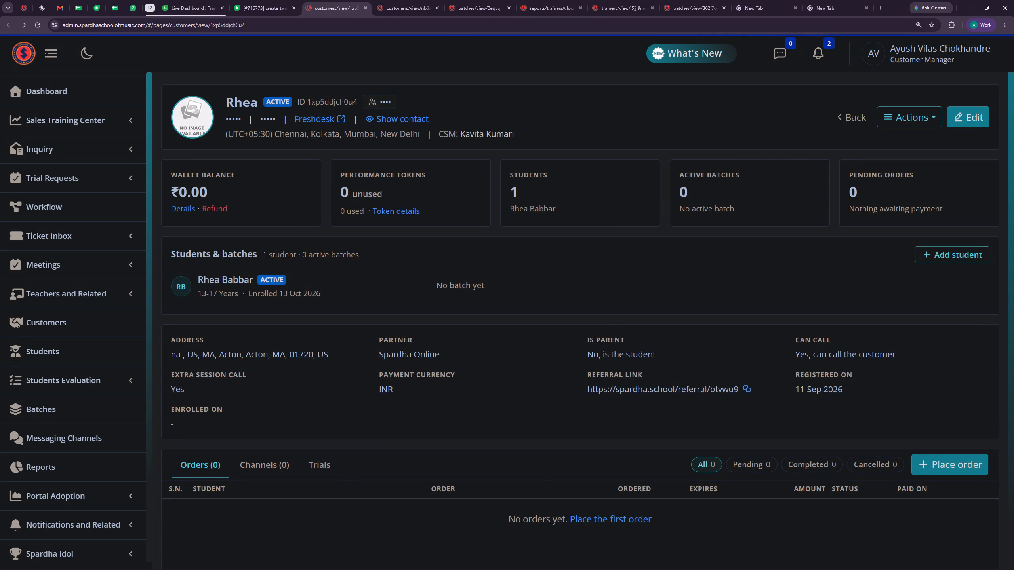
Examine the actions available on the destination customer account and review its Add student form again.
left_click(945, 114)
left_click(926, 114)
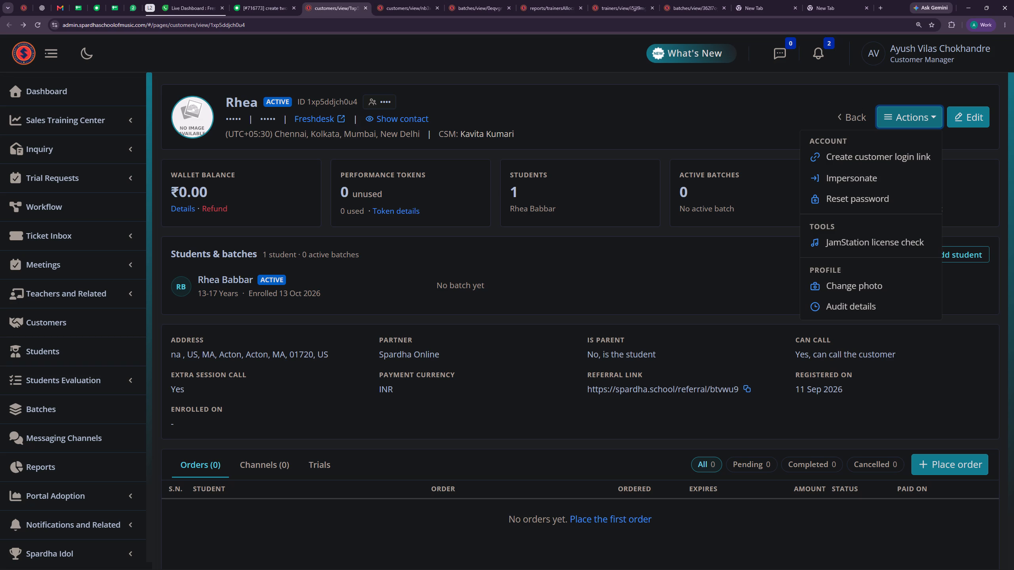
left_click(921, 114)
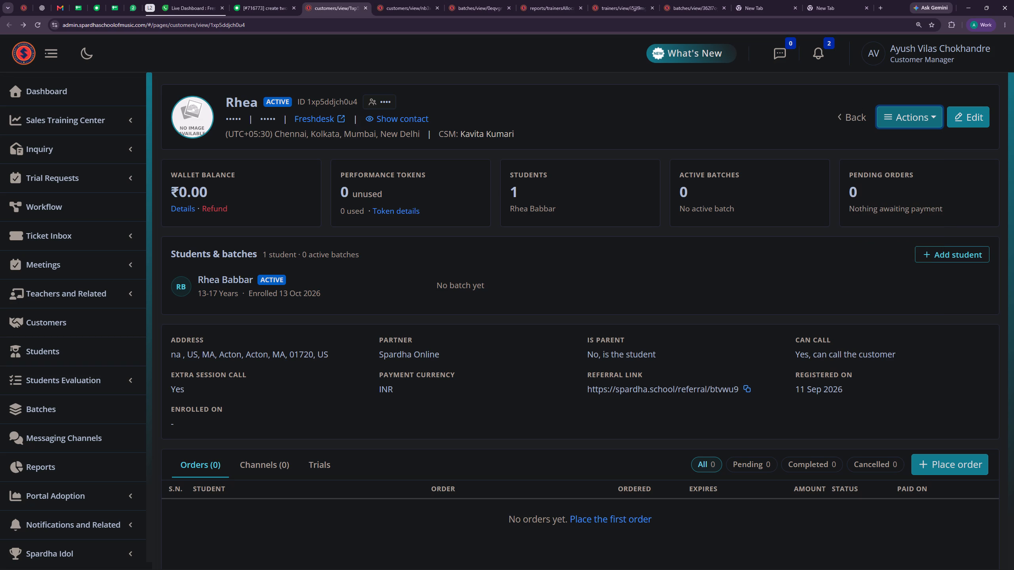
left_click(949, 251)
scroll(411, 294, "down", 1)
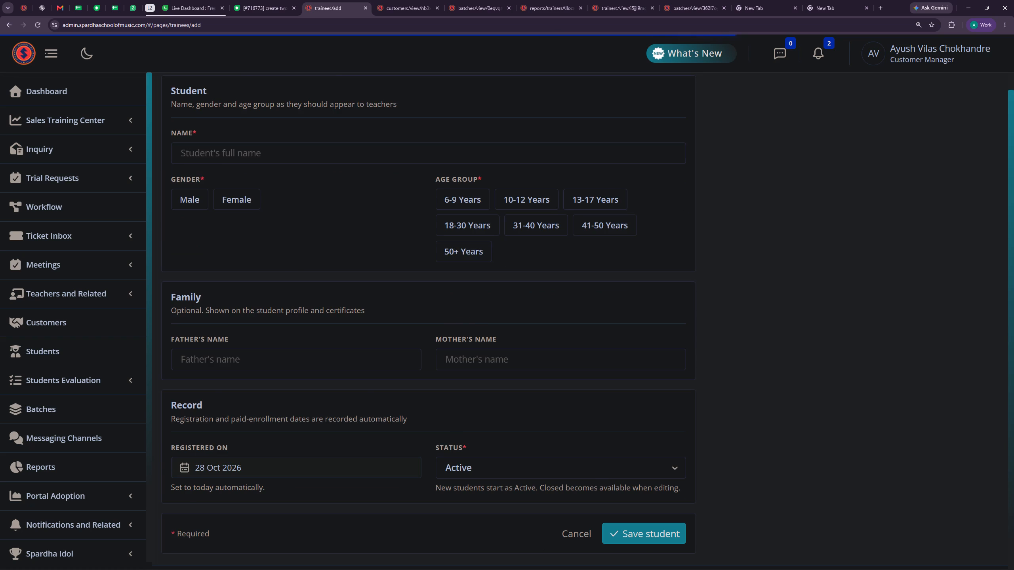
scroll(406, 294, "down", 2)
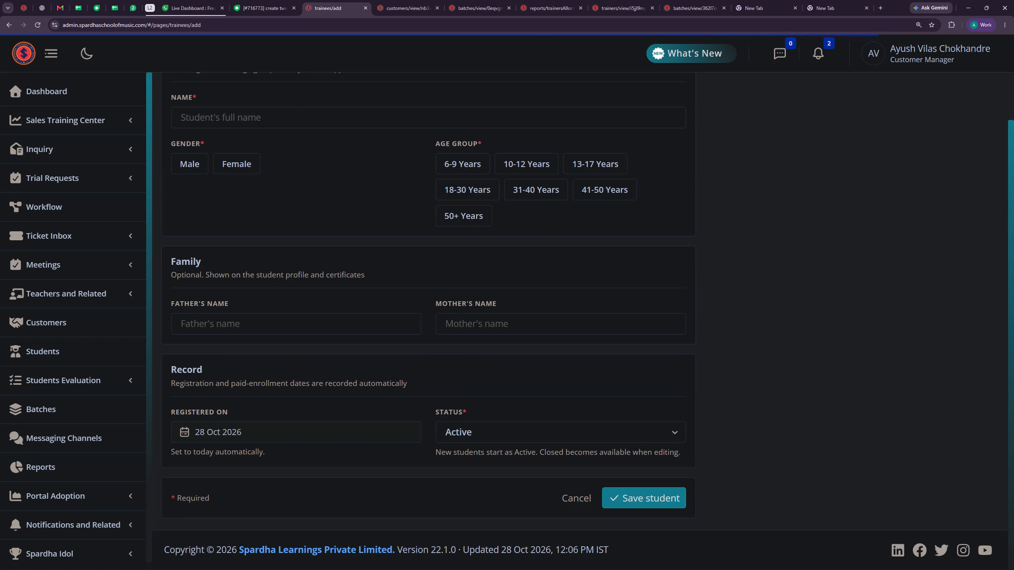
scroll(561, 426, "up", 5)
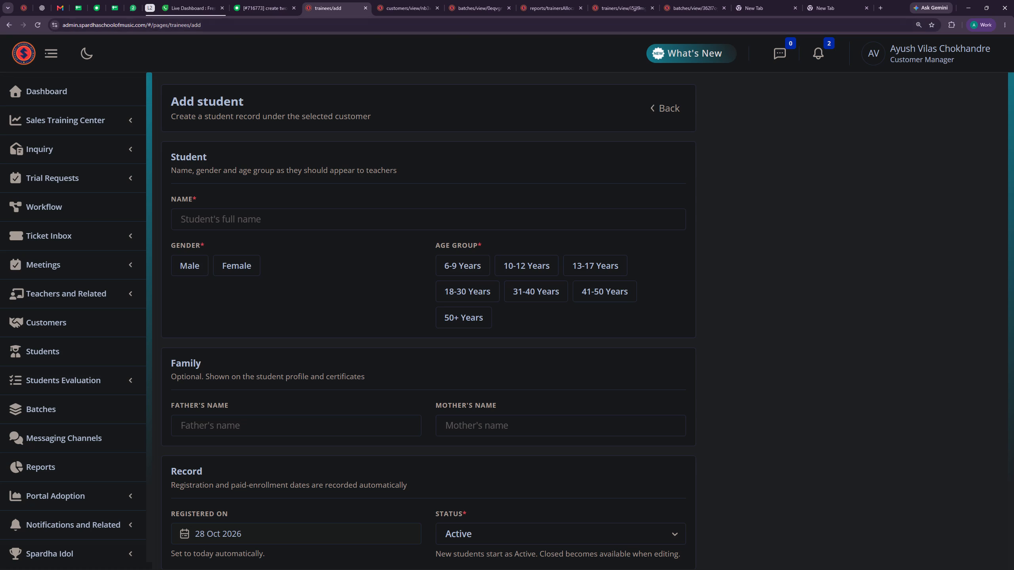
left_click(671, 110)
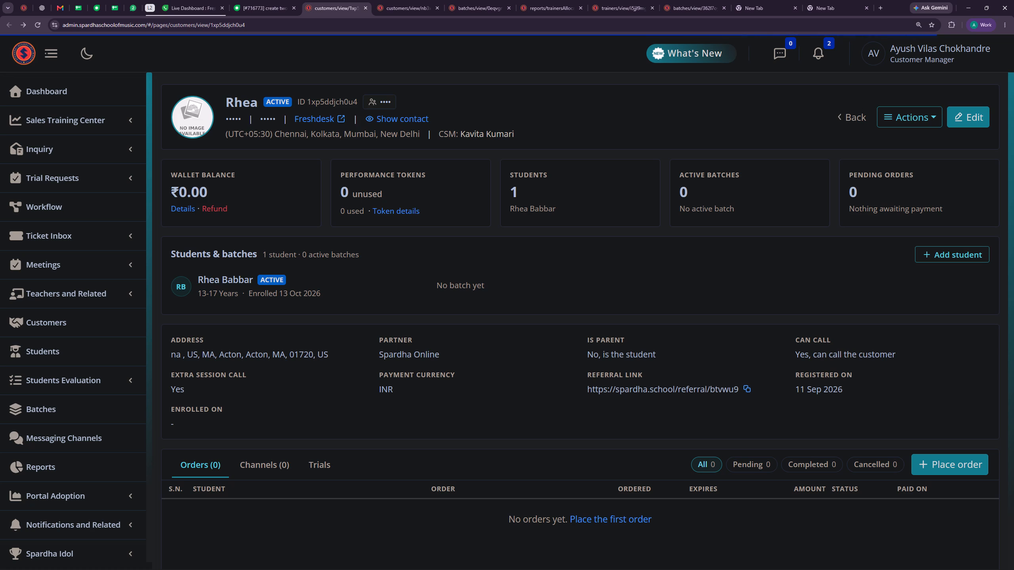
Compare the destination student's profile with the source account's Rhea (Acoustic Guitar) batch, and return to the student's profile.
left_click(236, 283)
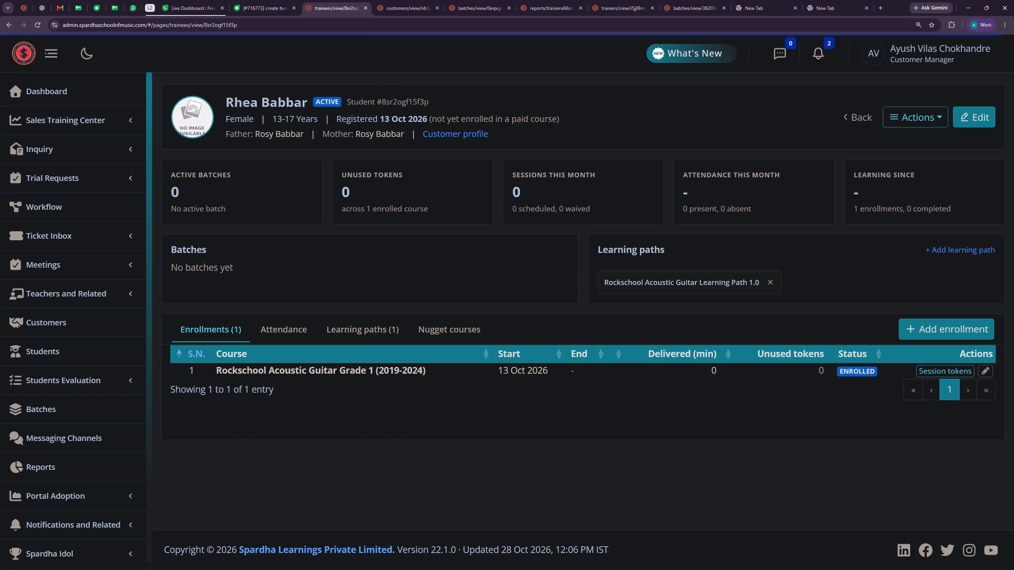
left_click(394, 0)
left_click(319, 0)
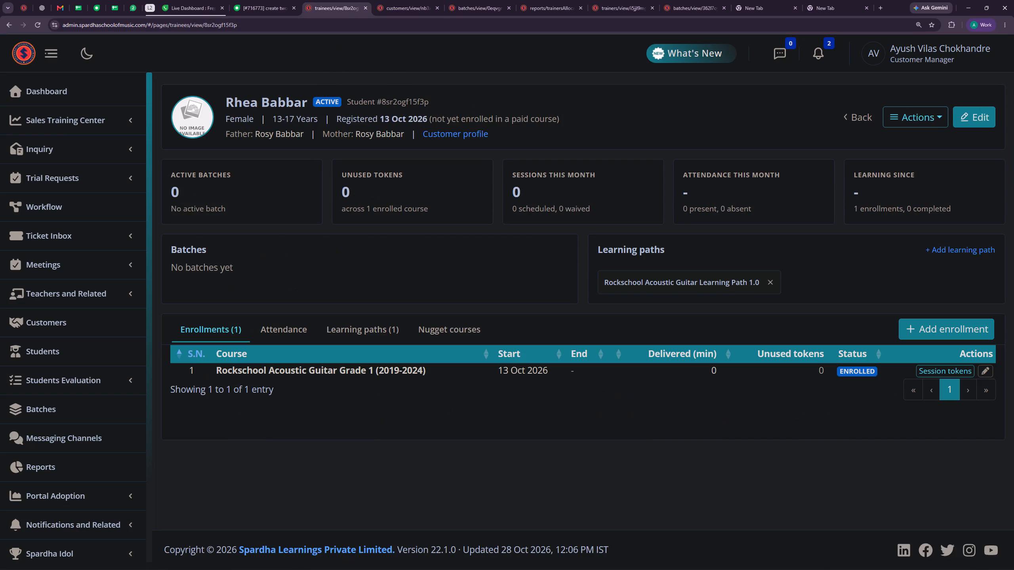
left_click(377, 0)
left_click(346, 0)
left_click(417, 0)
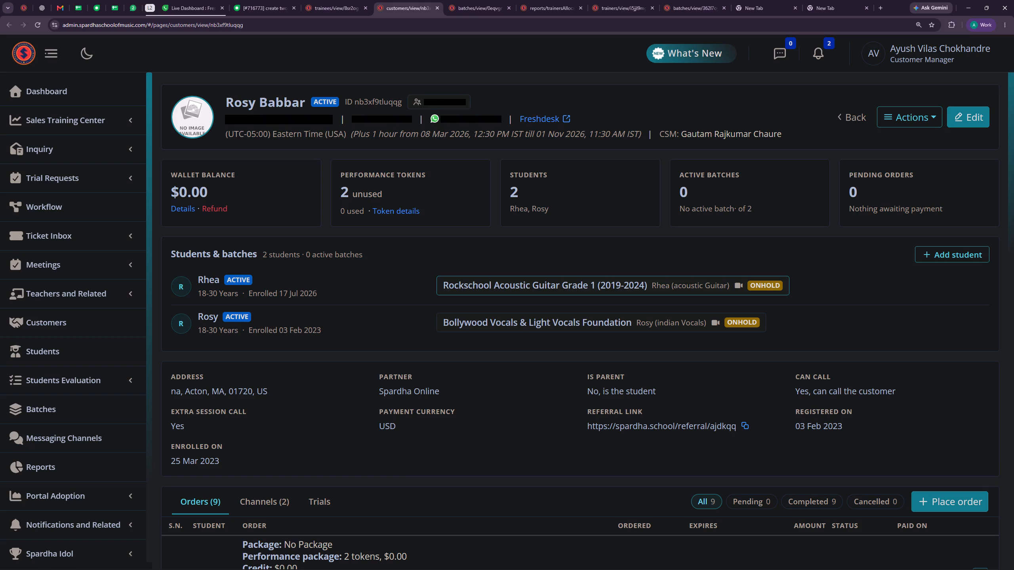
left_click(687, 286)
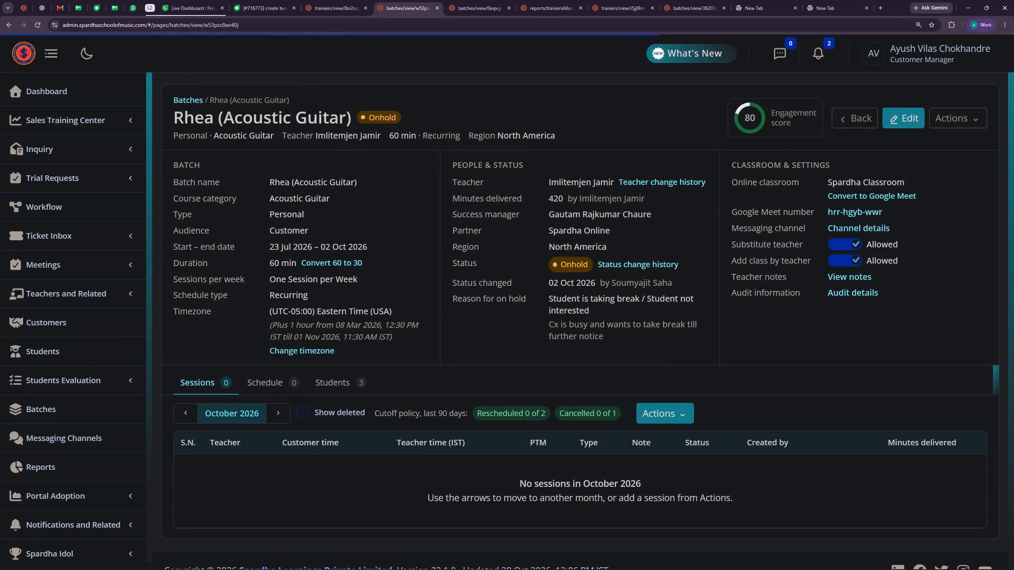
left_click_drag(560, 139, 552, 139)
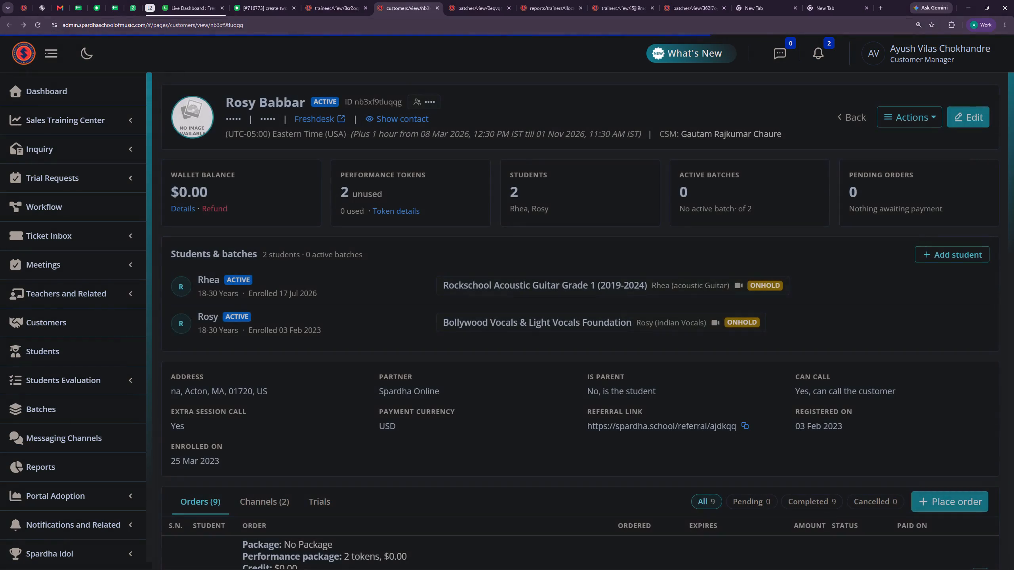
left_click(346, 7)
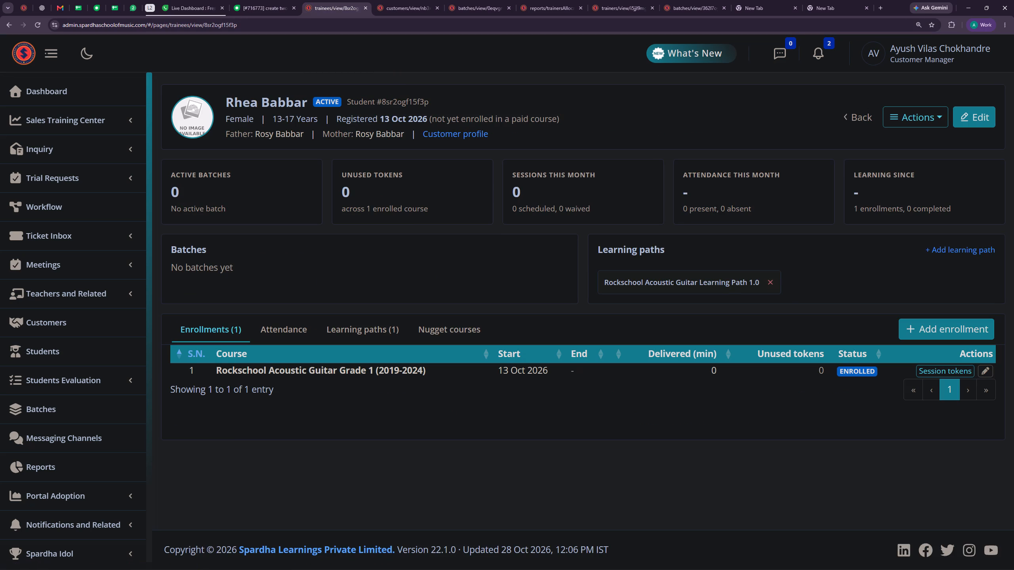
Check the batches section of the destination student's profile and the customer profile linked to it.
left_click(231, 258)
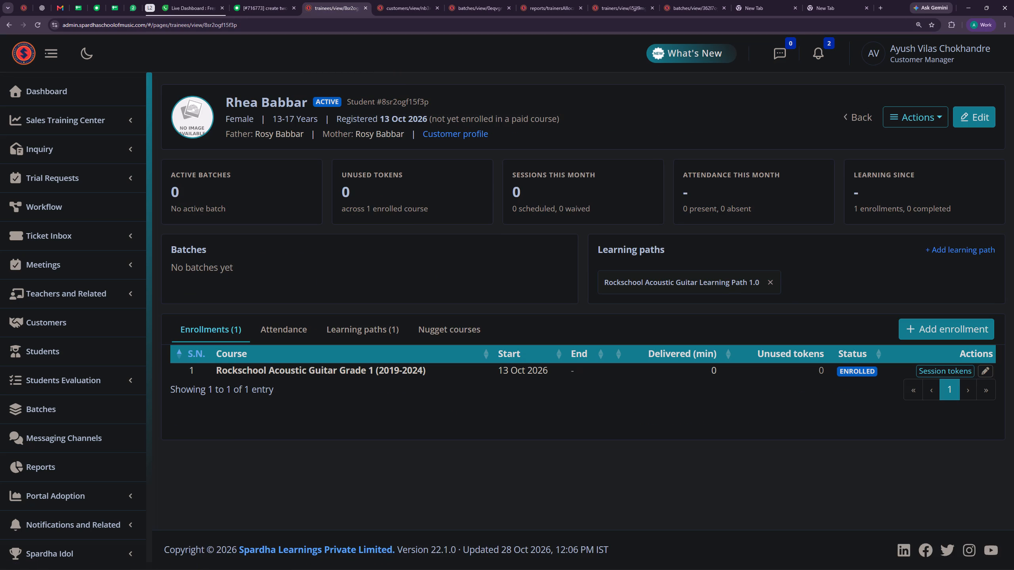
triple_click(232, 265)
left_click(232, 265)
left_click_drag(372, 265, 377, 266)
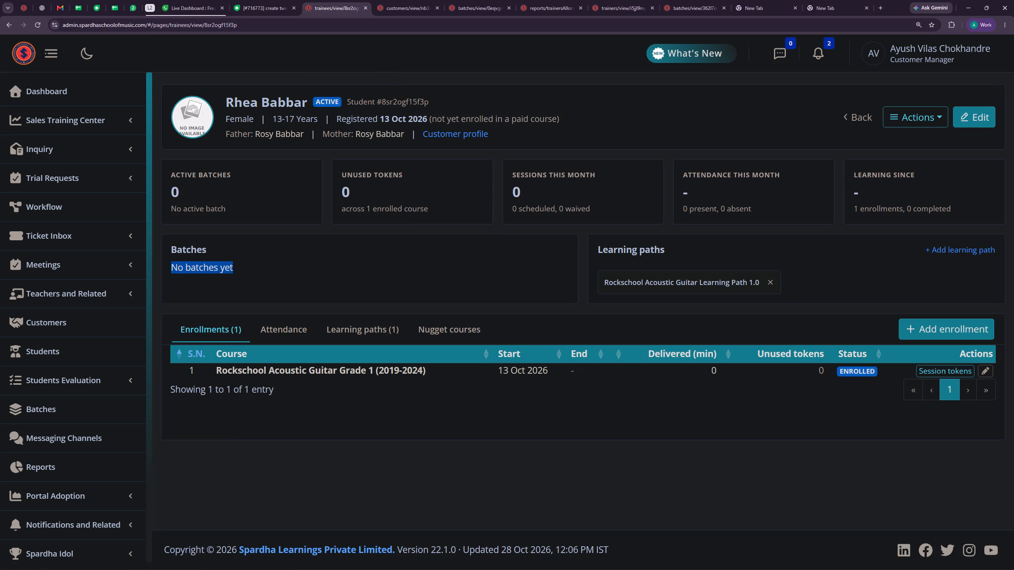
left_click(377, 266)
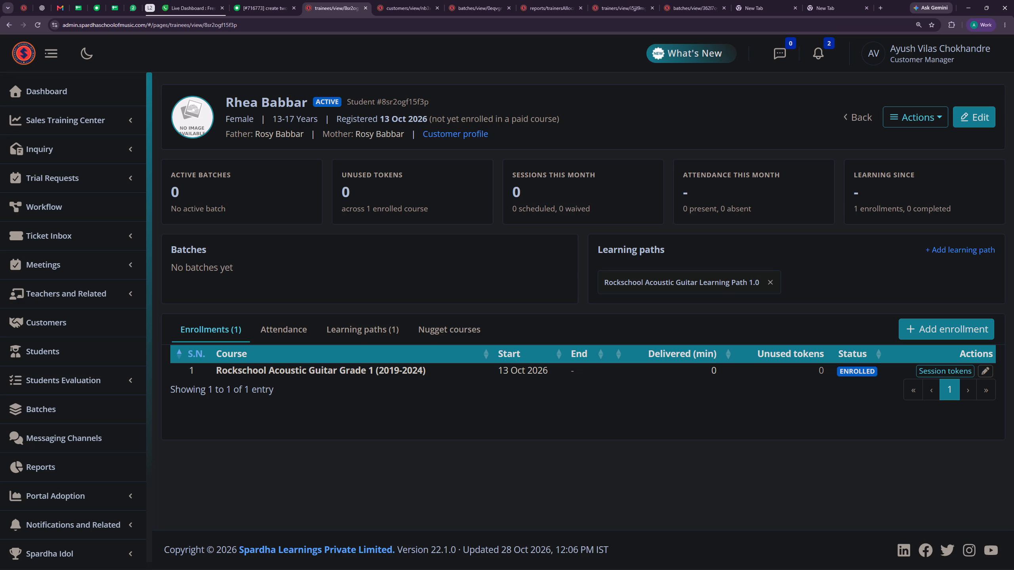
left_click(459, 135)
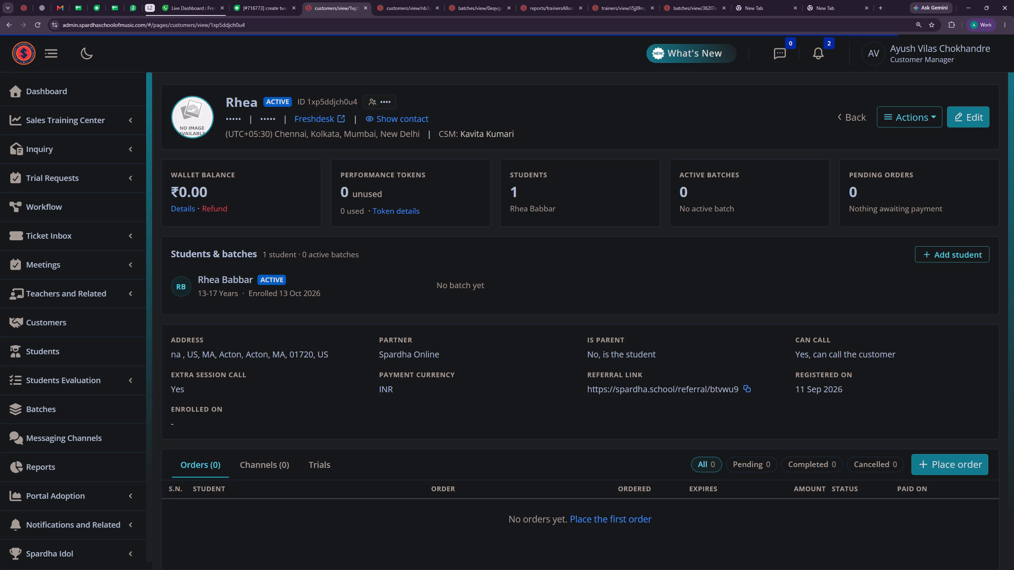
left_click_drag(713, 312, 721, 317)
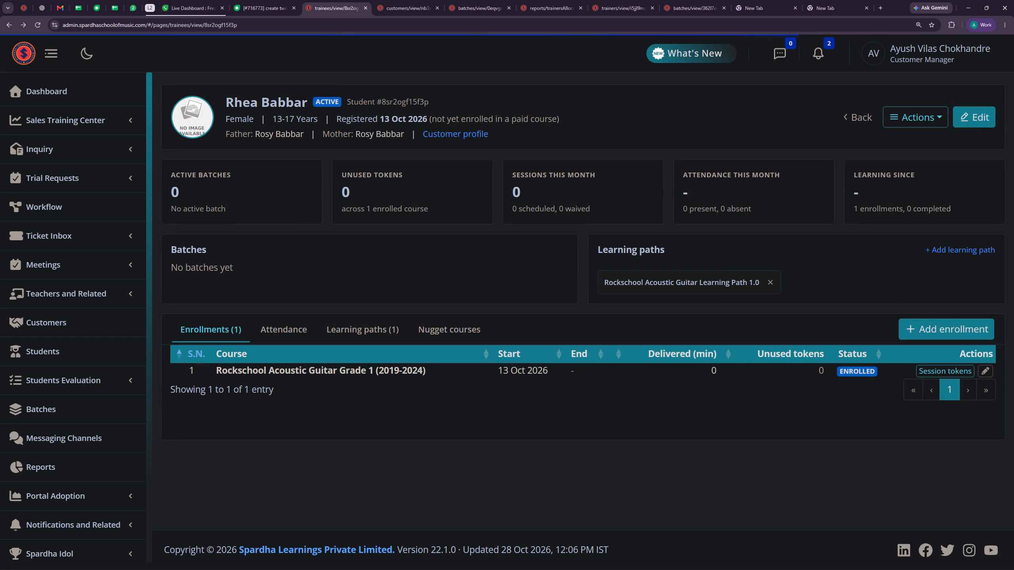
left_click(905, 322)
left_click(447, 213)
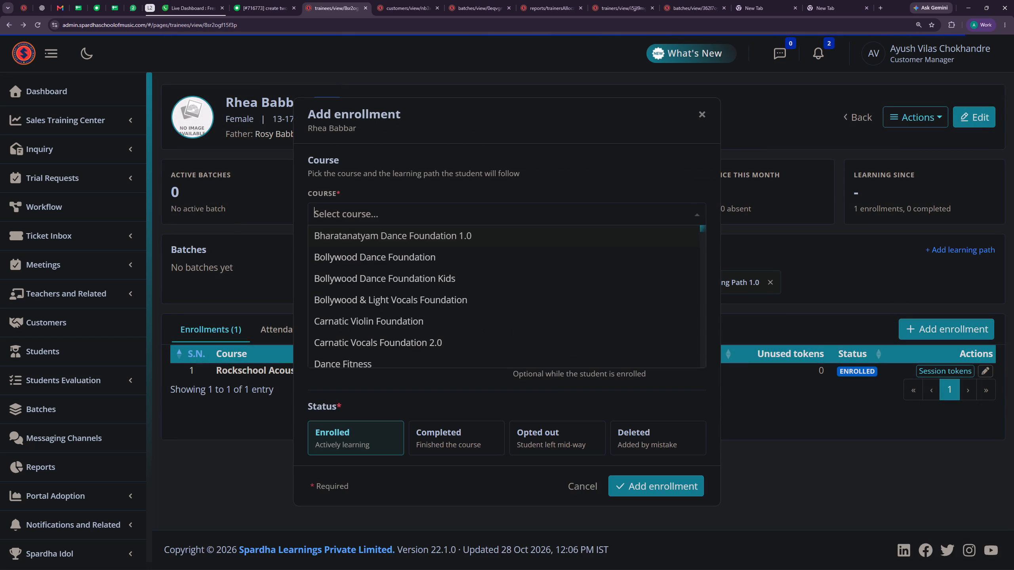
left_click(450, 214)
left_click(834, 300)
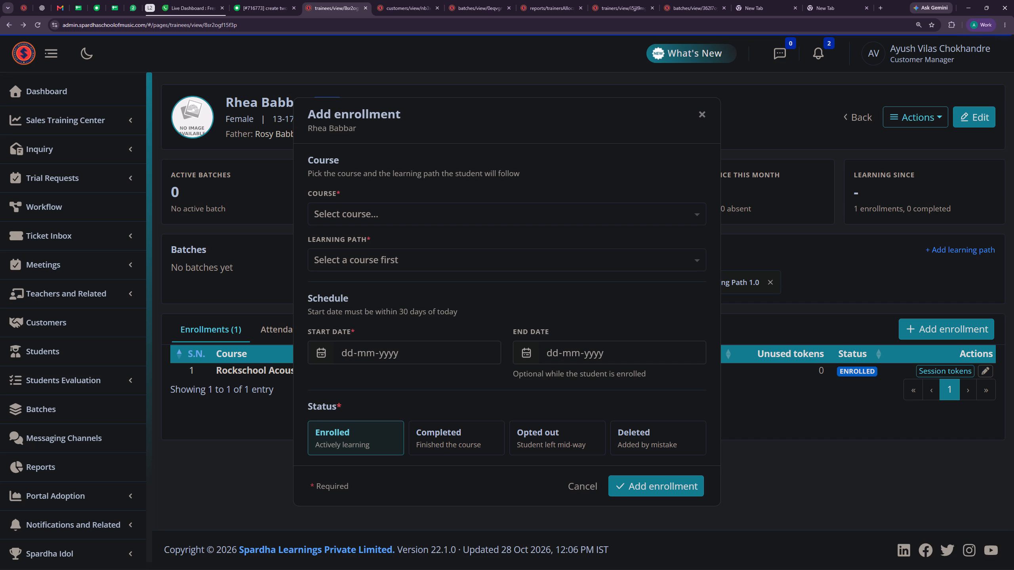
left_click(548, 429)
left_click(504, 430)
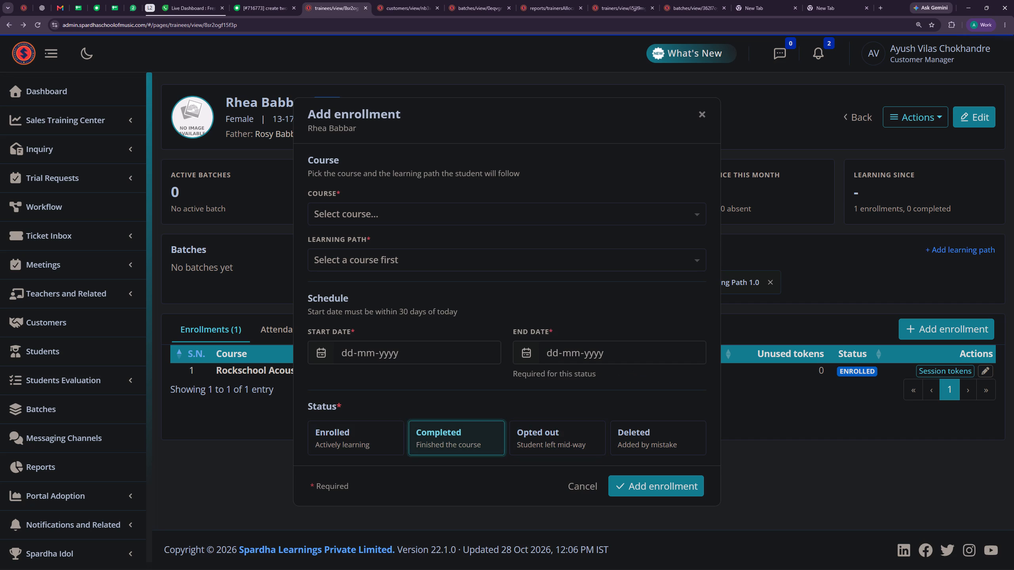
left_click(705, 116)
Check the actions available for the destination student, and return to the customer account to check its performance token details.
left_click(903, 125)
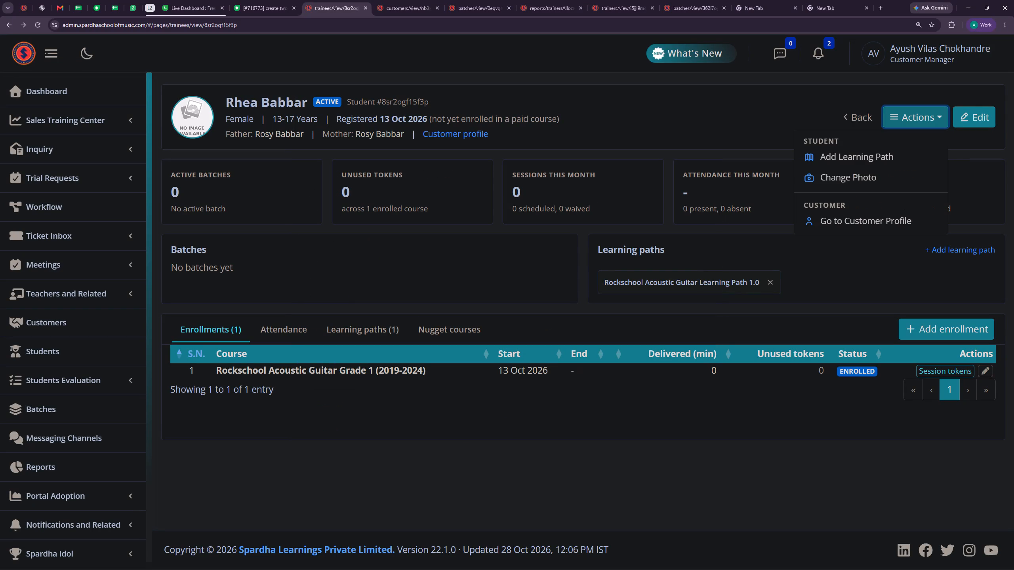
left_click(903, 120)
left_click_drag(721, 245, 656, 272)
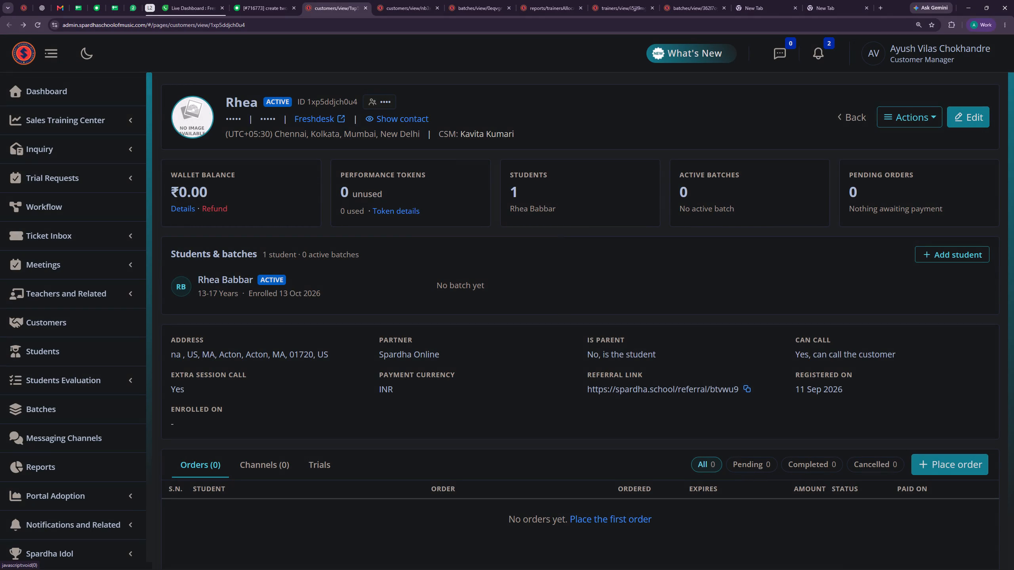
left_click(399, 210)
left_click(965, 218)
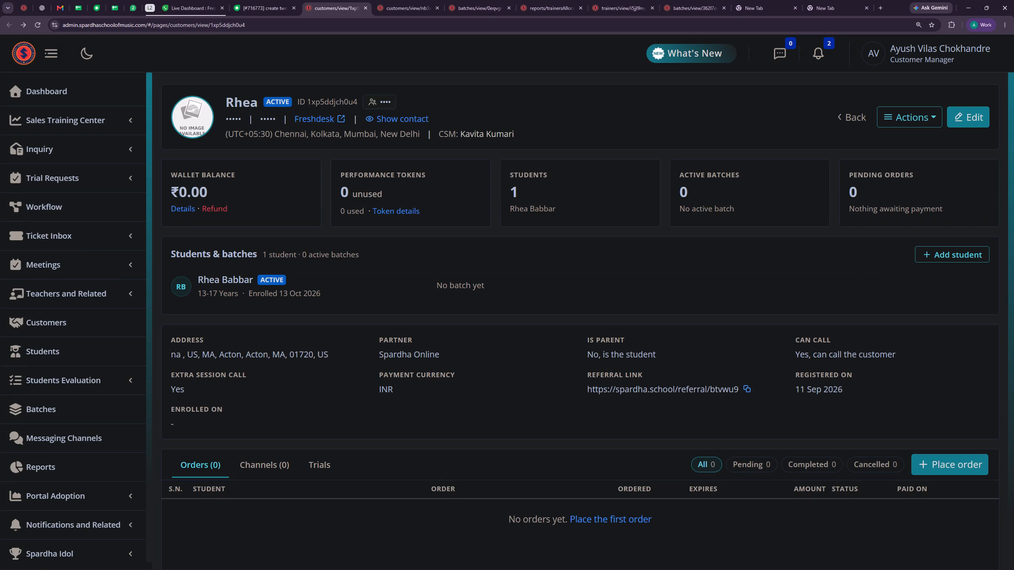
left_click_drag(580, 191, 583, 191)
Review the Add student form for the destination customer account once more, and return to the existing student's profile.
left_click_drag(583, 191, 583, 191)
left_click(939, 255)
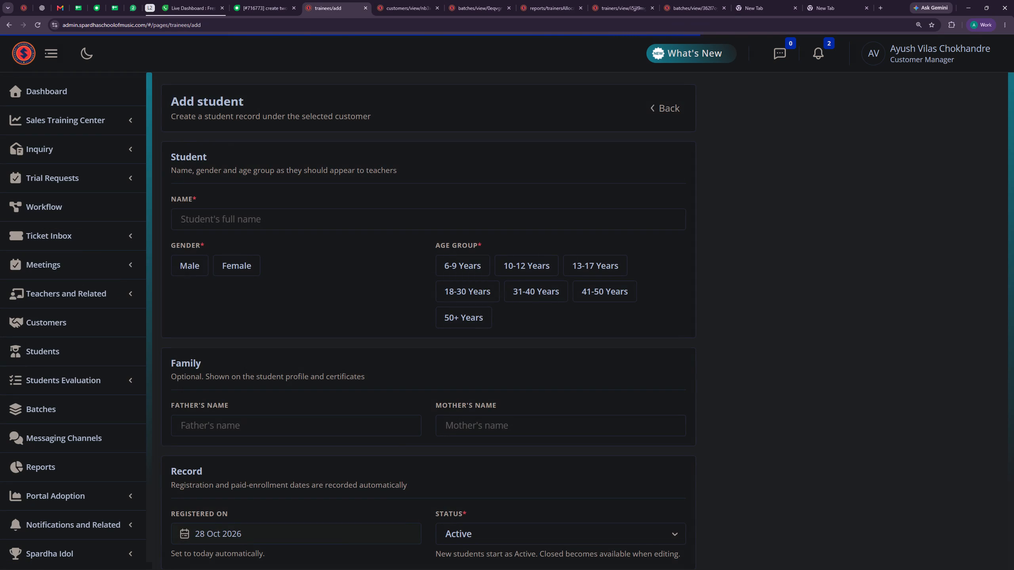
left_click(240, 223)
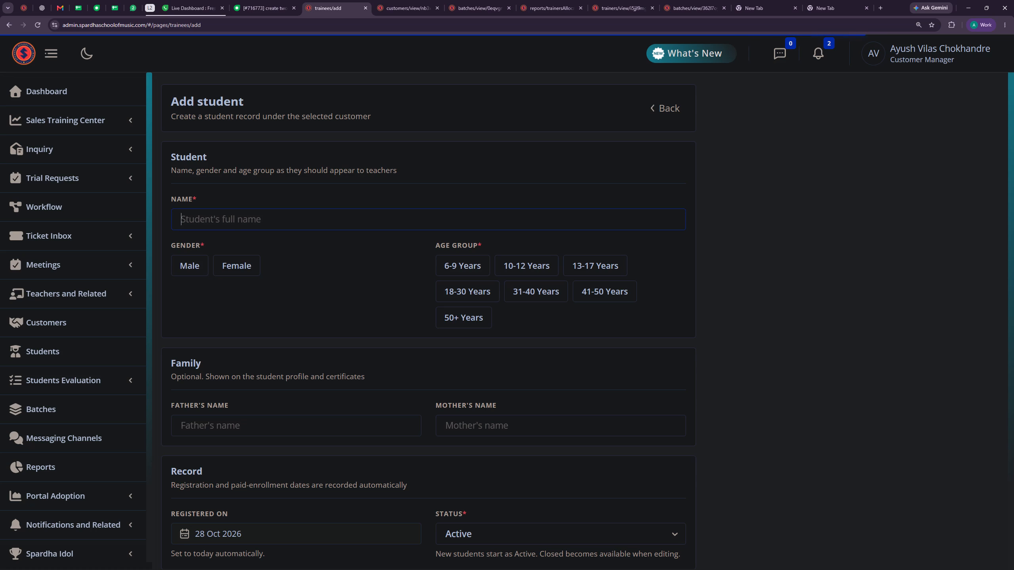
scroll(388, 273, "down", 4)
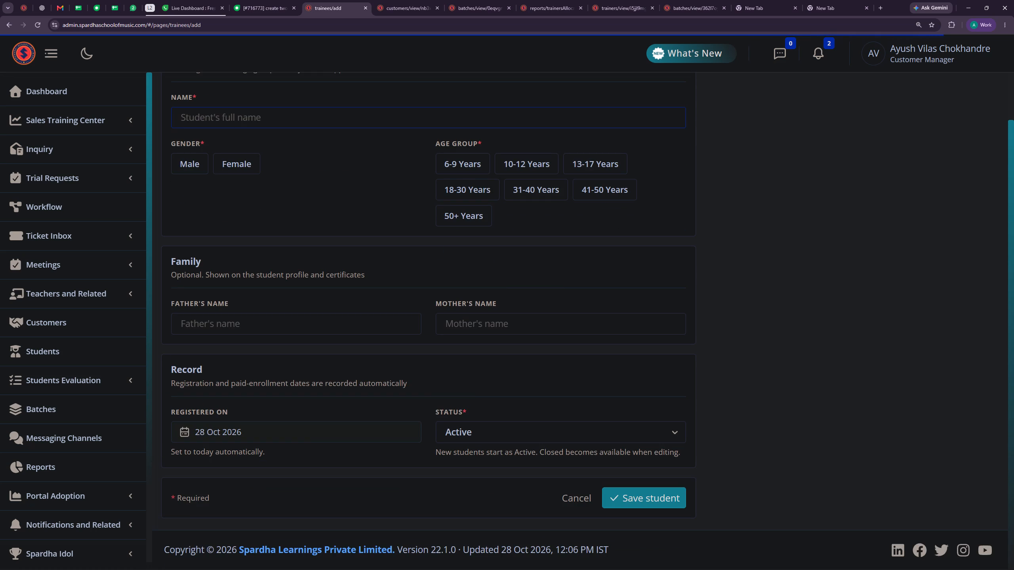
left_click_drag(589, 289, 443, 262)
double_click(225, 289)
left_click(233, 283)
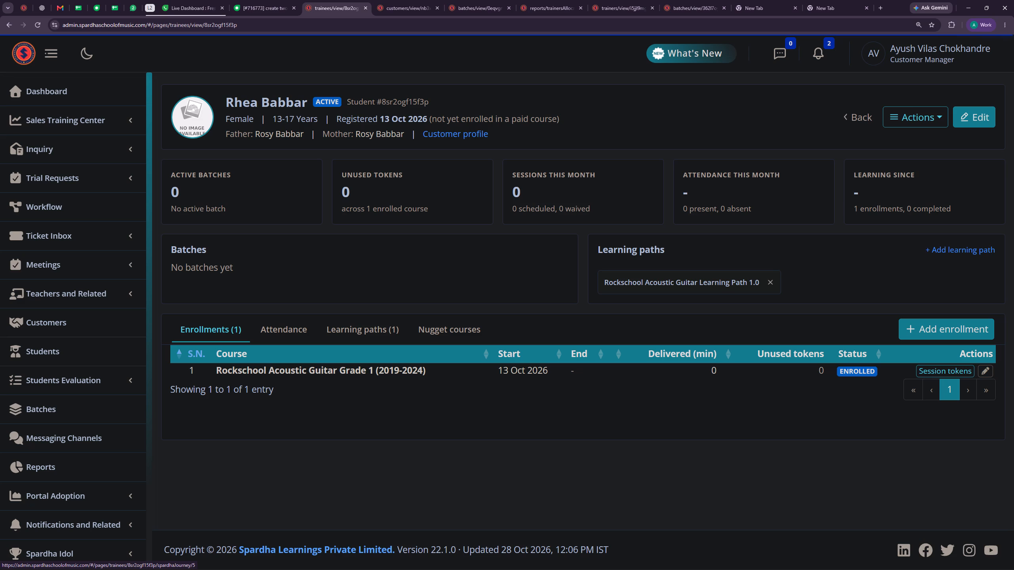
Close the browser pages of the destination student's profile and the source customer account.
left_click(367, 9)
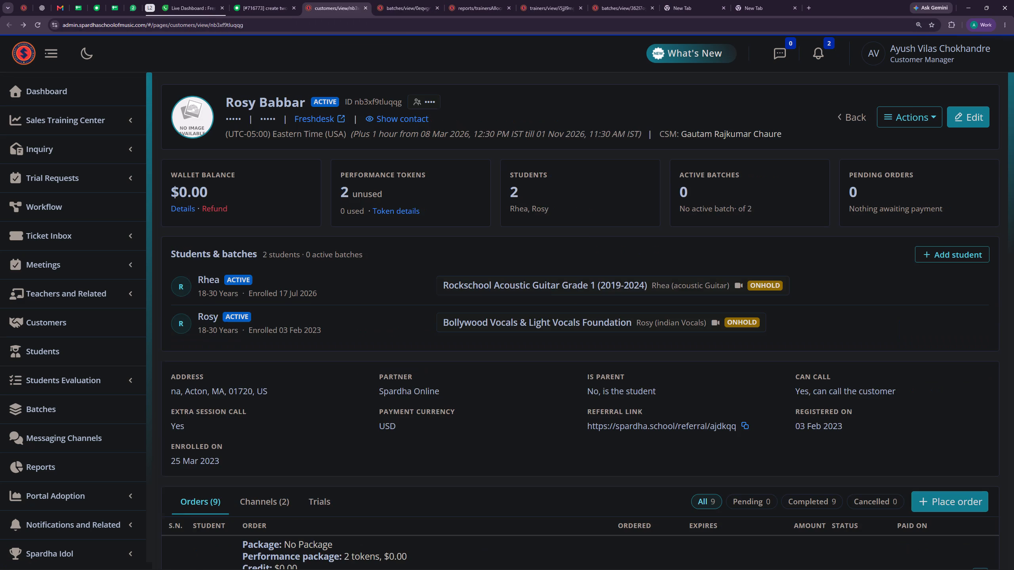
left_click(367, 9)
left_click(271, 2)
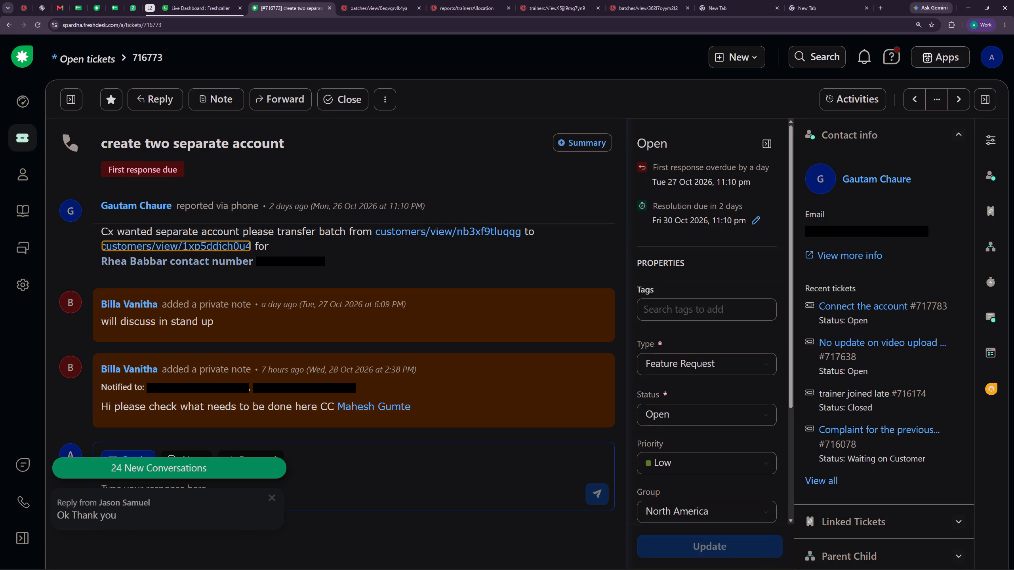
Advance through the open tickets to ticket 688779 and review its notes and attached chat screenshots through to the customer's latest reply.
left_click(959, 103)
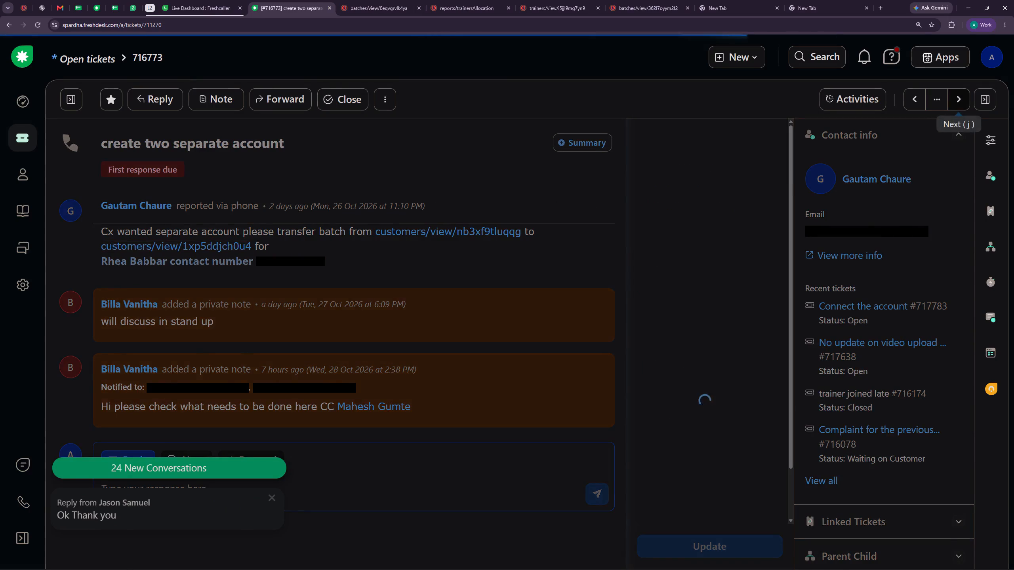
left_click(963, 101)
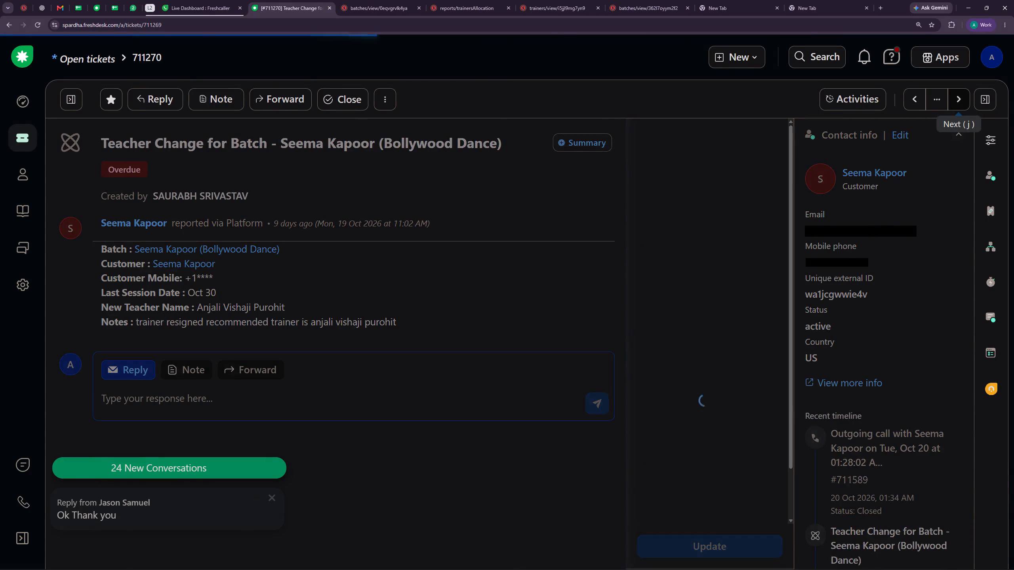
left_click(963, 101)
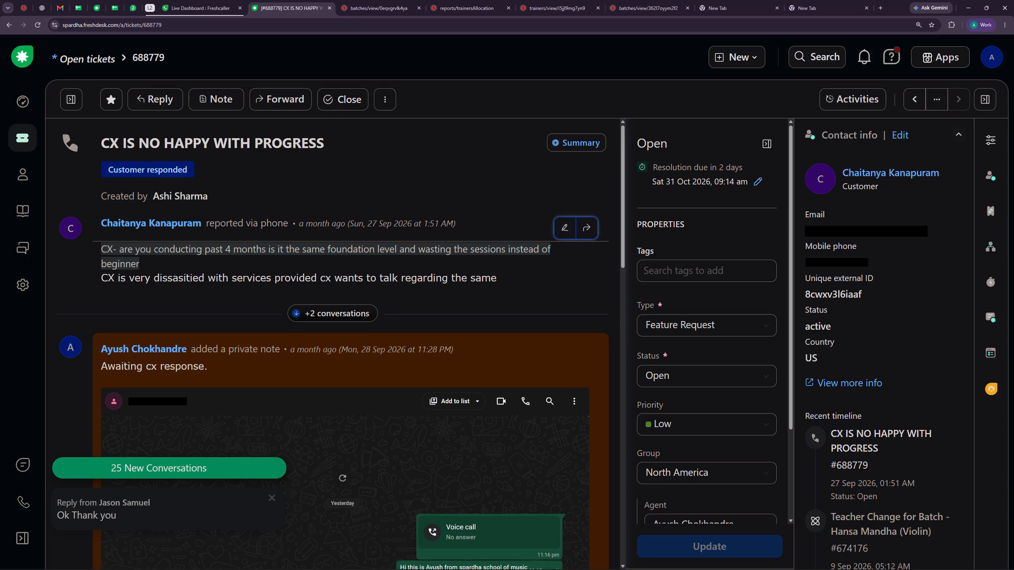
scroll(428, 287, "down", 5)
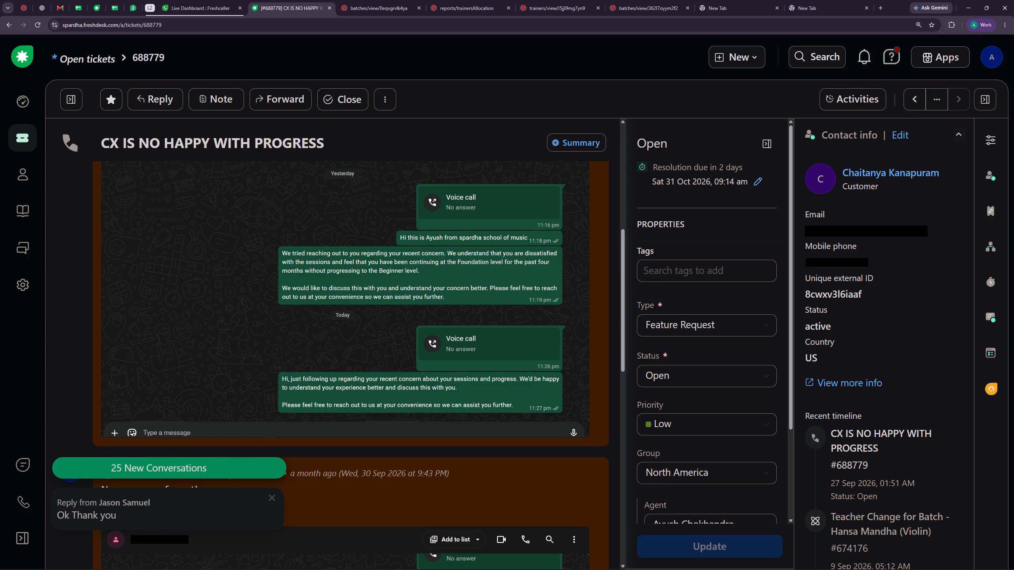
left_click(683, 380)
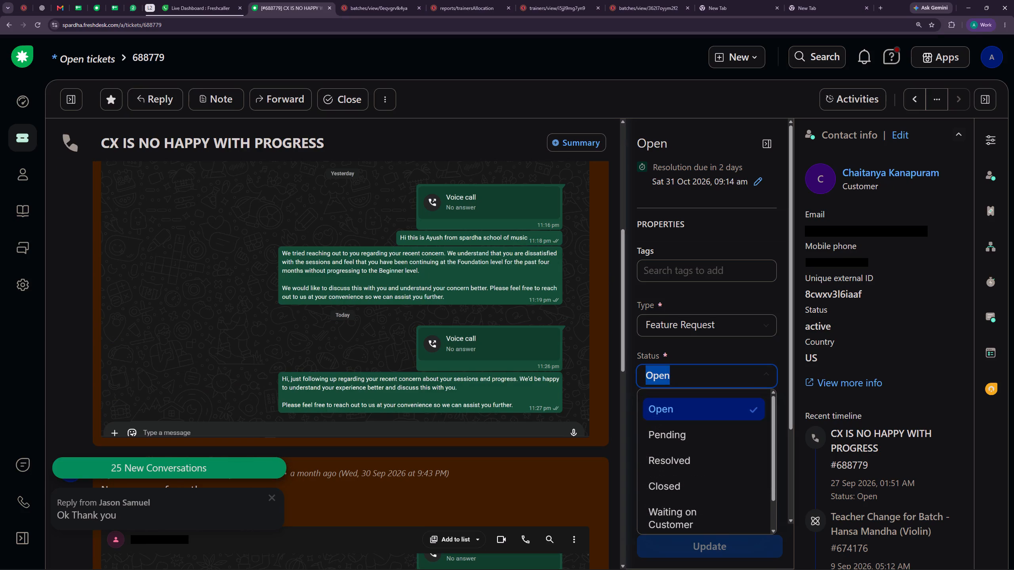
left_click(703, 376)
scroll(677, 418, "up", 5)
scroll(433, 408, "up", 4)
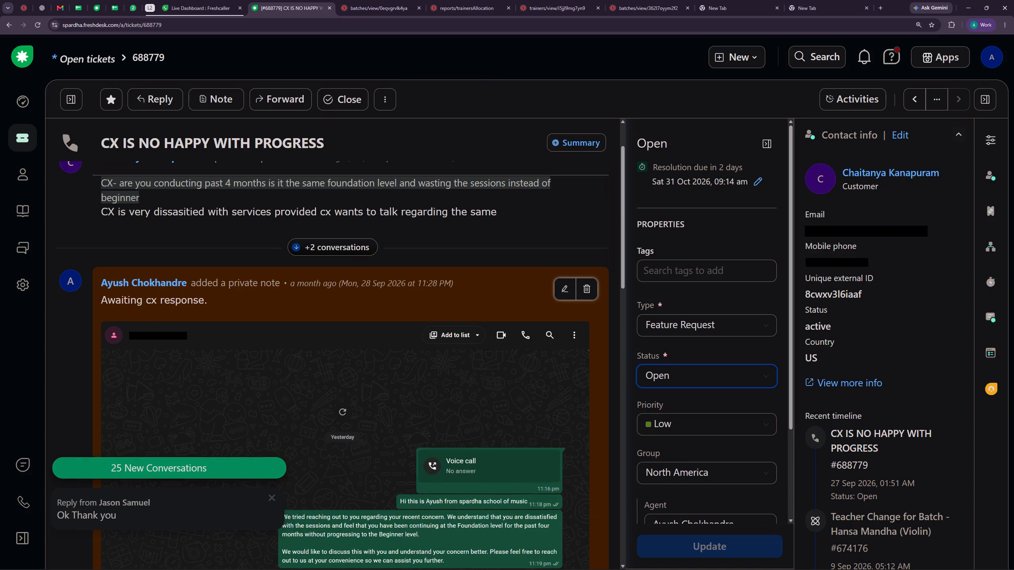
scroll(422, 411, "down", 11)
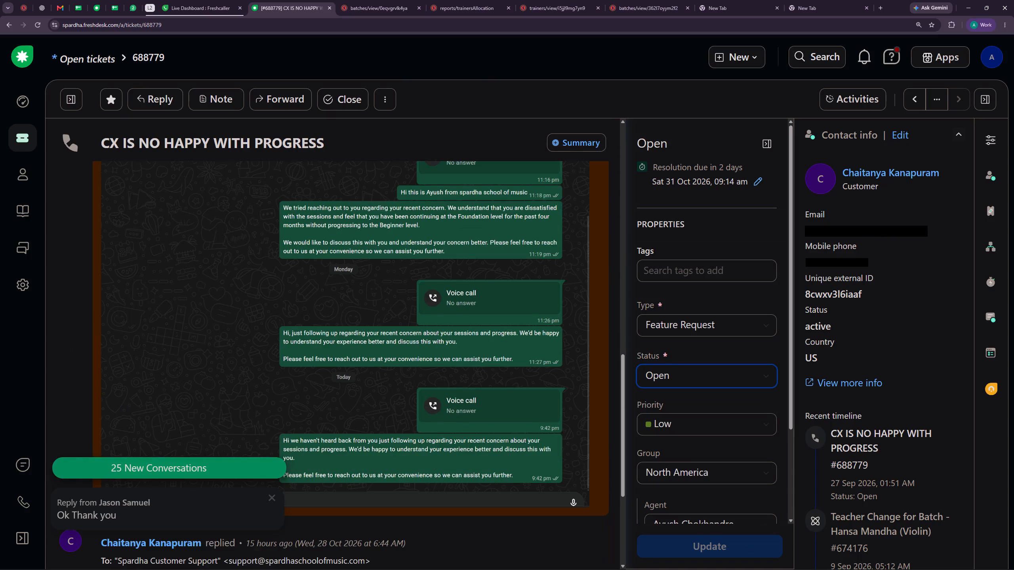
scroll(426, 435, "down", 6)
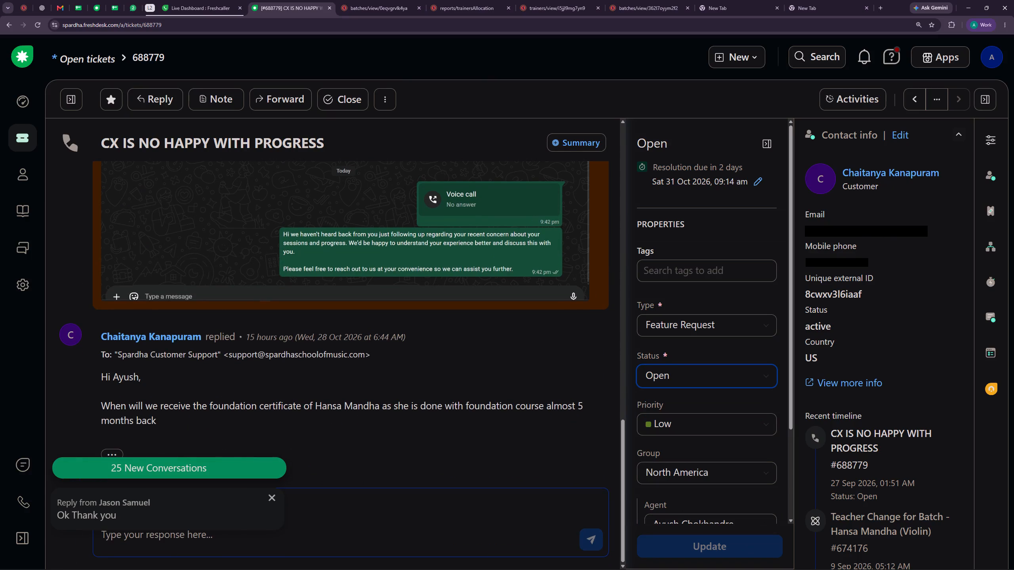
Dismiss the chat reply notifications covering the ticket's reply area.
left_click(268, 496)
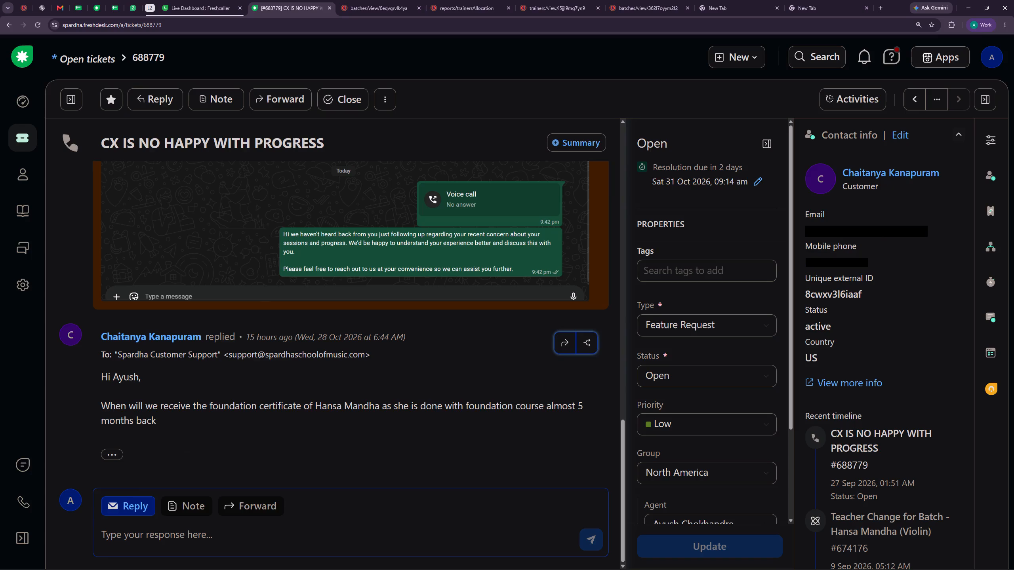
left_click(273, 494)
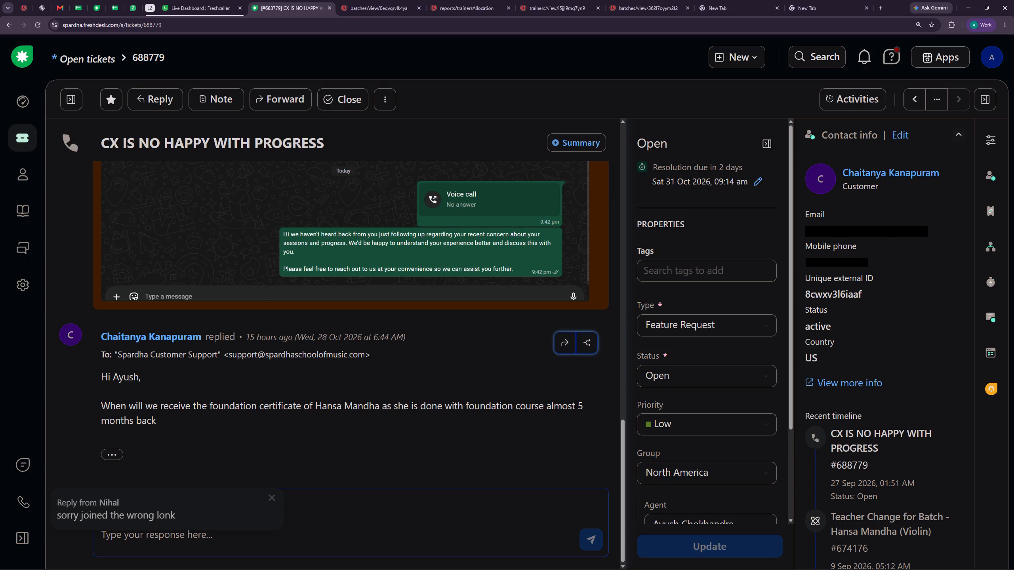
scroll(353, 354, "up", 5)
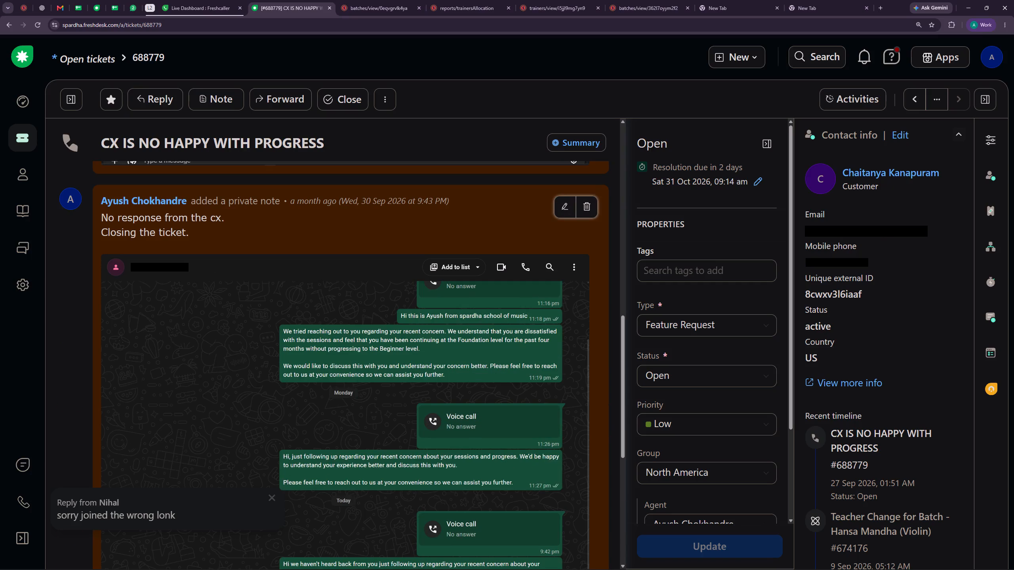
scroll(381, 379, "down", 5)
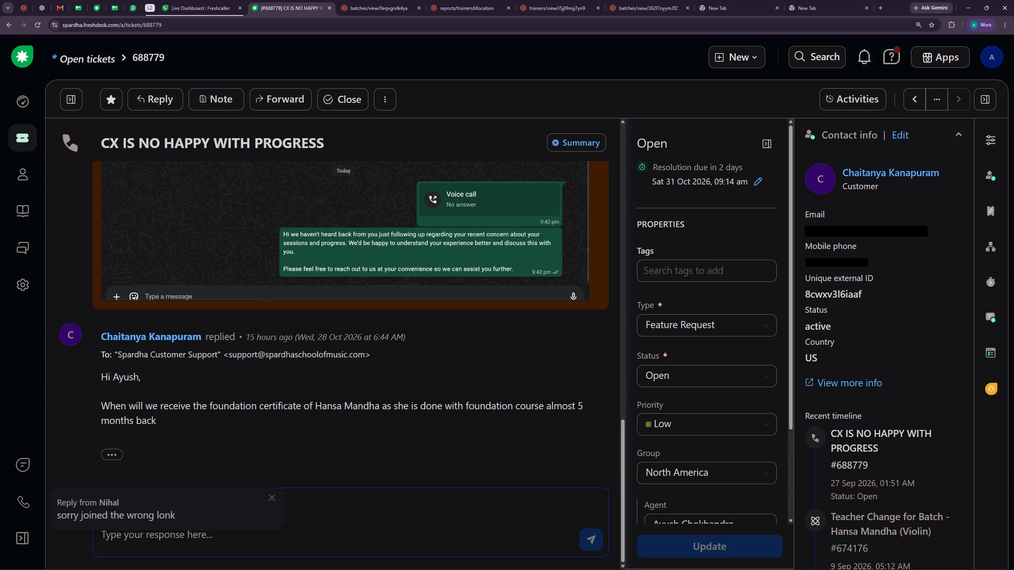
Switch to Gmail and open its Chat view with the team spaces.
left_click(58, 0)
left_click(16, 175)
left_click(15, 129)
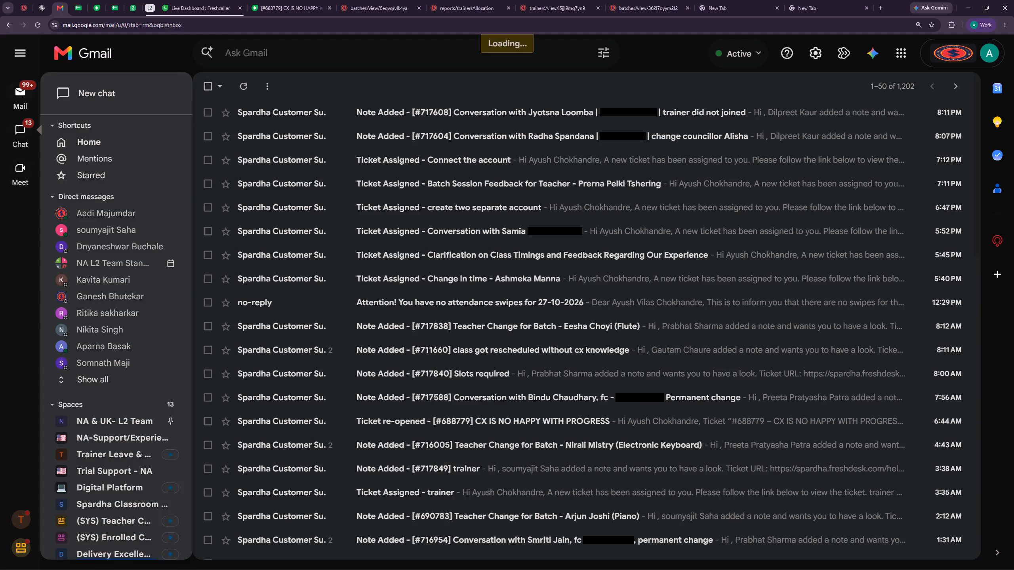
left_click(19, 167)
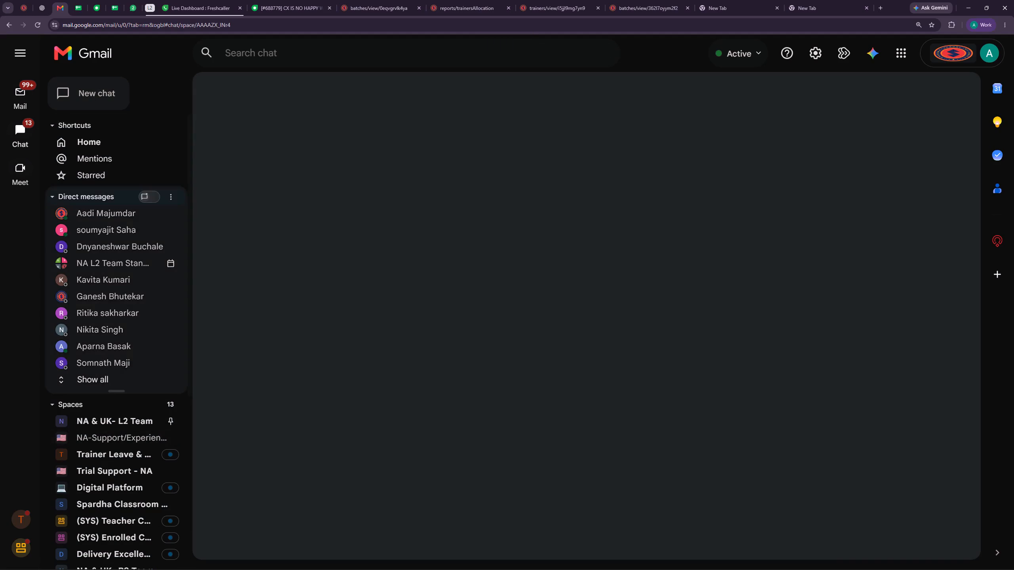
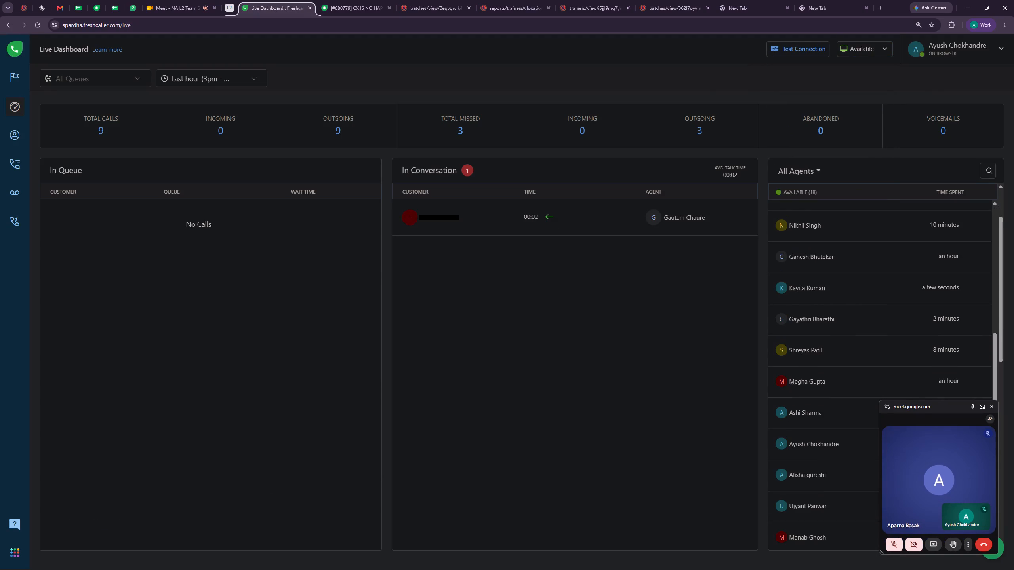
scroll(856, 319, "up", 1)
scroll(858, 321, "down", 1)
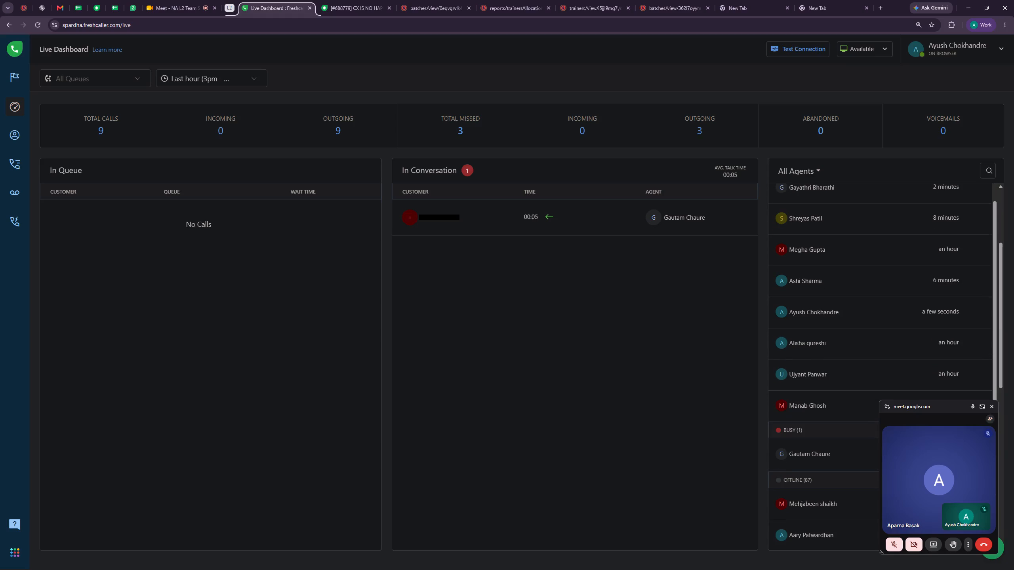
scroll(872, 324, "up", 4)
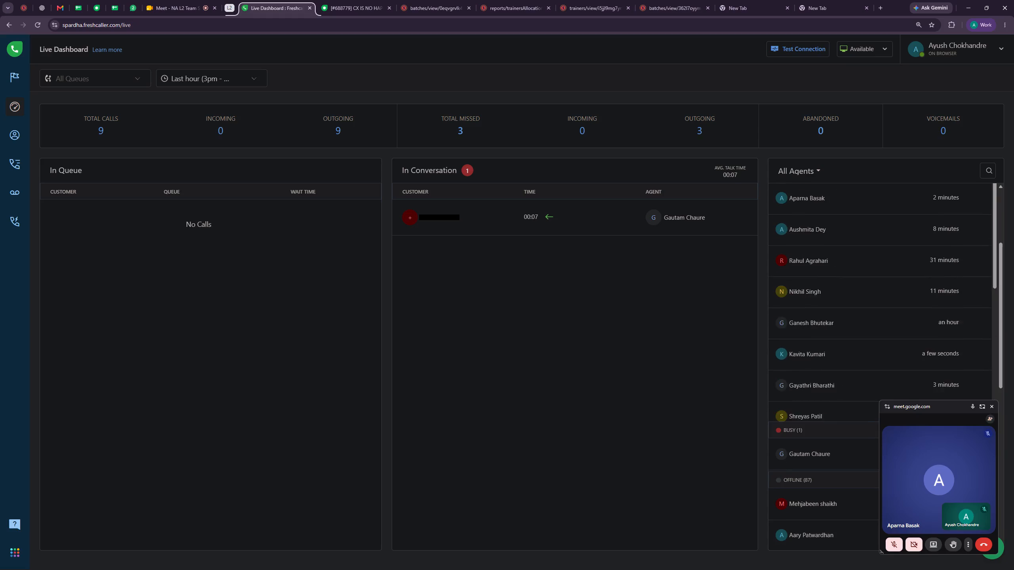
scroll(874, 331, "up", 4)
scroll(873, 330, "down", 1)
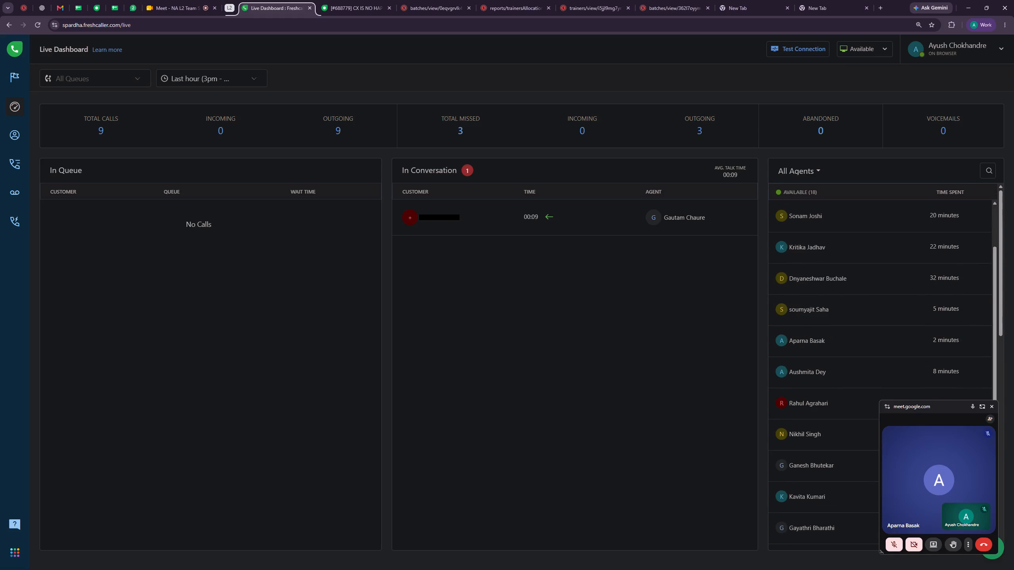
scroll(869, 331, "down", 2)
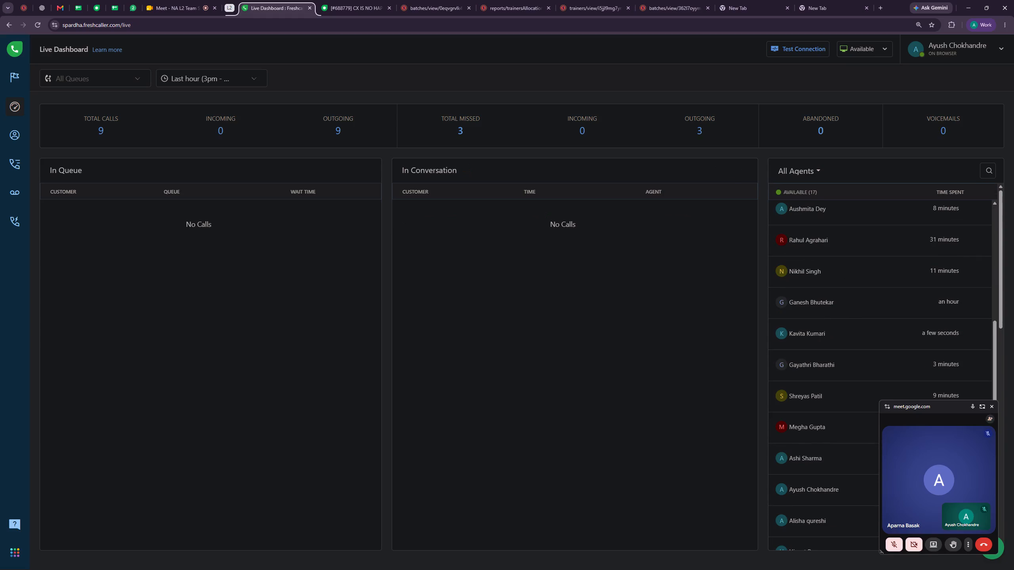
scroll(869, 331, "down", 2)
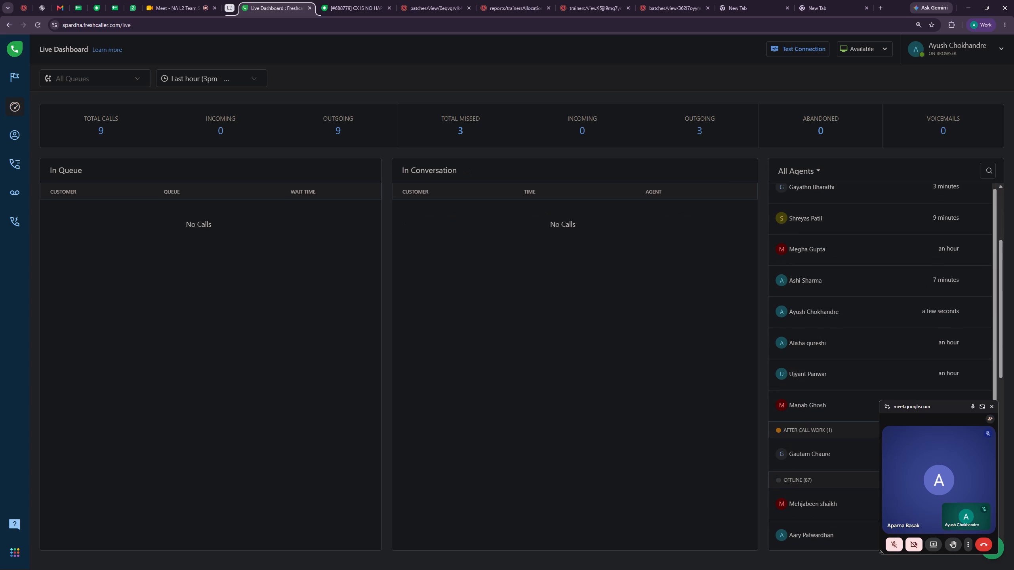
scroll(869, 331, "down", 2)
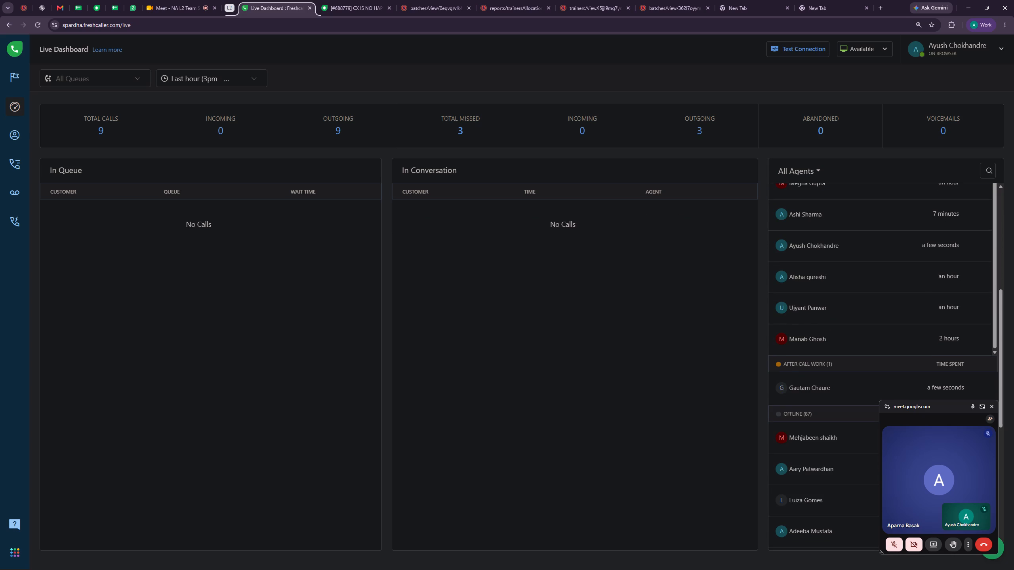
Review the agents' availability statuses and time spent in the All Agents list of the Freshcaller live dashboard.
scroll(849, 329, "down", 1)
scroll(847, 328, "up", 3)
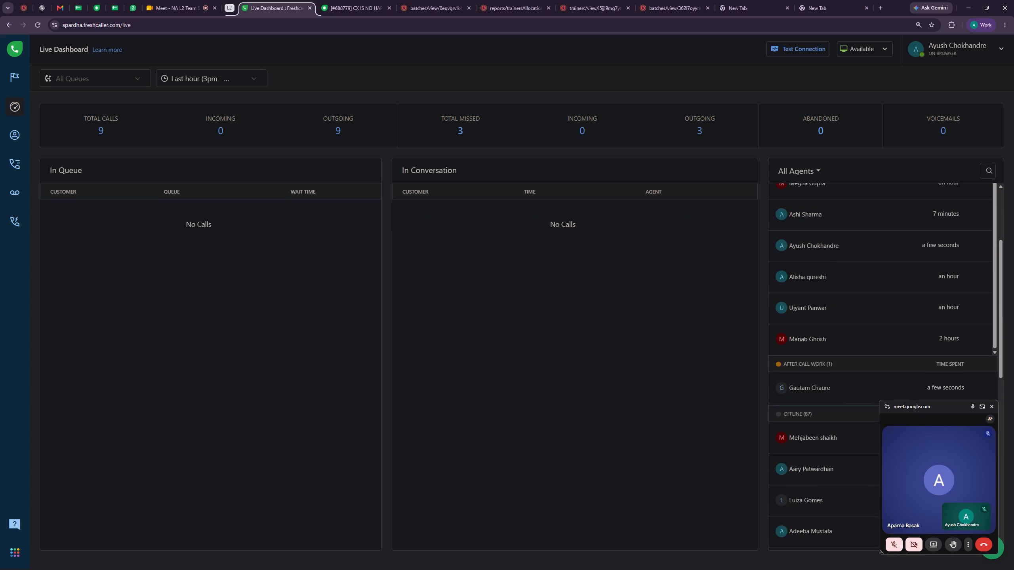
scroll(845, 328, "up", 3)
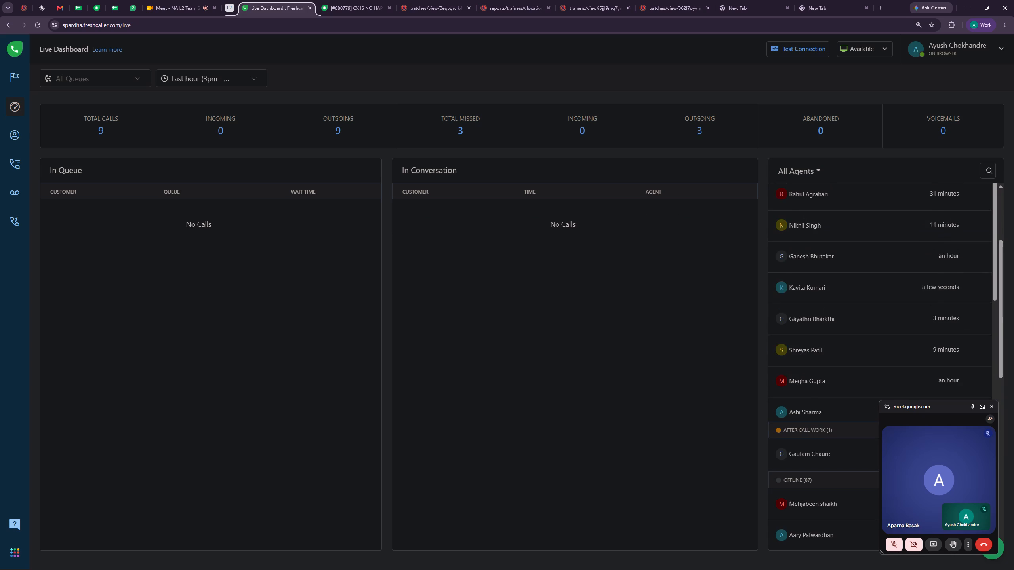
scroll(848, 328, "up", 2)
scroll(859, 334, "down", 3)
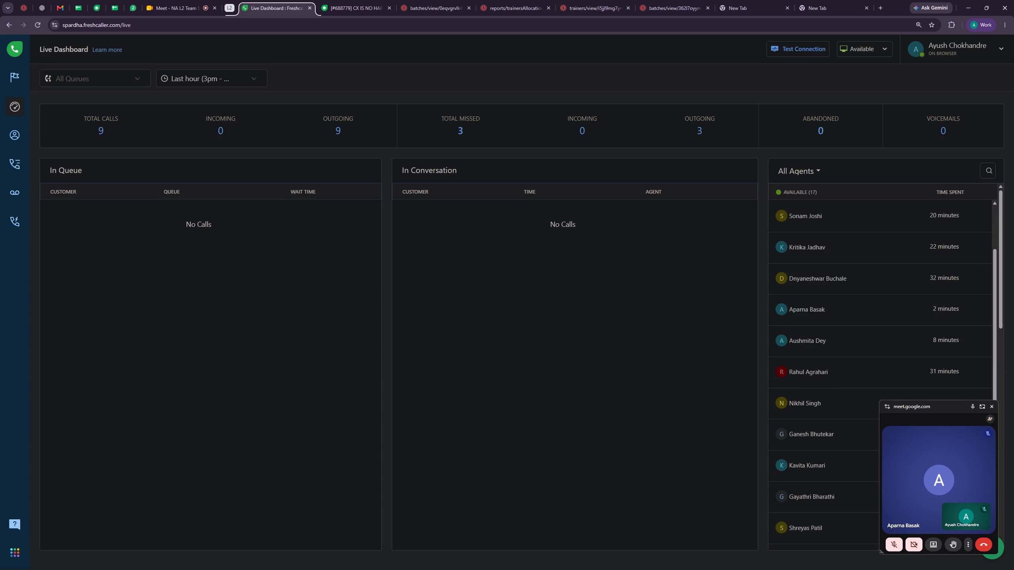
scroll(862, 318, "down", 11)
scroll(877, 348, "down", 4)
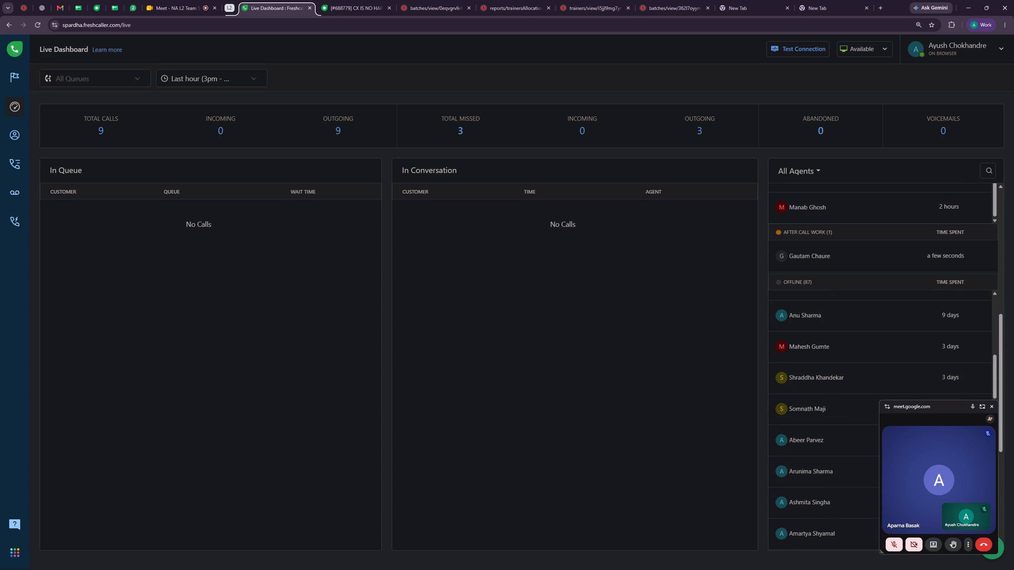
scroll(881, 345, "up", 4)
scroll(879, 346, "down", 12)
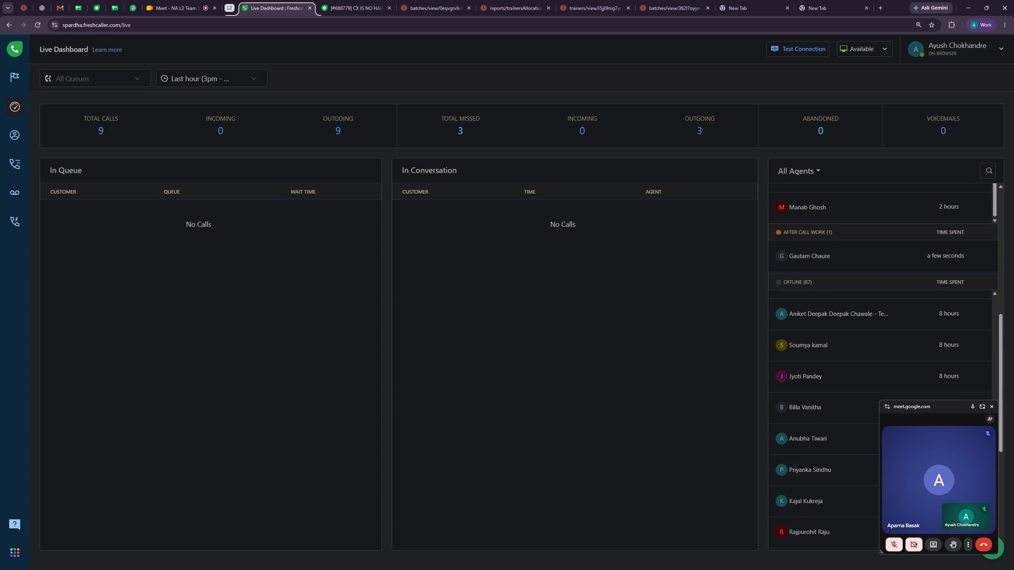
scroll(877, 334, "down", 4)
scroll(877, 334, "down", 20)
scroll(877, 334, "down", 5)
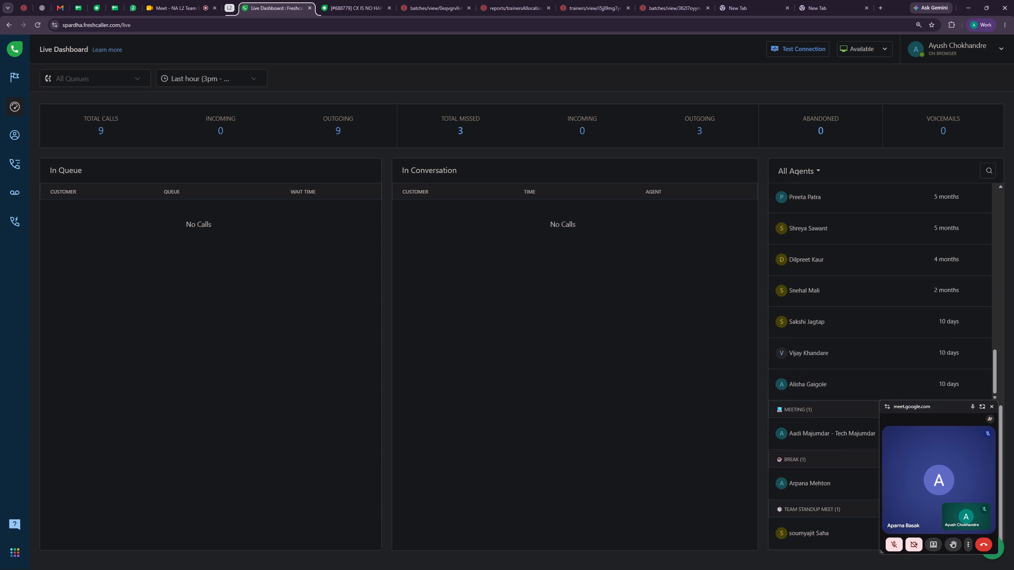
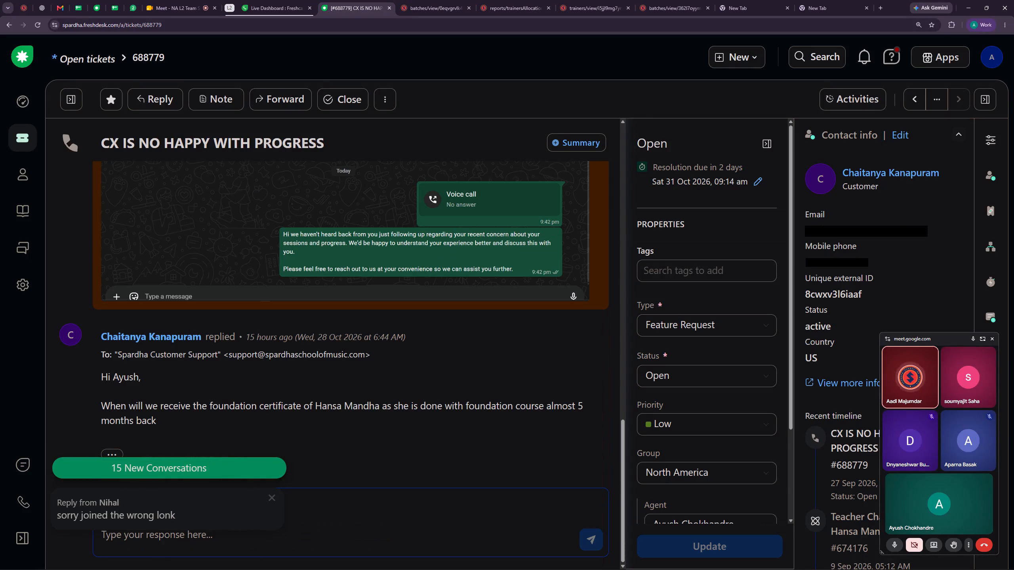
scroll(312, 248, "up", 3)
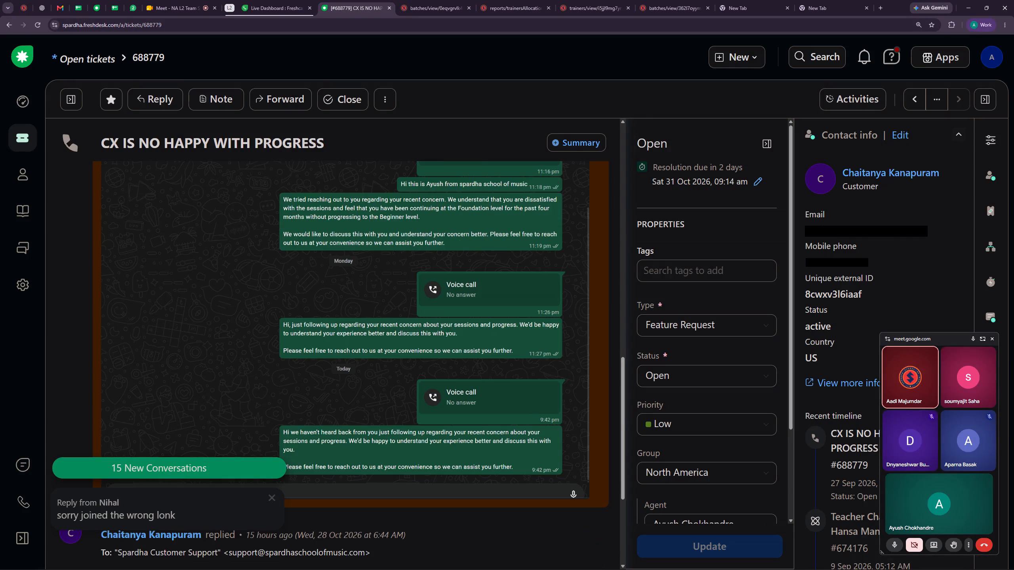
scroll(322, 237, "up", 3)
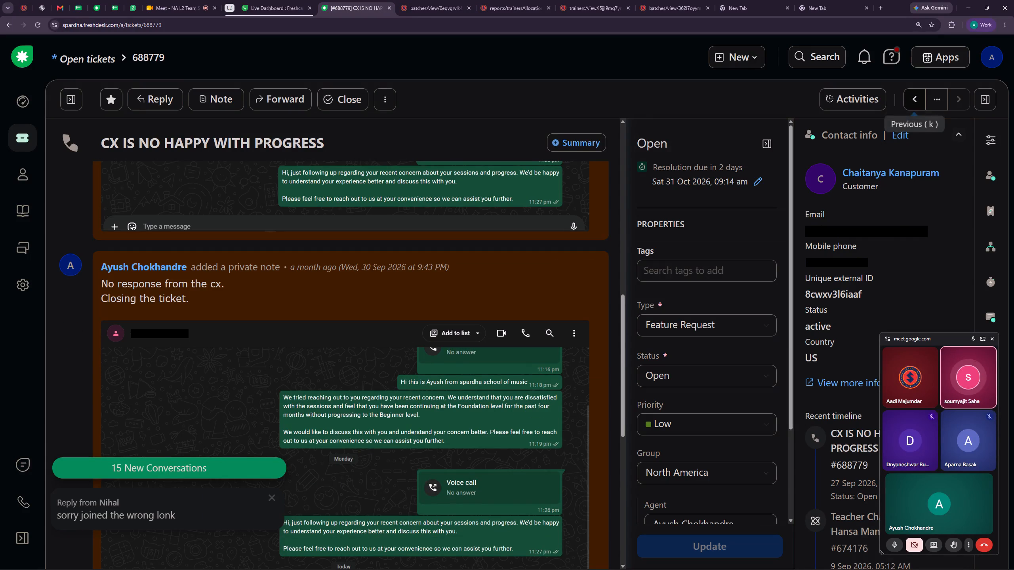
scroll(464, 224, "up", 4)
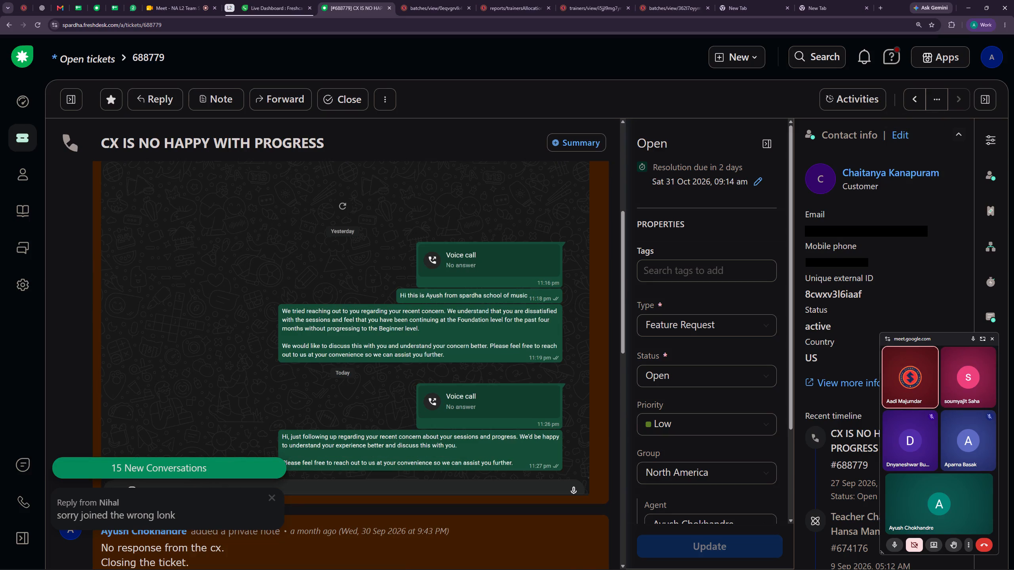
left_click(908, 101)
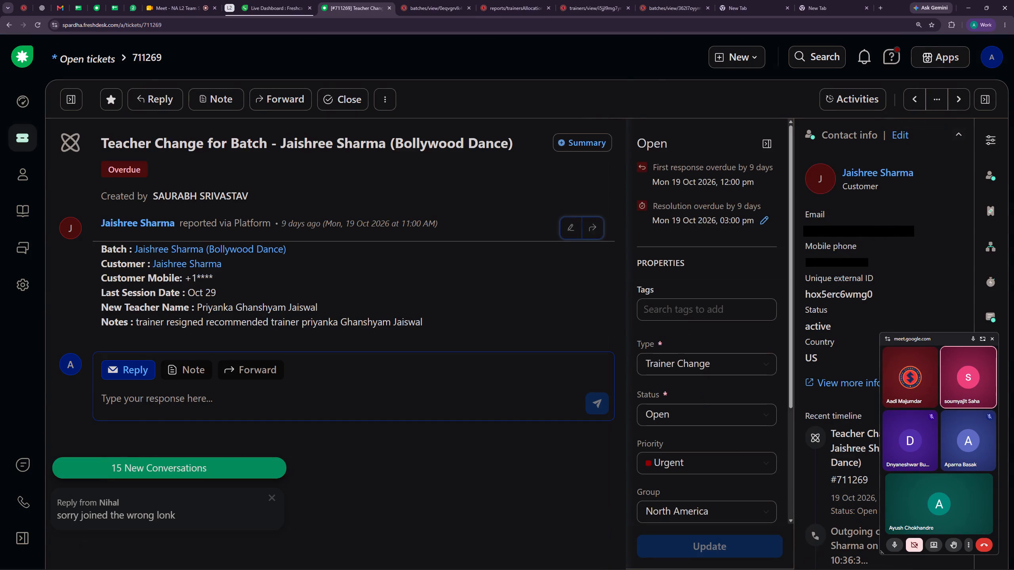
left_click(919, 103)
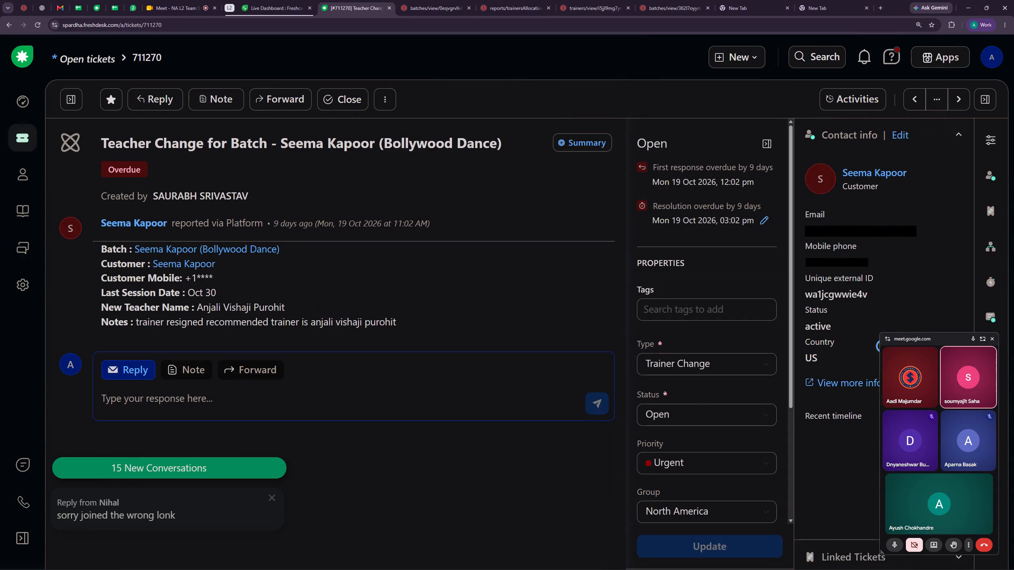
left_click(960, 104)
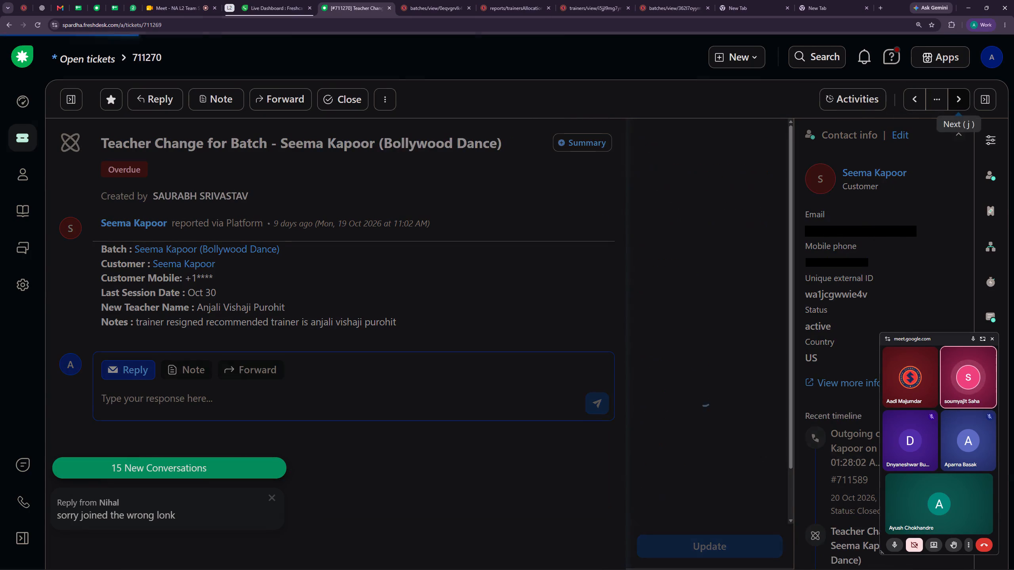
left_click(959, 104)
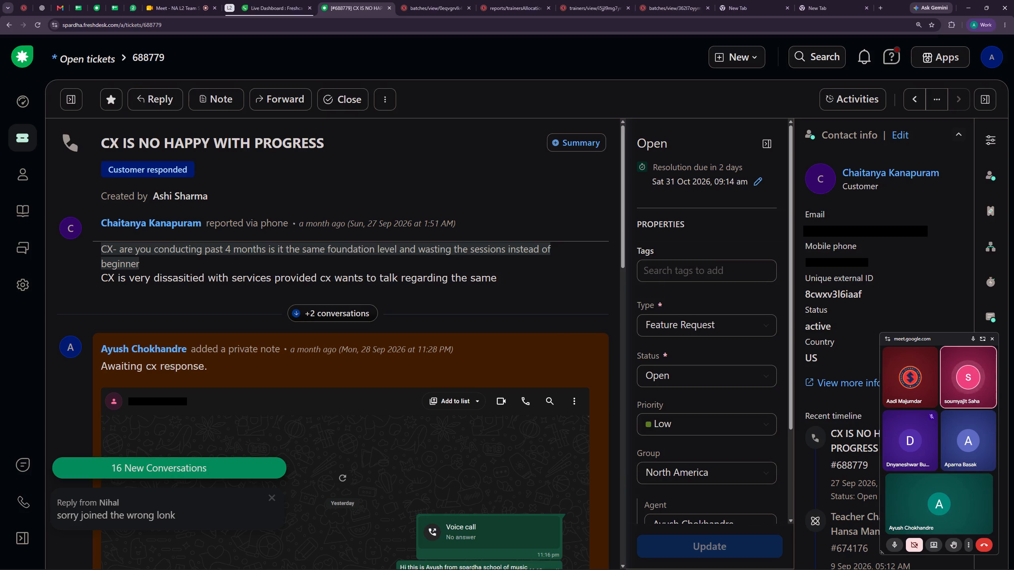
Examine the full conversation history of ticket 688779, including the collapsed earlier conversations, along with the ticket's properties.
scroll(410, 355, "down", 6)
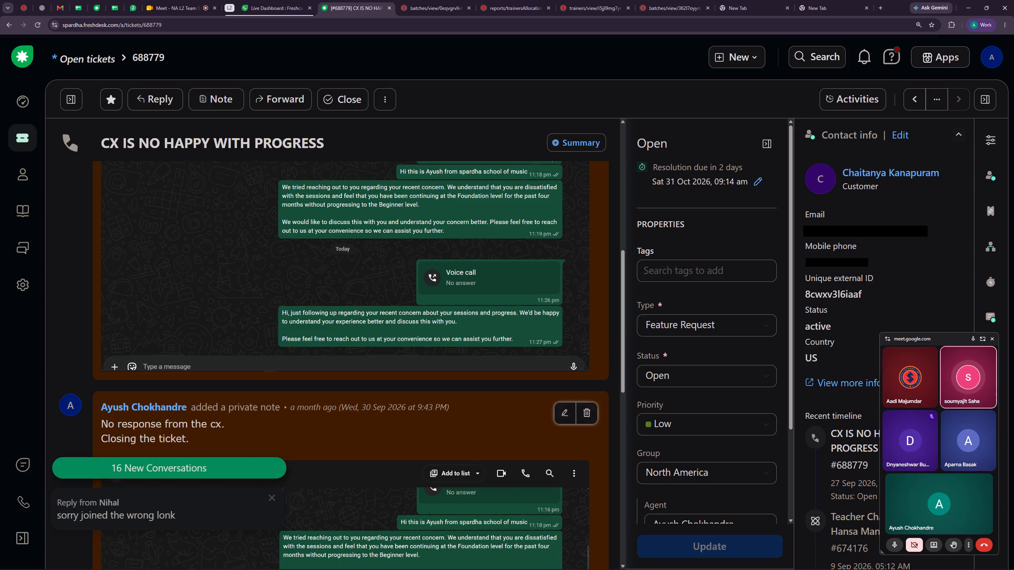
scroll(457, 416, "up", 10)
left_click(341, 318)
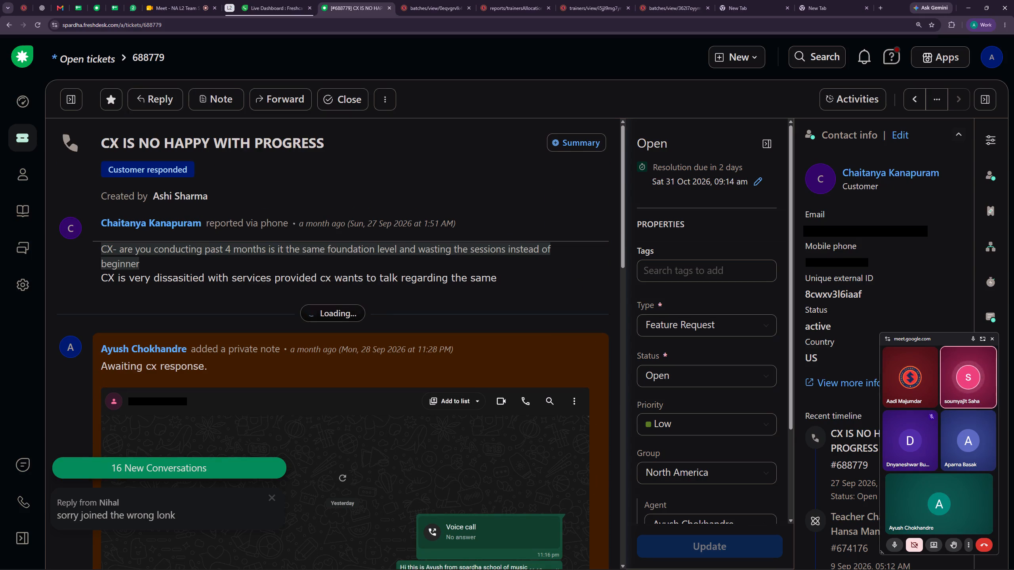
scroll(441, 331, "down", 4)
scroll(500, 372, "up", 4)
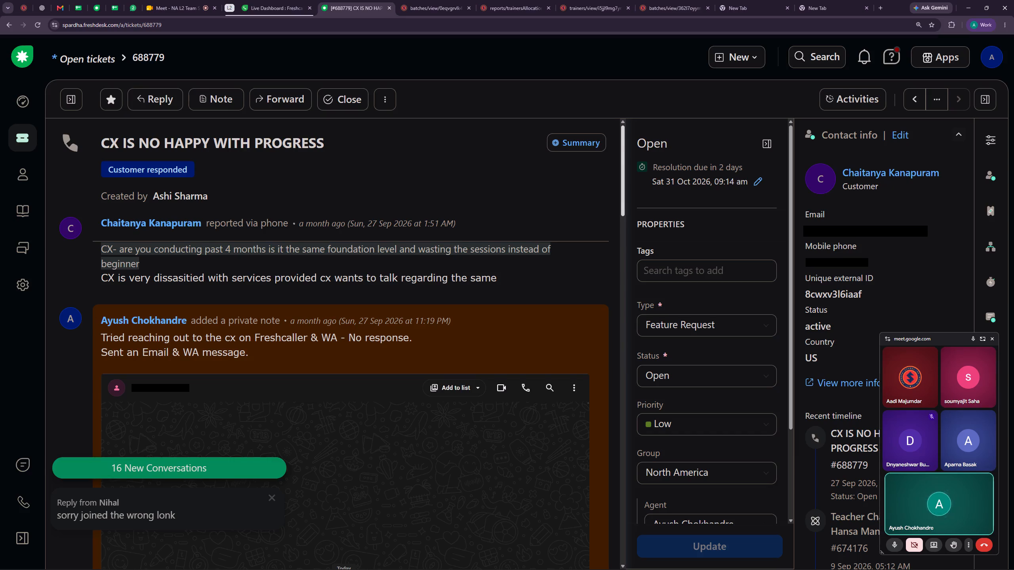
left_click_drag(622, 160, 623, 177)
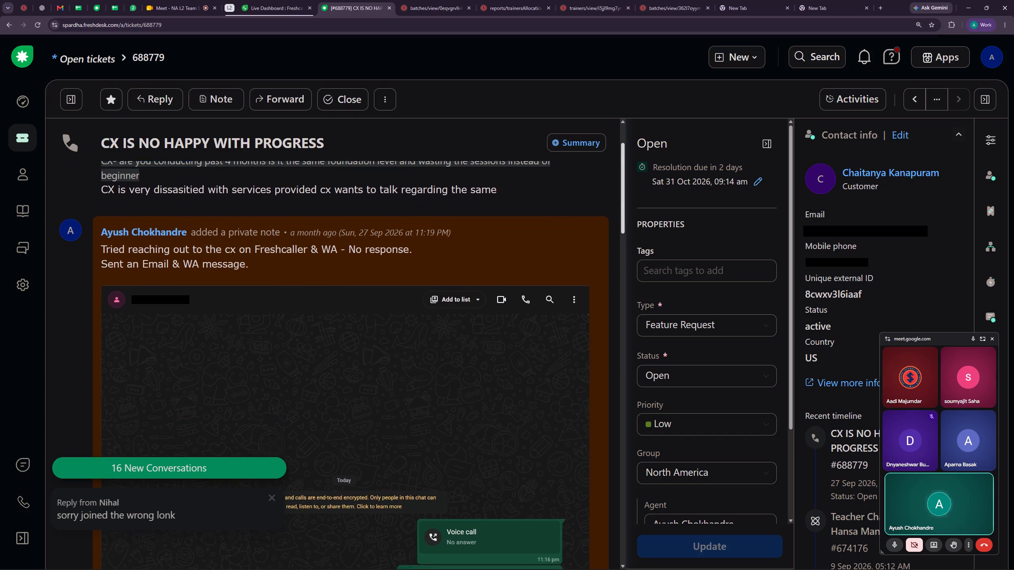
left_click_drag(623, 177, 630, 142)
scroll(691, 313, "down", 1)
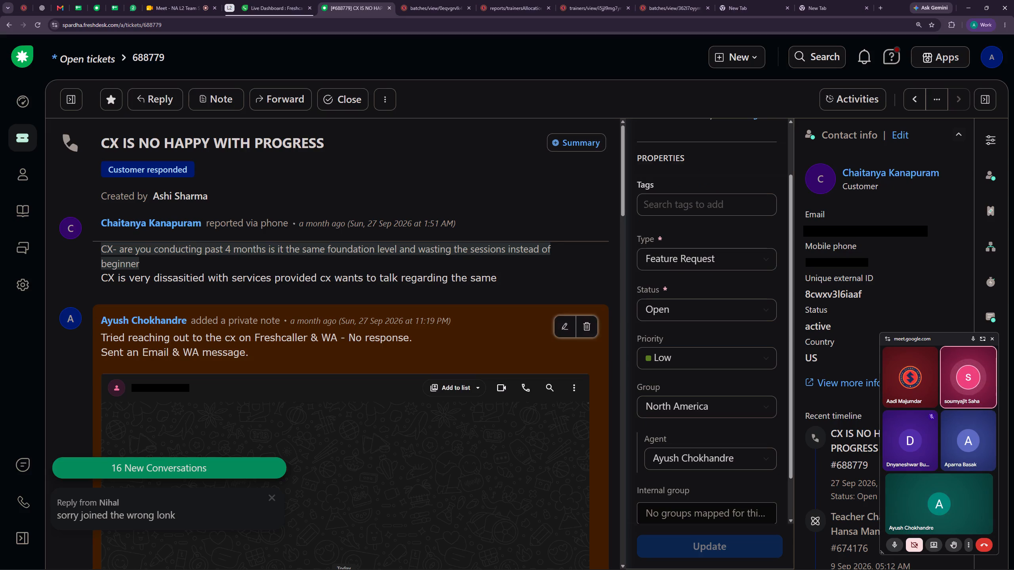
scroll(408, 287, "down", 4)
scroll(403, 293, "up", 2)
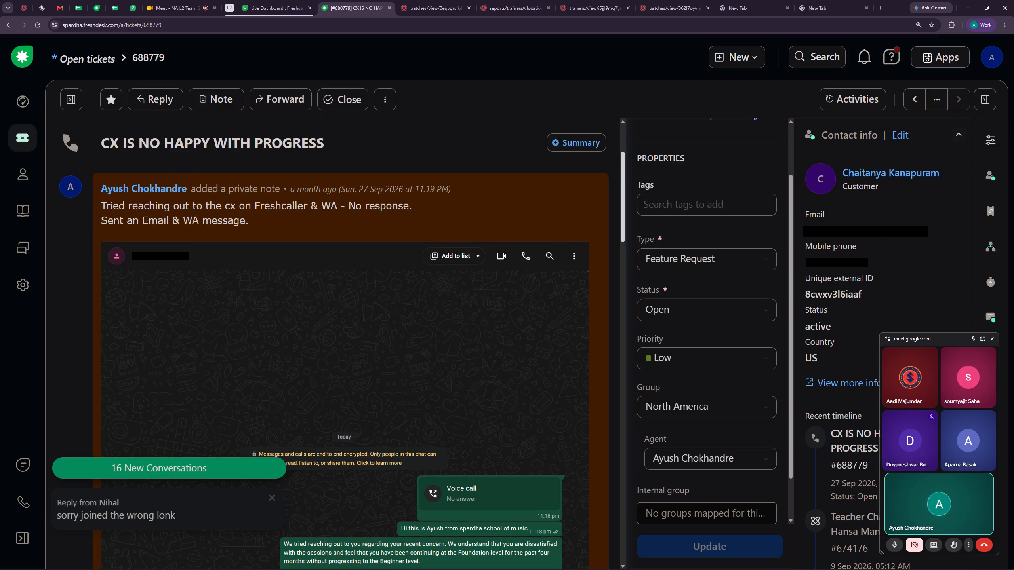
scroll(586, 218, "down", 6)
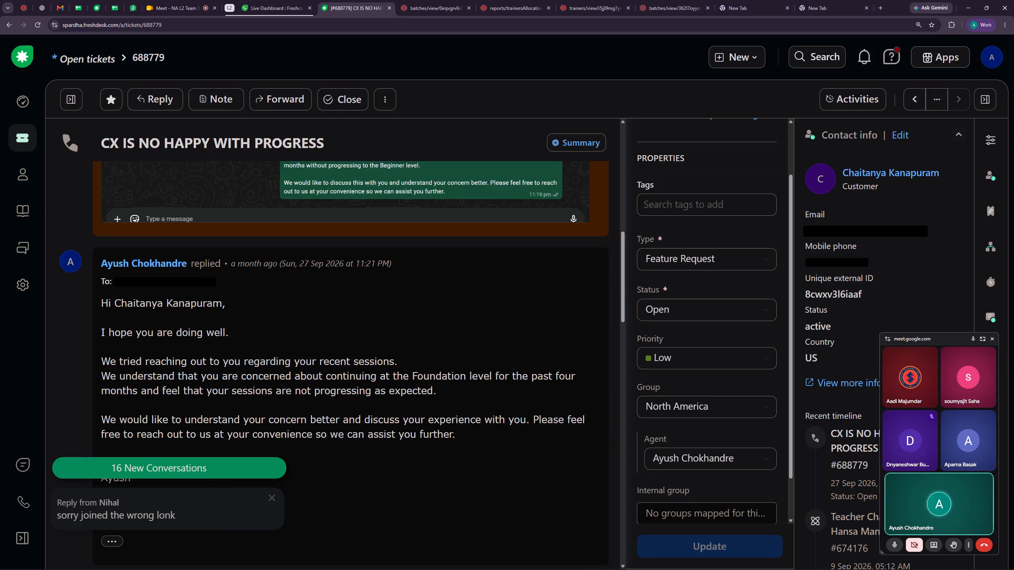
scroll(543, 177, "down", 11)
scroll(557, 222, "down", 10)
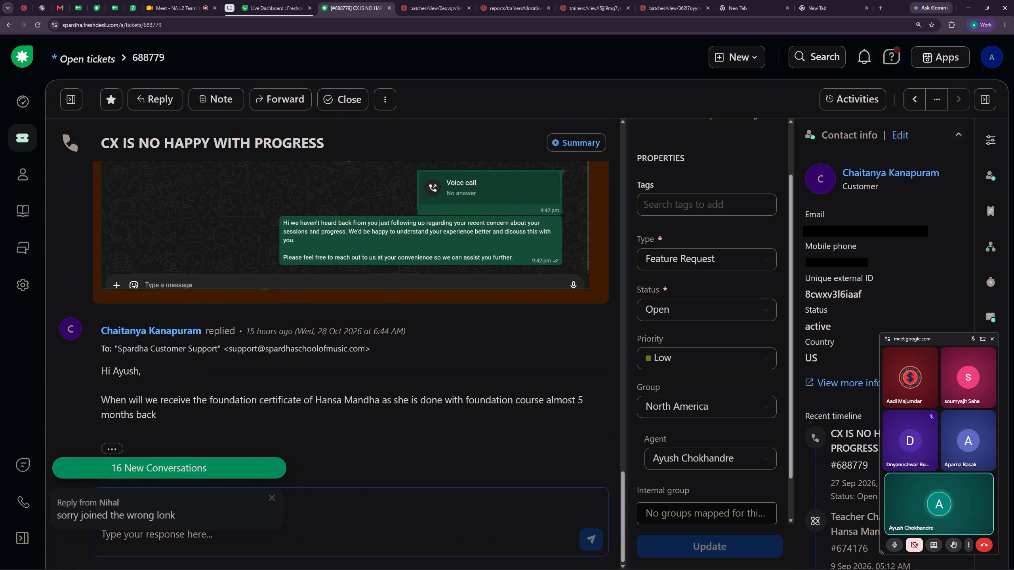
scroll(503, 305, "down", 6)
left_click(272, 500)
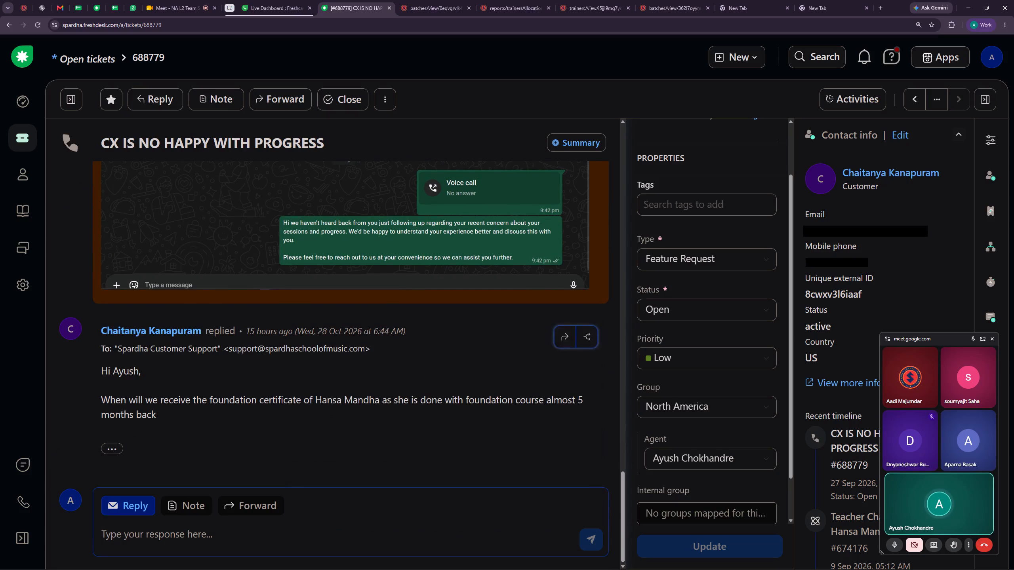
left_click_drag(622, 518, 614, 390)
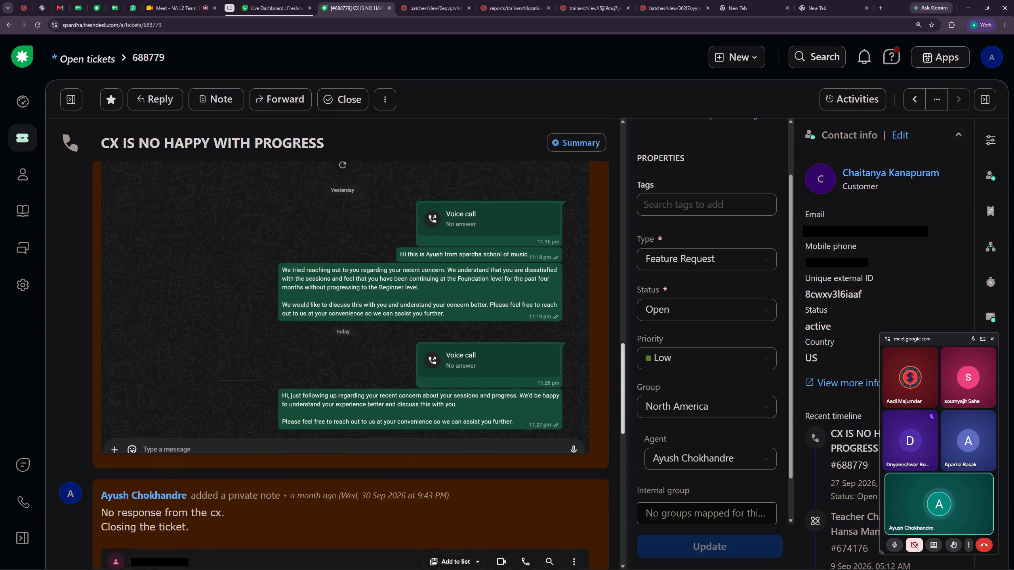
left_click_drag(614, 390, 625, 350)
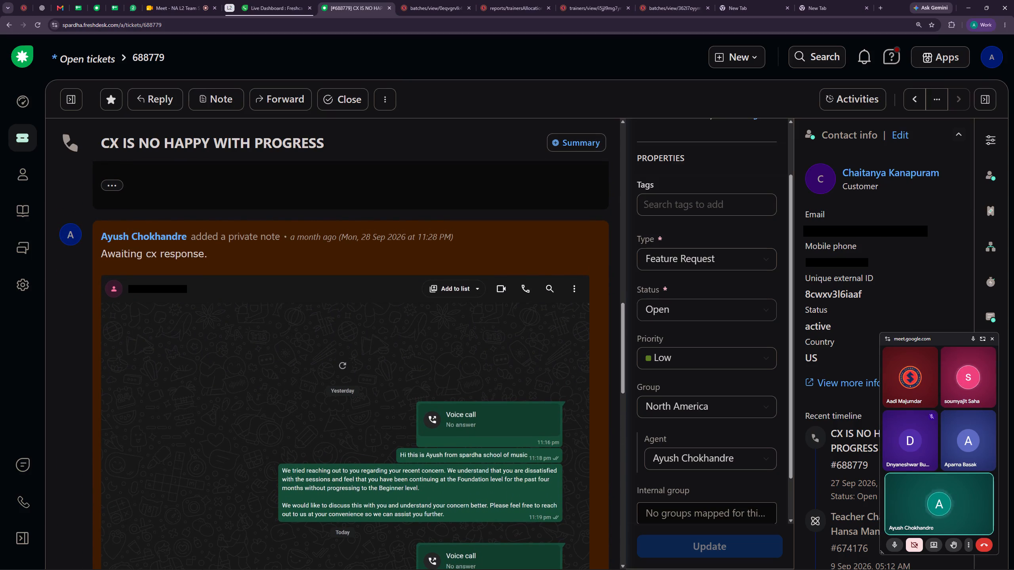
Set ticket 688779's type to Student Journey and its status to Closed, and save the properties.
left_click(723, 265)
scroll(711, 314, "down", 4)
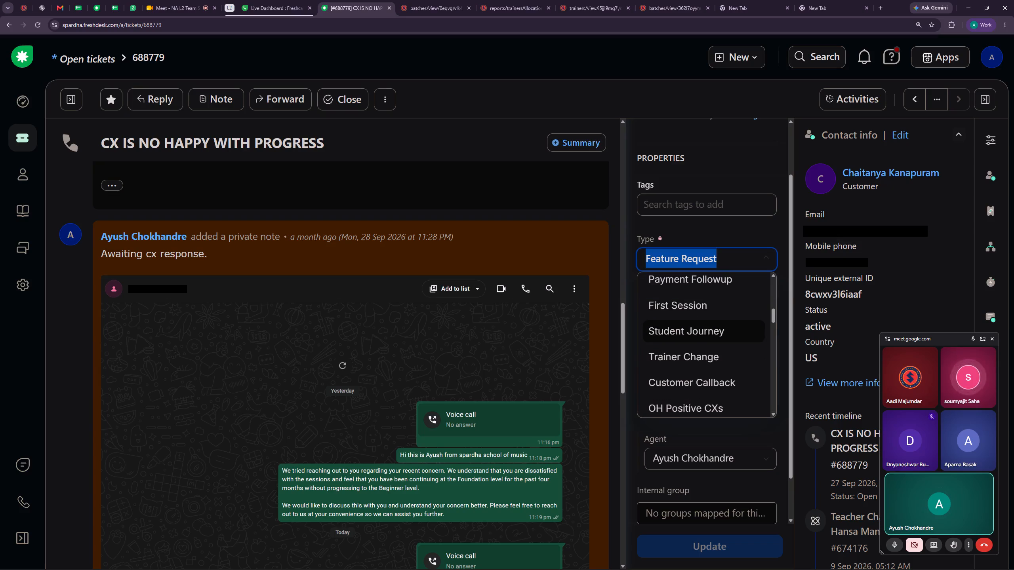
left_click(710, 336)
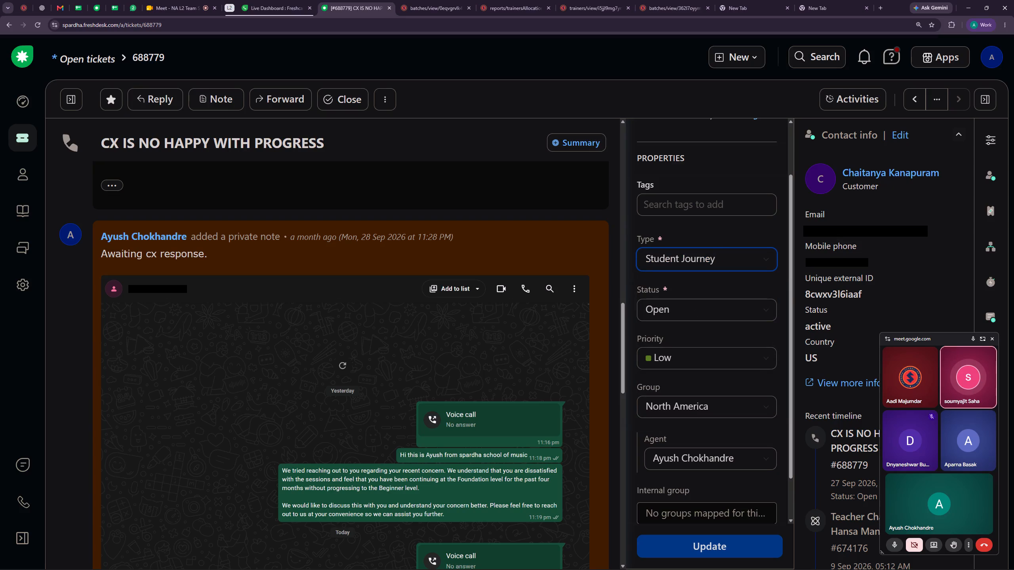
left_click(704, 310)
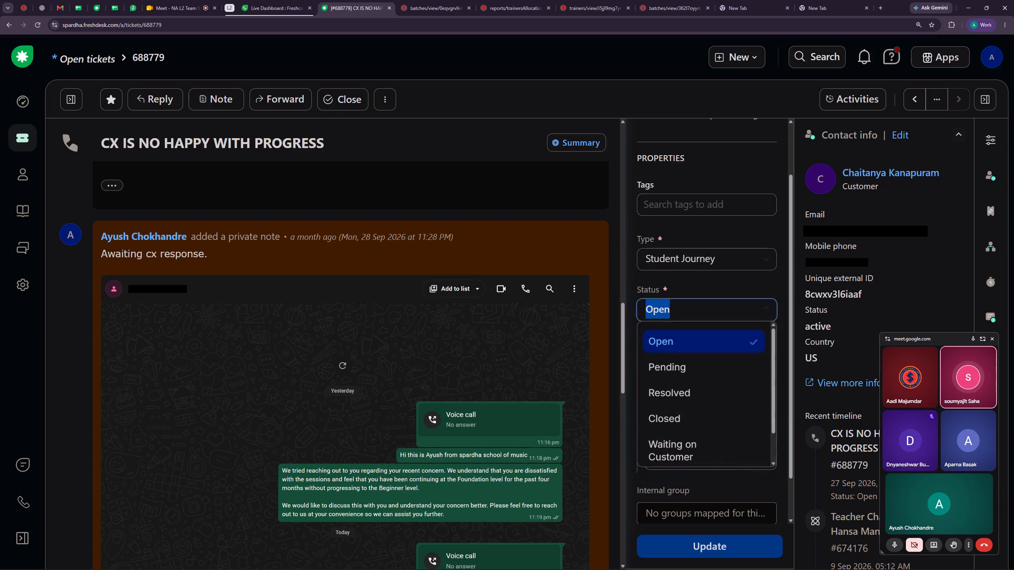
scroll(708, 391, "down", 4)
left_click(693, 385)
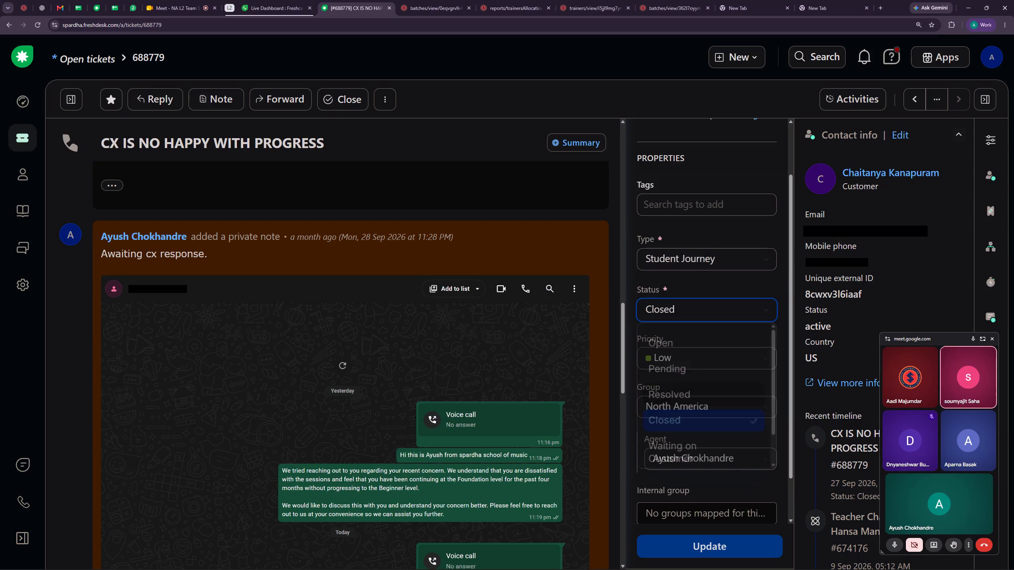
left_click(709, 546)
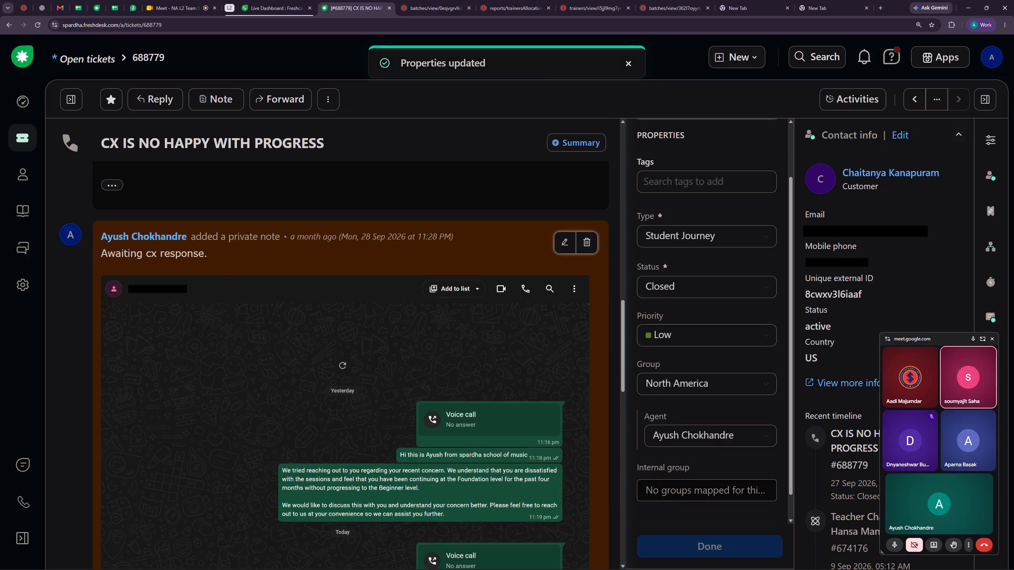
scroll(457, 398, "down", 10)
left_click(909, 102)
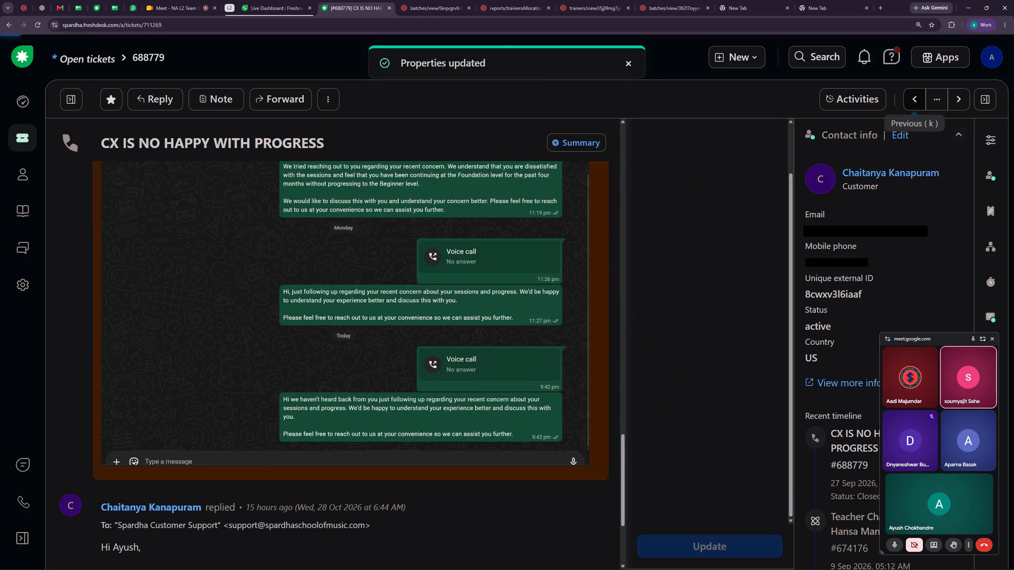
left_click(910, 101)
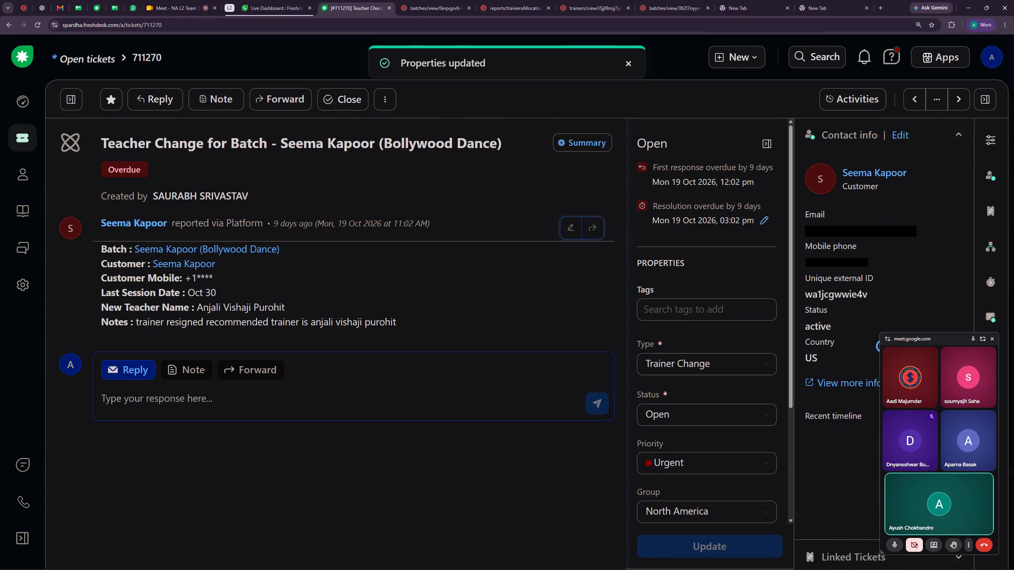
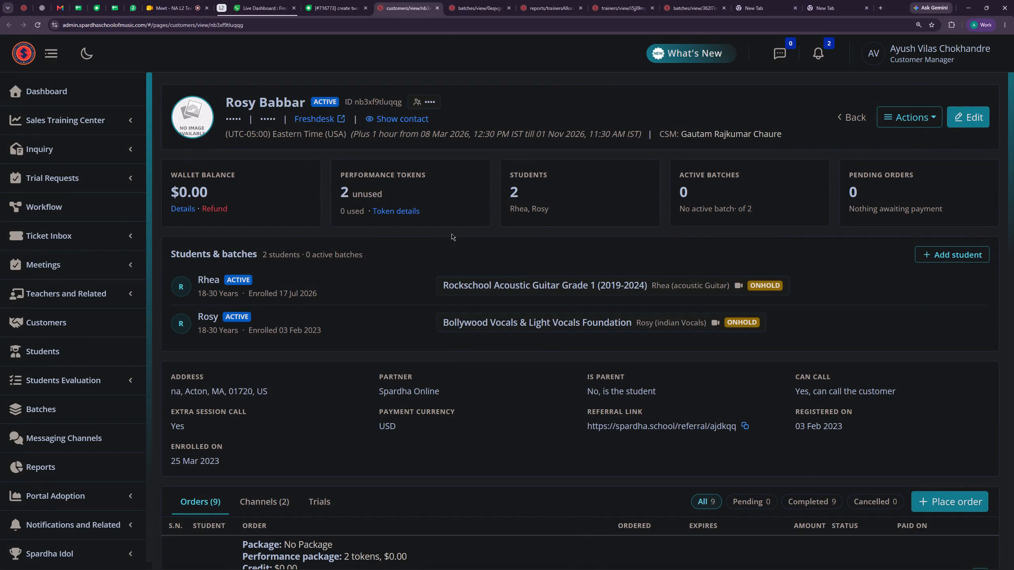
Open the destination customer account linked in ticket 716773 and check its form for adding a student.
left_click(345, 0)
left_click(187, 248)
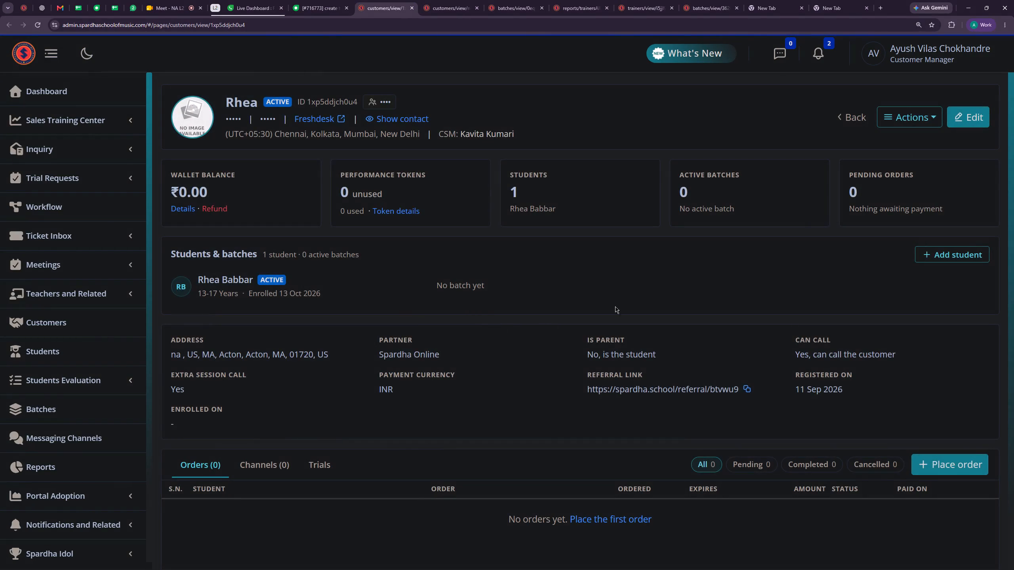
left_click(947, 252)
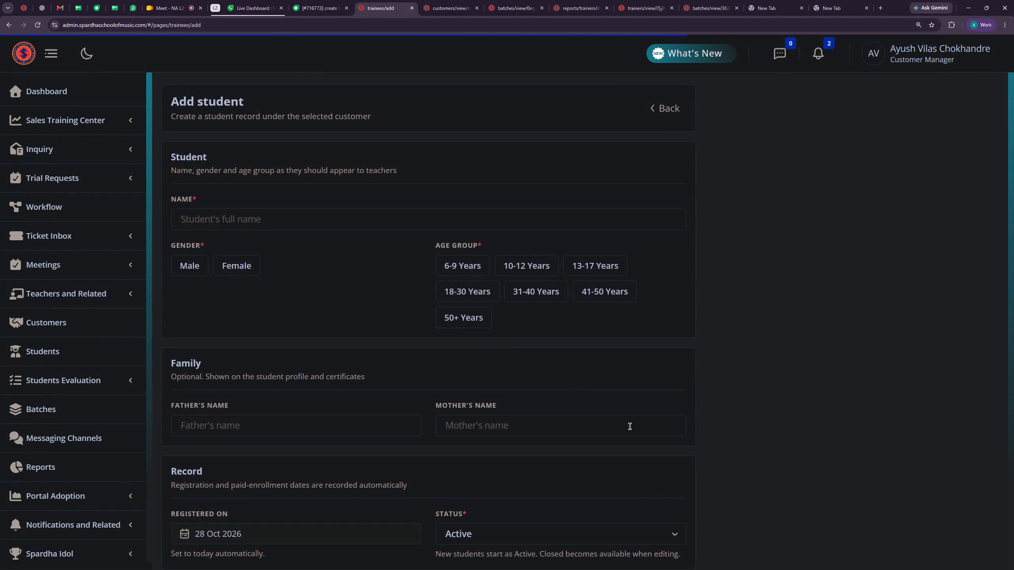
left_click(410, 7)
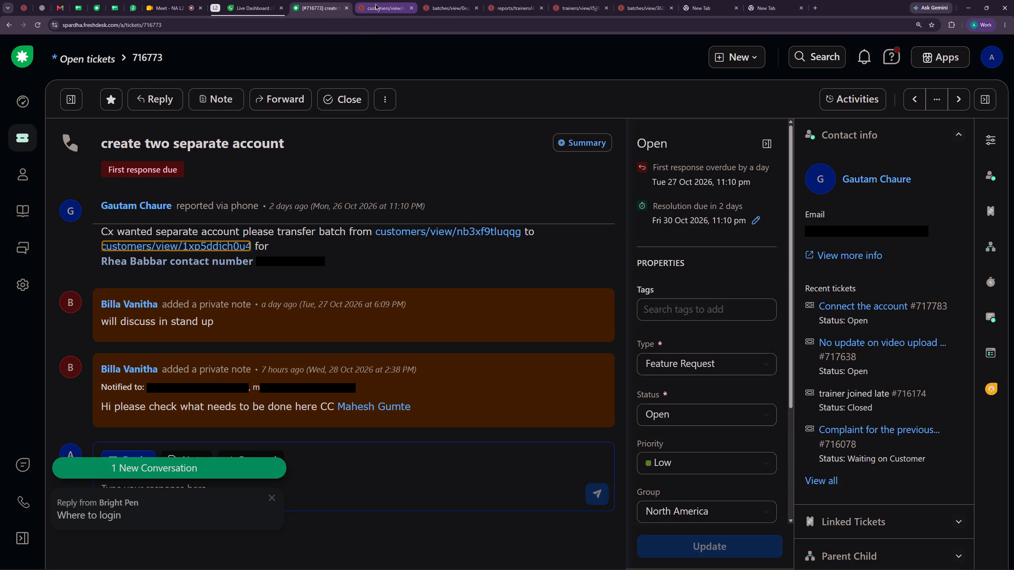
Check the batch transfer request in ticket 716773 against the source customer account and its students' batches.
left_click(440, 4)
left_click(394, 1)
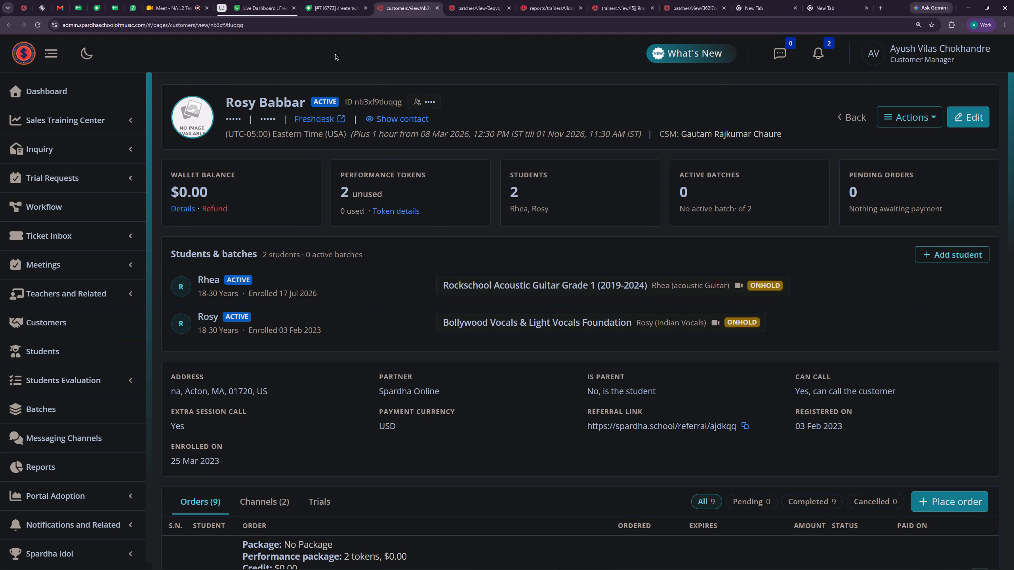
left_click(337, 0)
left_click(403, 0)
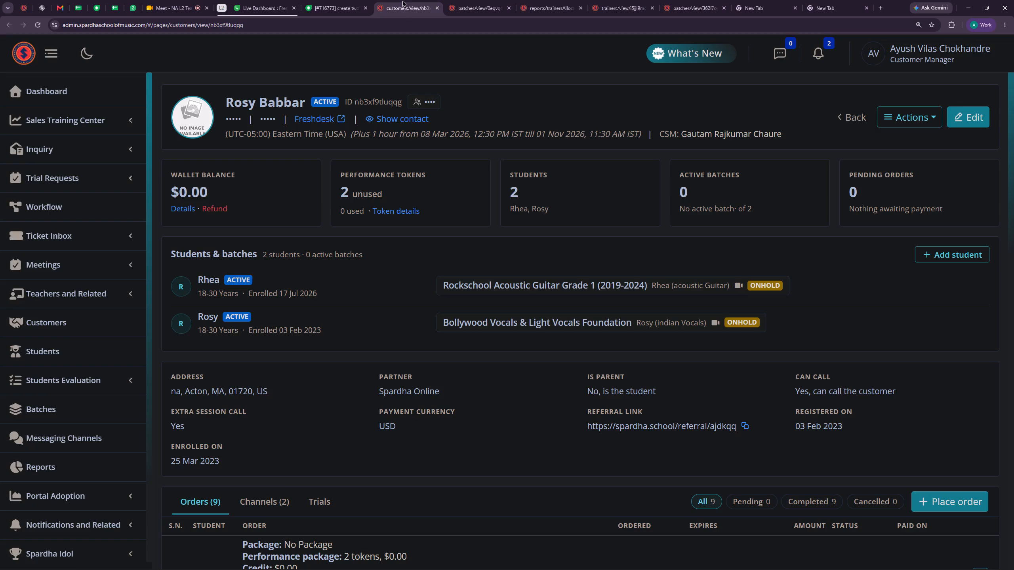
left_click(337, 11)
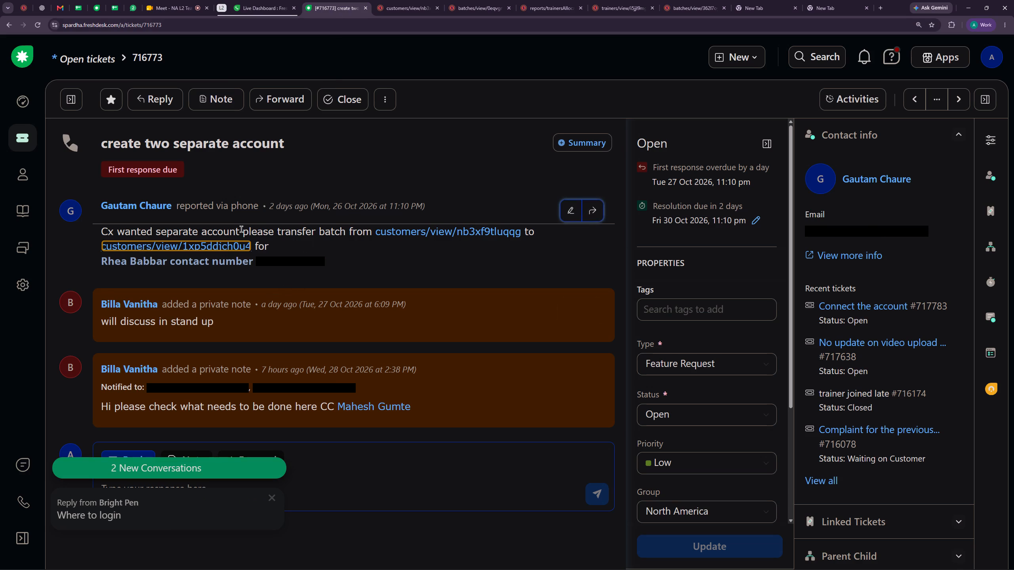
left_click_drag(319, 230, 366, 230)
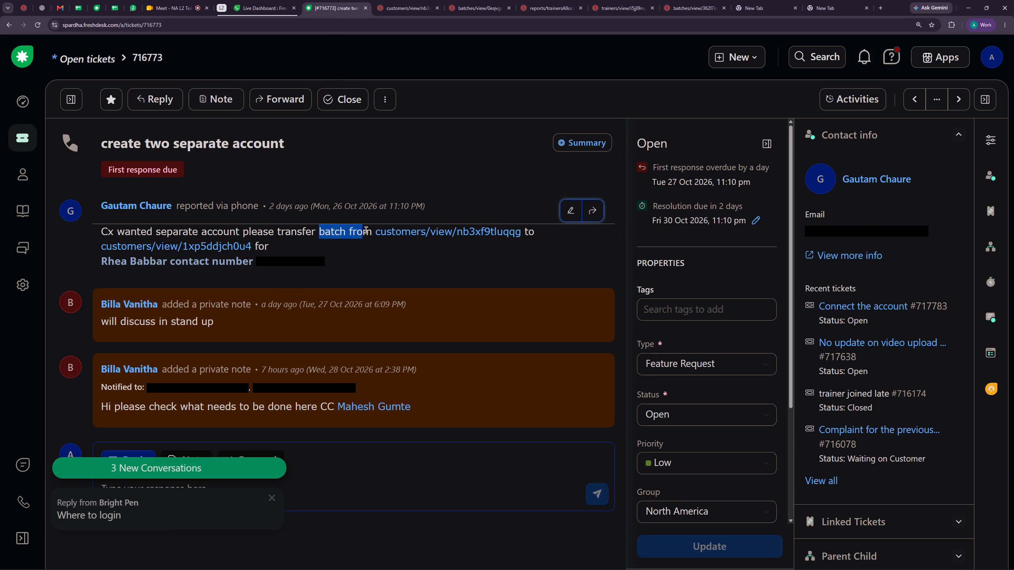
left_click_drag(366, 230, 369, 230)
left_click(396, 270)
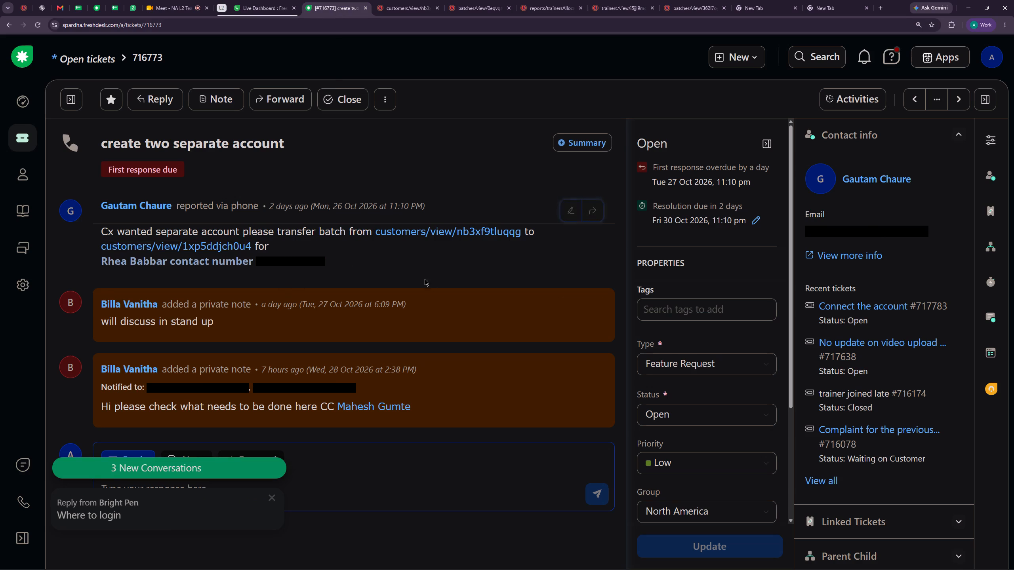
left_click(400, 0)
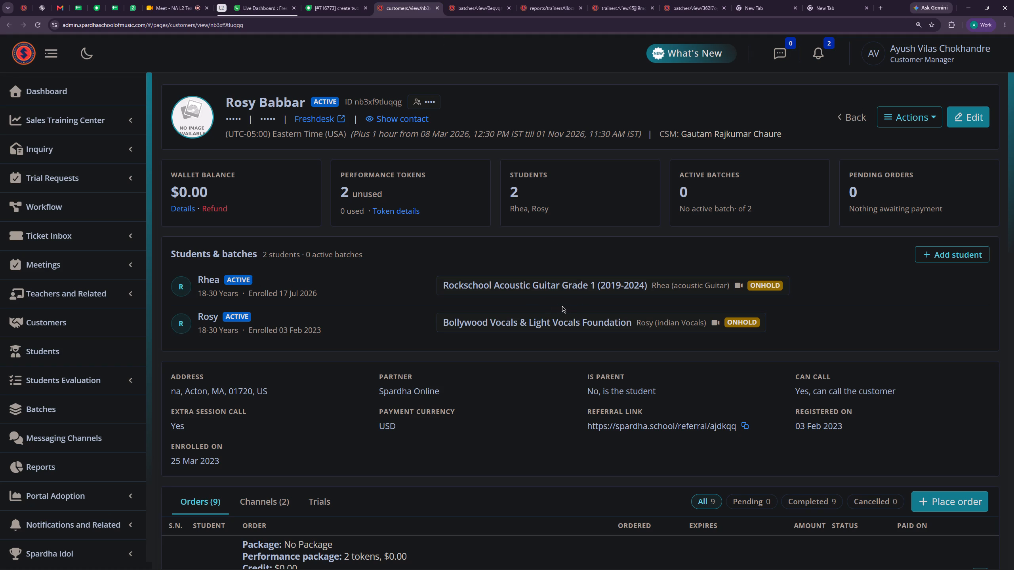
left_click(349, 6)
left_click(406, 6)
left_click(479, 6)
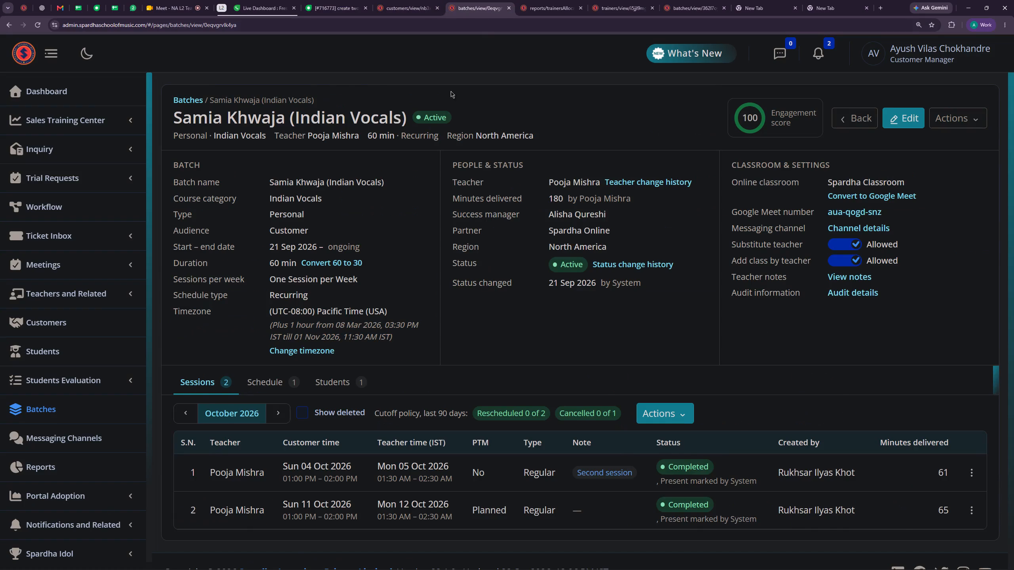
left_click(419, 0)
left_click(332, 2)
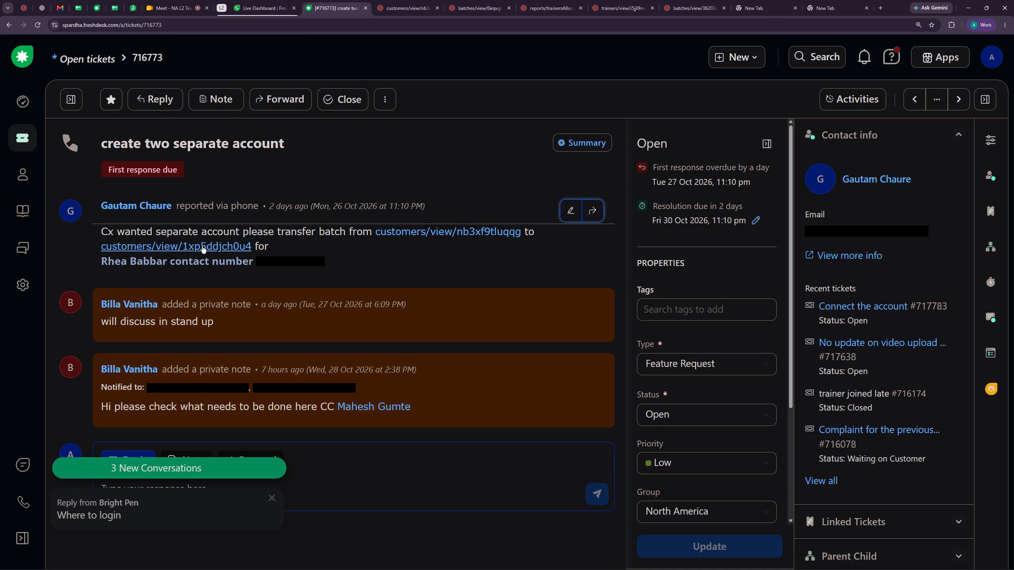
left_click(200, 249)
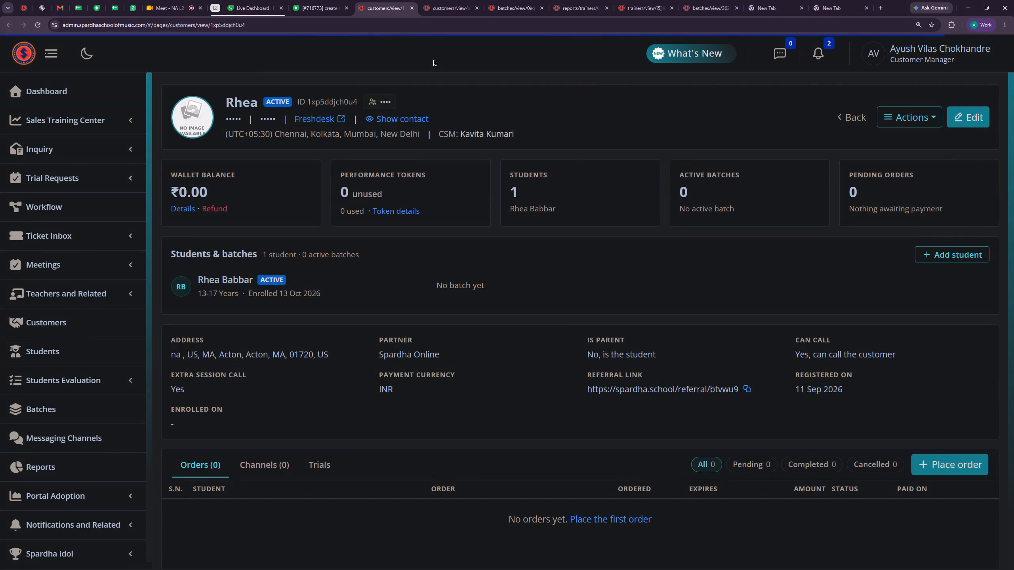
left_click(451, 9)
left_click(384, 9)
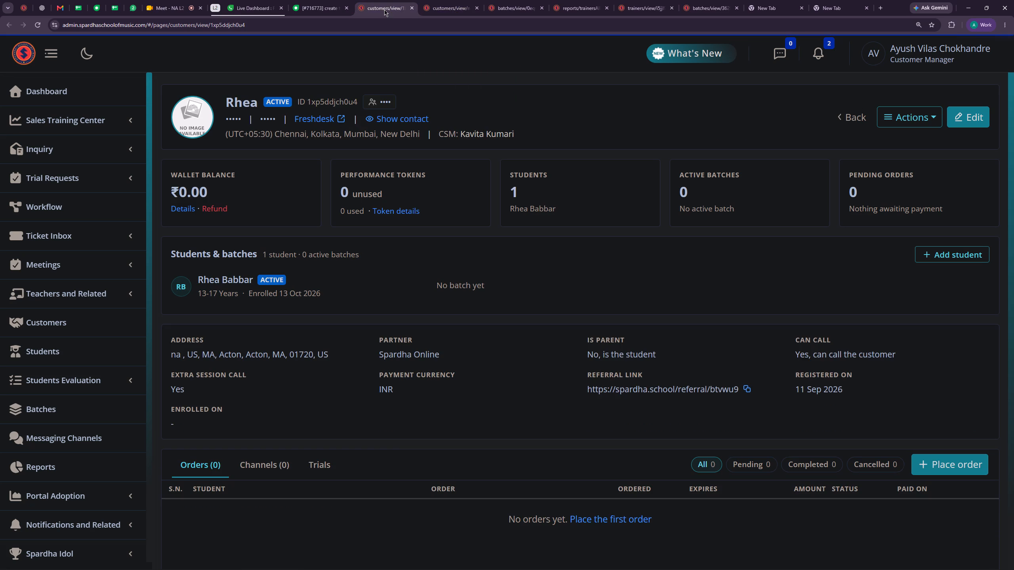
left_click(450, 5)
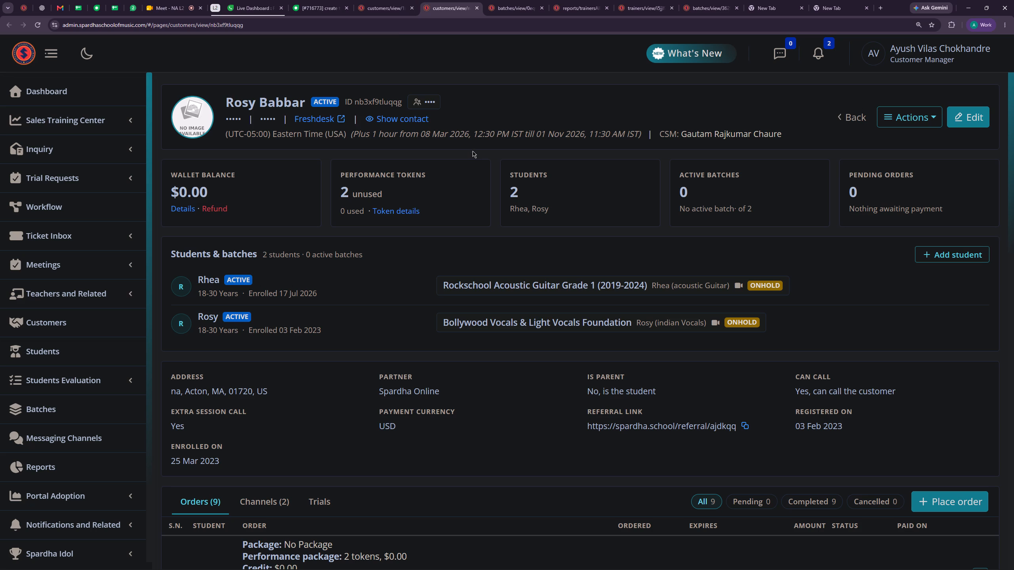
left_click(389, 10)
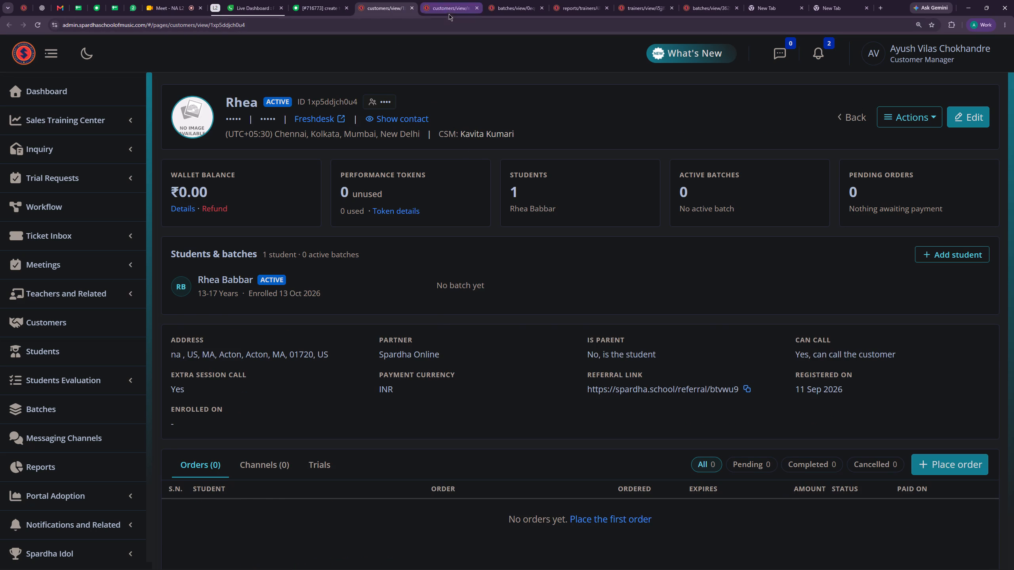
left_click(449, 11)
left_click(335, 11)
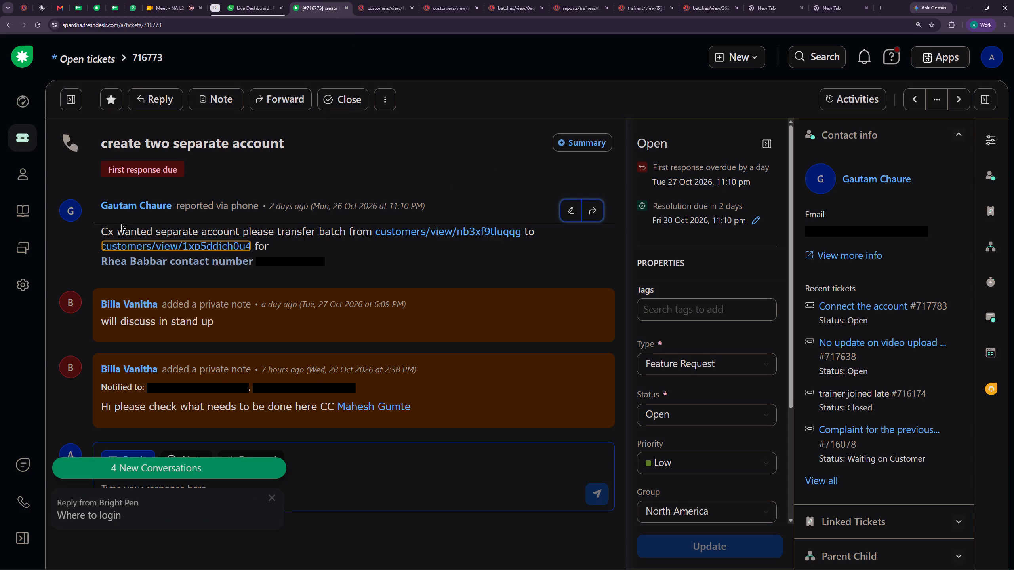
left_click_drag(84, 224, 318, 226)
left_click(394, 251)
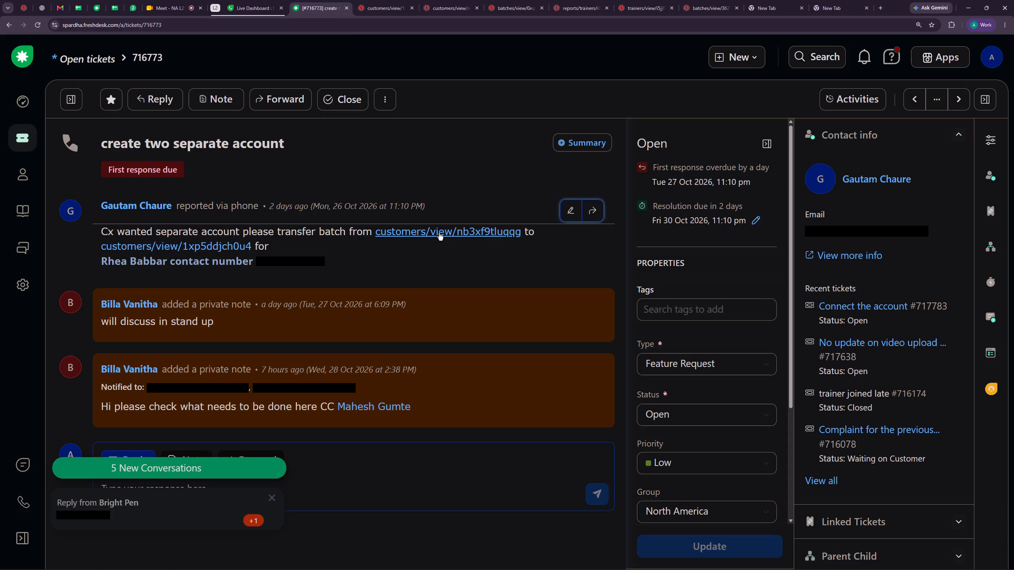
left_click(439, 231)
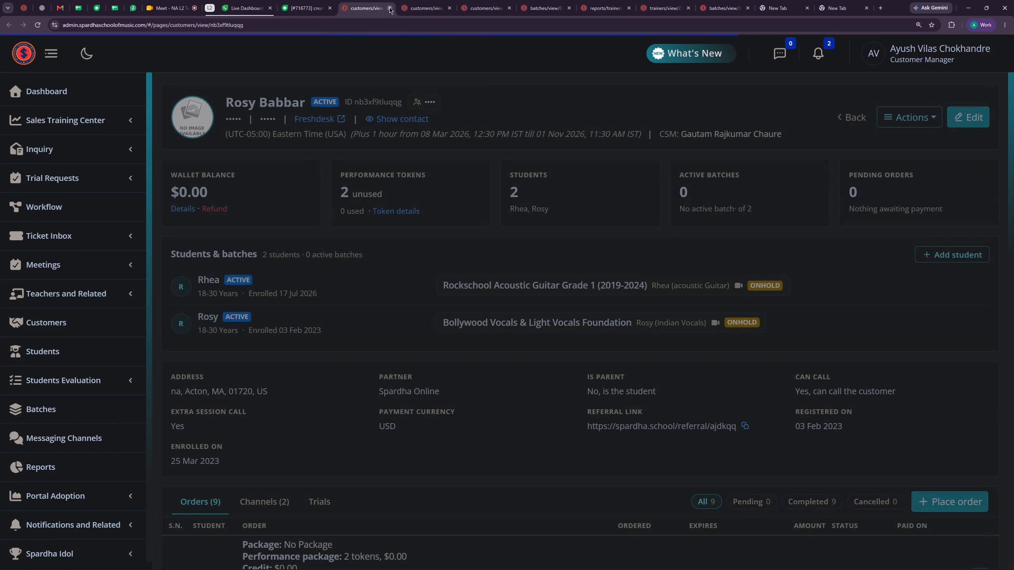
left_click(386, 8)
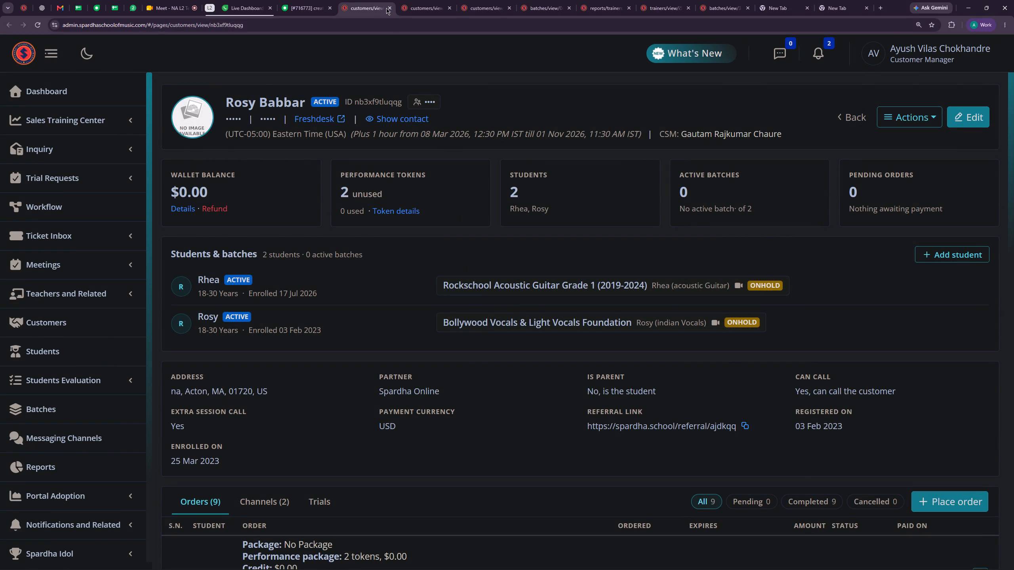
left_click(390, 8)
left_click(421, 9)
left_click(380, 2)
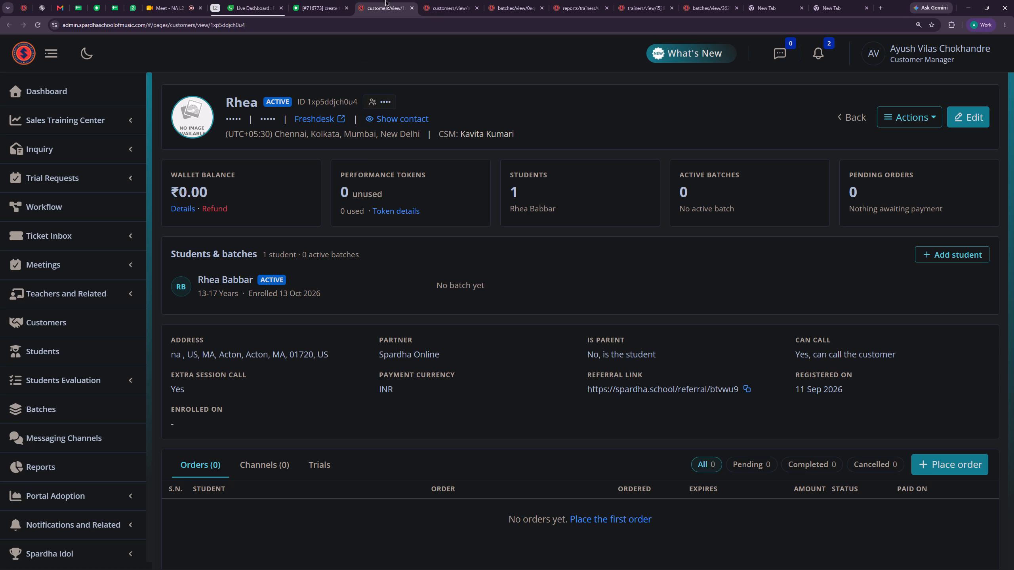
left_click(338, 0)
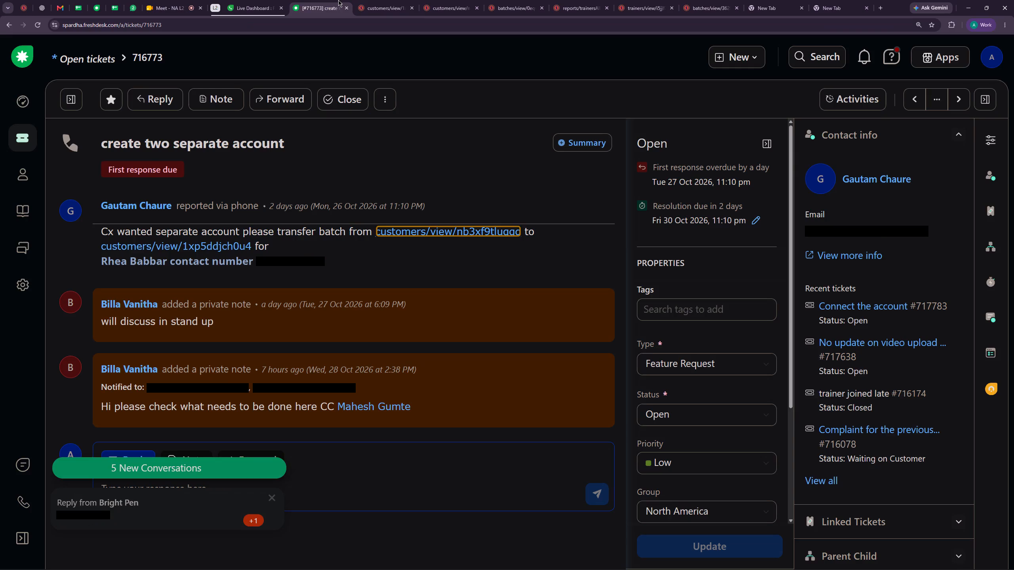
left_click(388, 265)
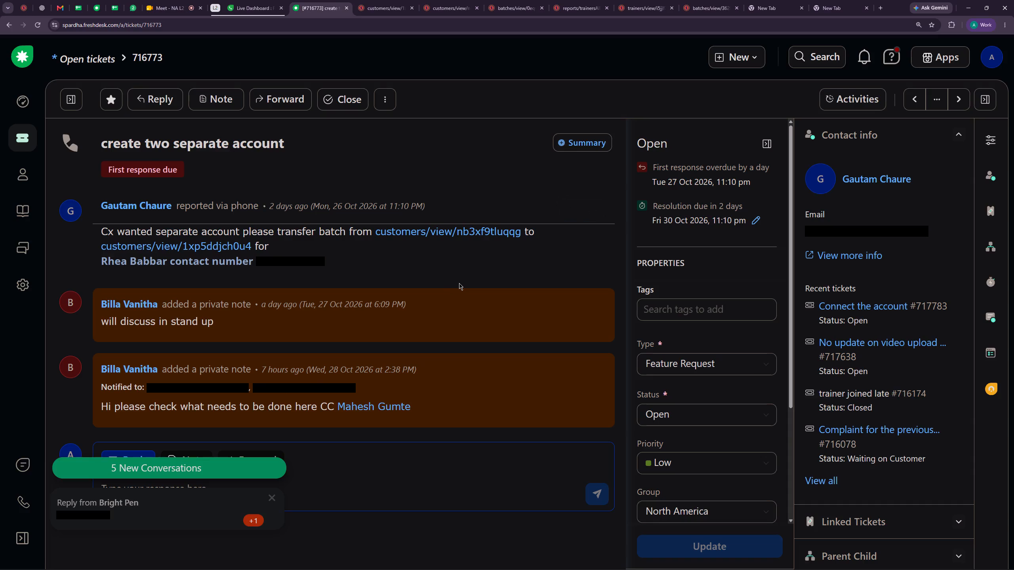
left_click(382, 0)
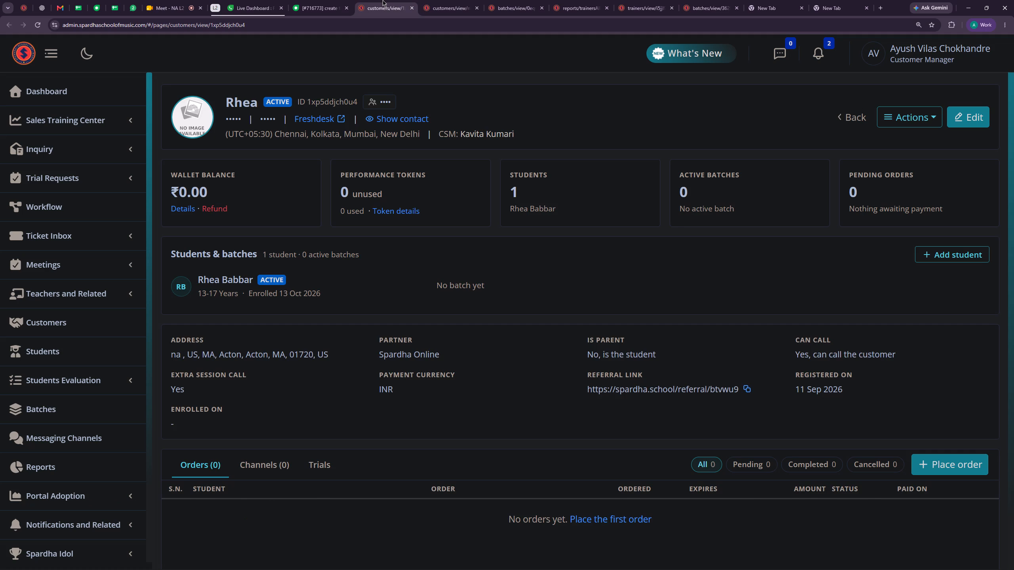
Open Rhea's student profile from the source account and examine her course enrollments and unused tokens.
left_click(437, 0)
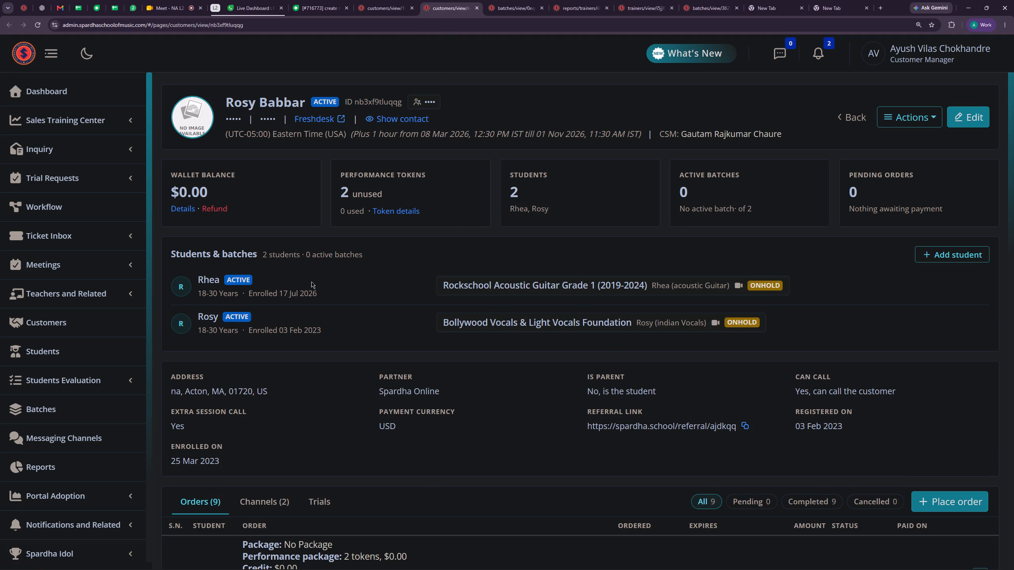
left_click(204, 279)
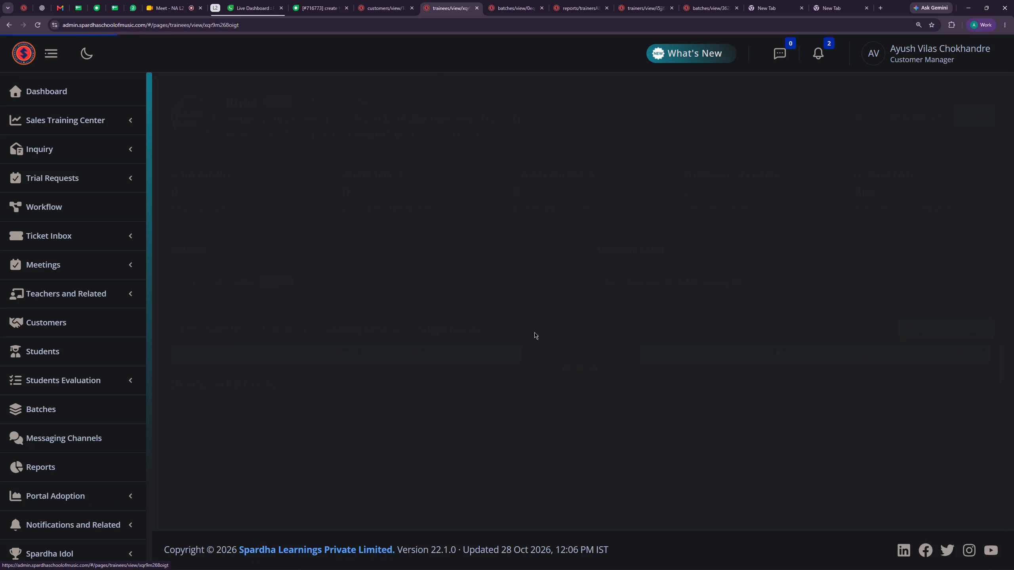
scroll(472, 351, "down", 4)
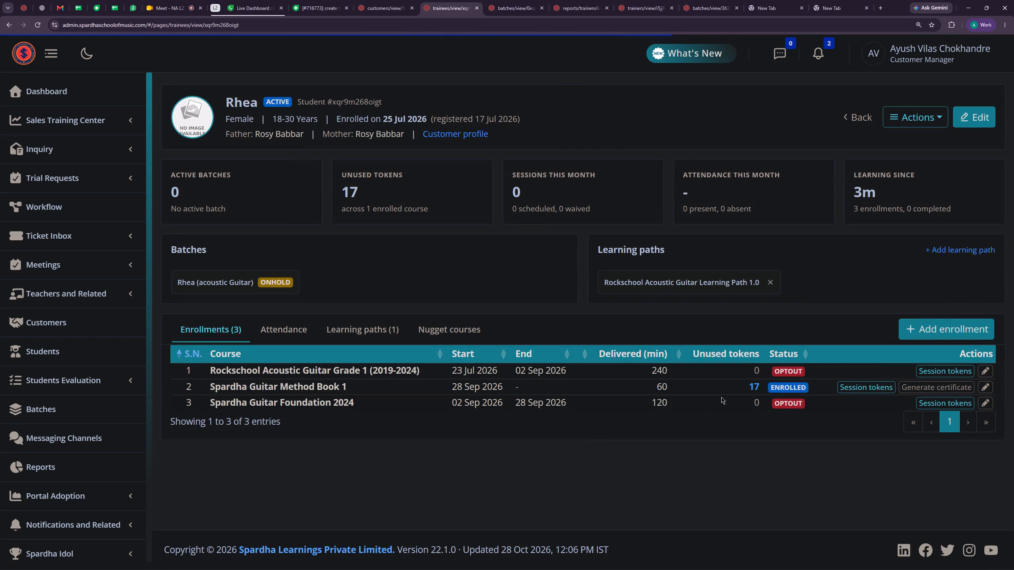
left_click_drag(711, 418, 709, 421)
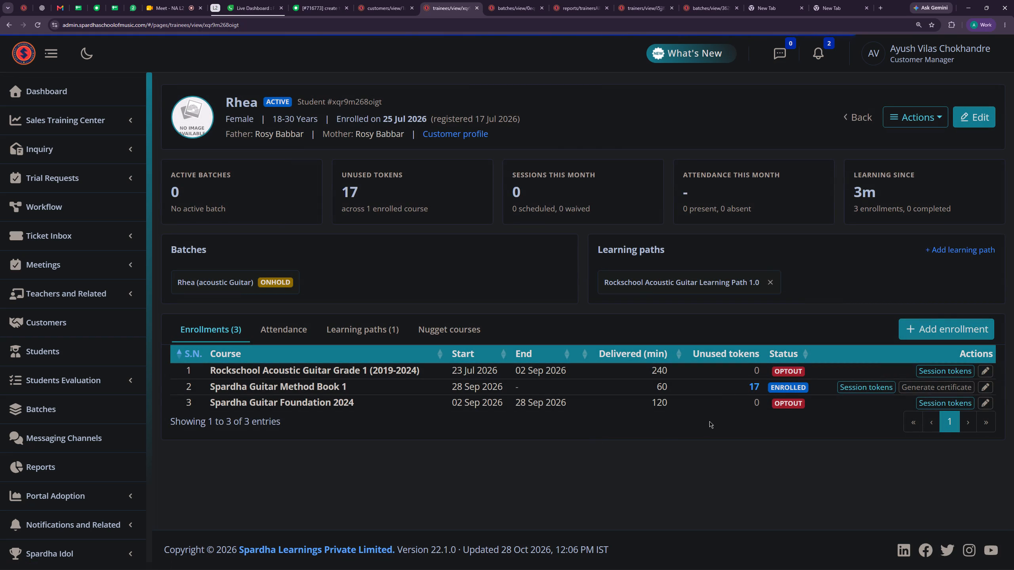
left_click_drag(709, 421, 679, 420)
left_click(231, 318)
left_click(189, 318)
left_click(236, 318)
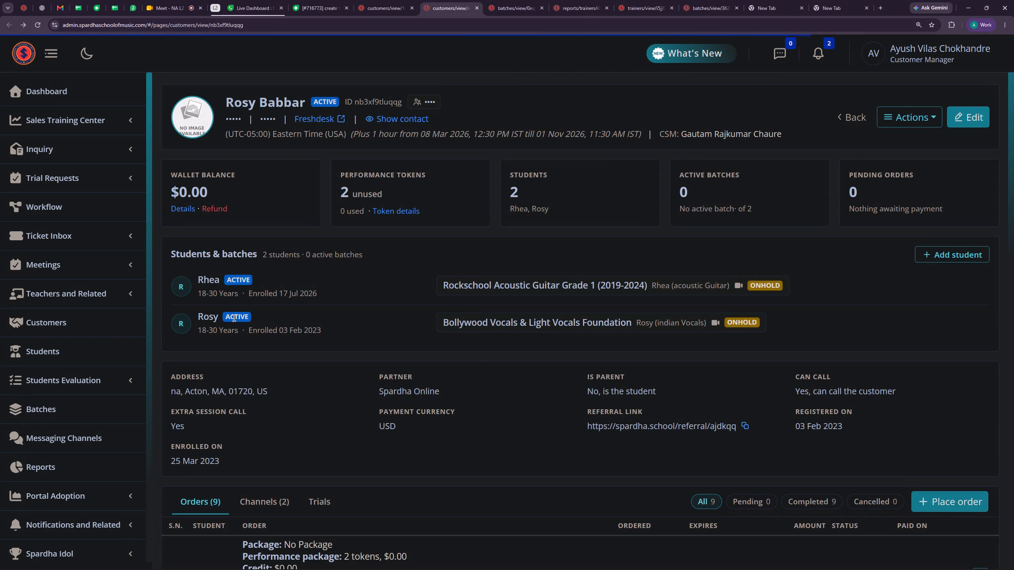
left_click_drag(519, 328, 524, 328)
left_click(538, 325)
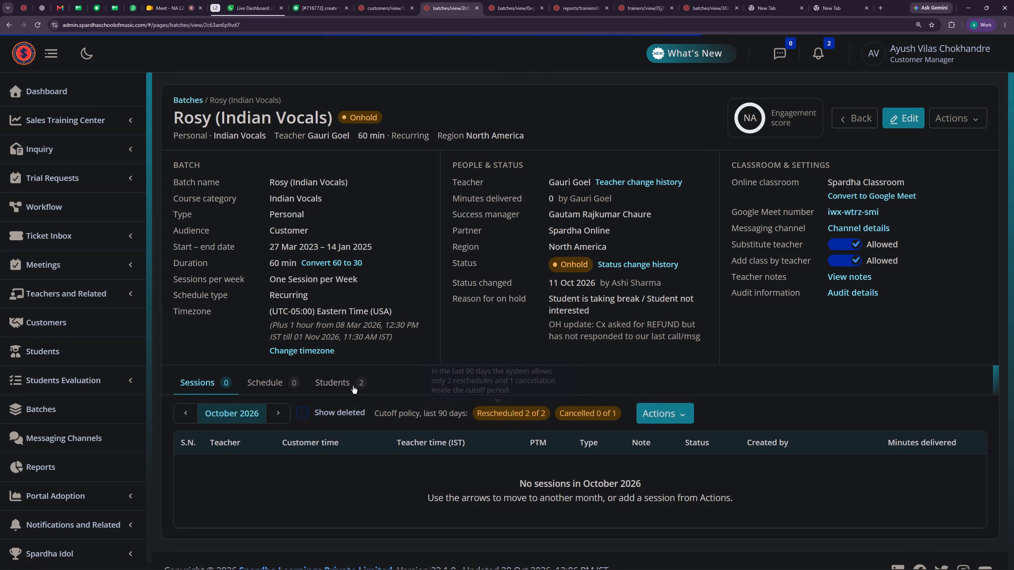
left_click(337, 381)
left_click(405, 467)
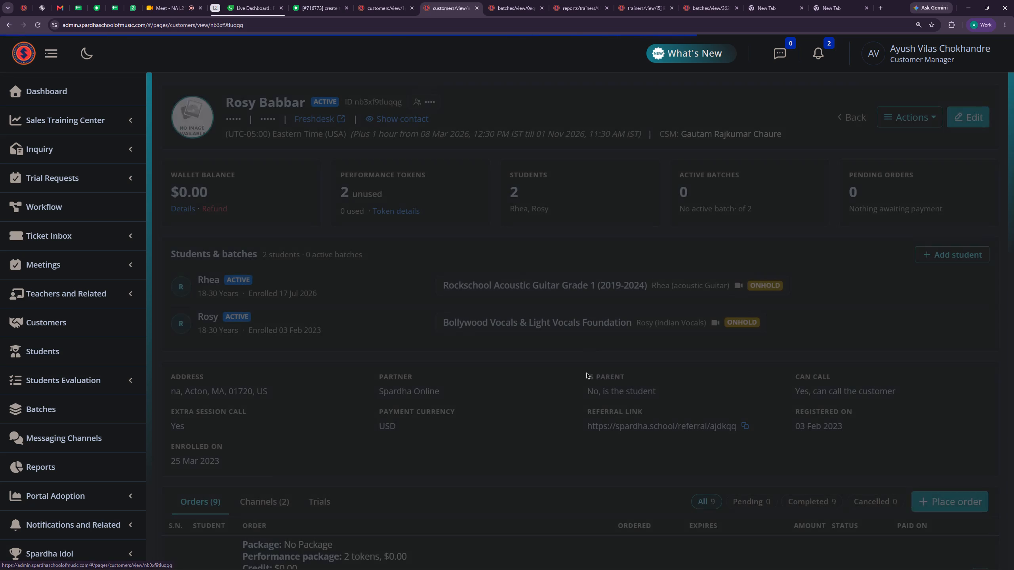
left_click_drag(365, 312, 392, 316)
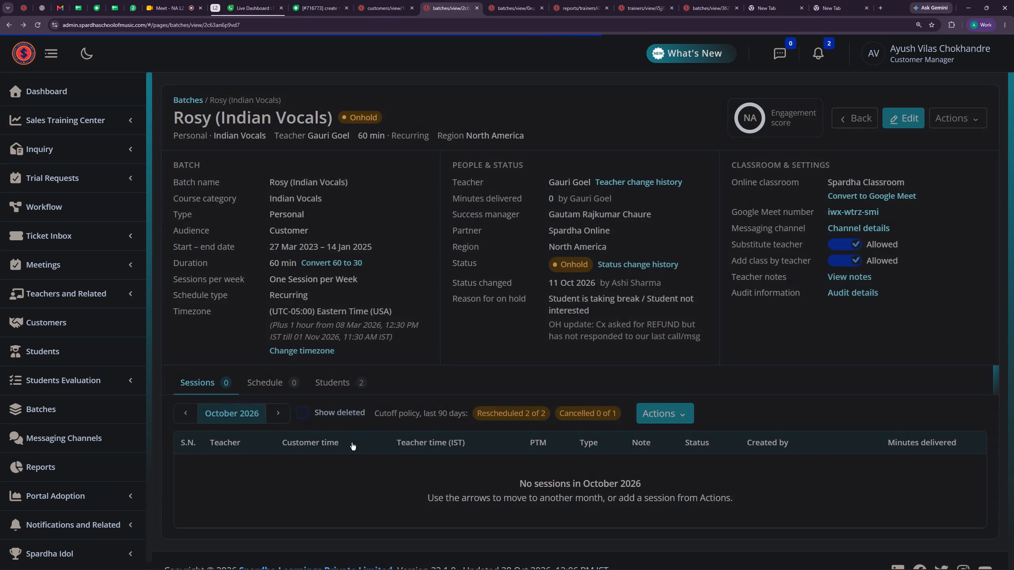
left_click(341, 387)
left_click(242, 469)
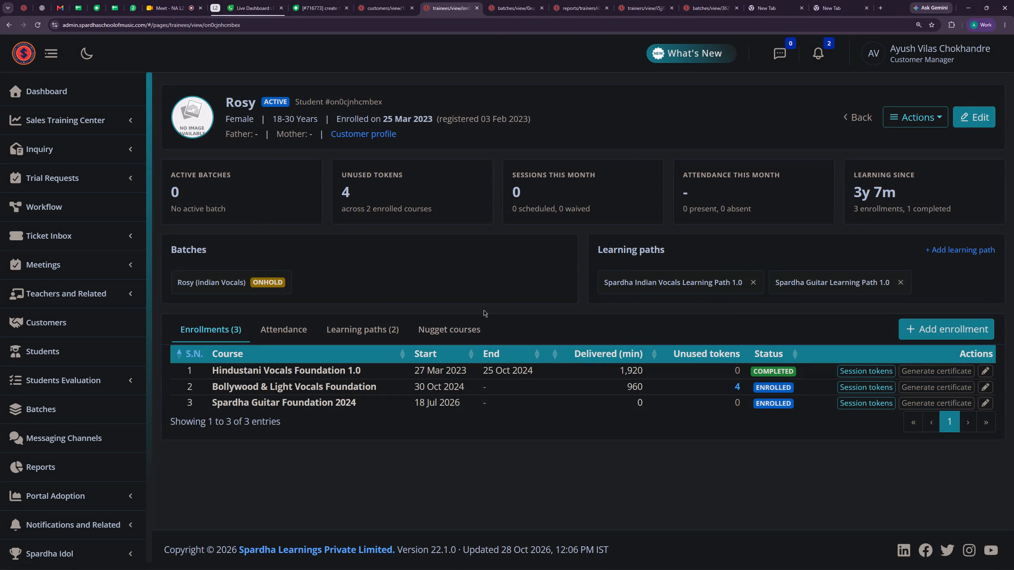
left_click_drag(578, 194, 581, 200)
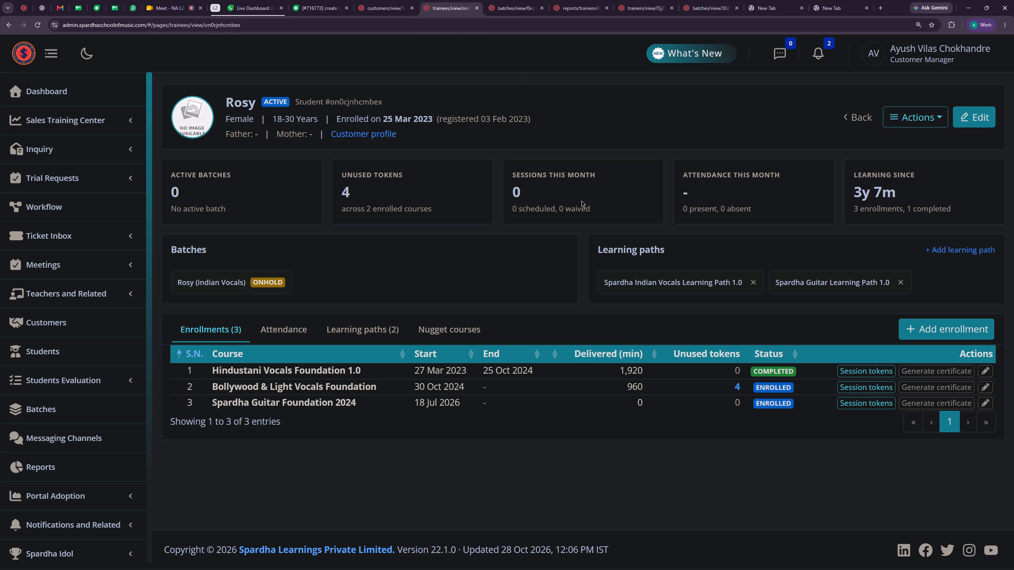
left_click_drag(581, 200, 580, 200)
left_click(383, 0)
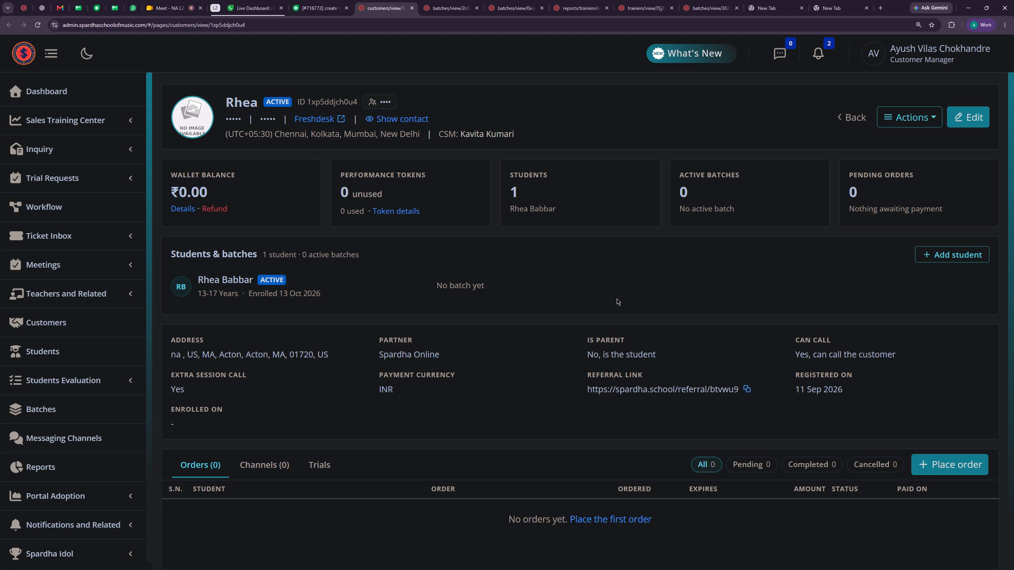
left_click(320, 5)
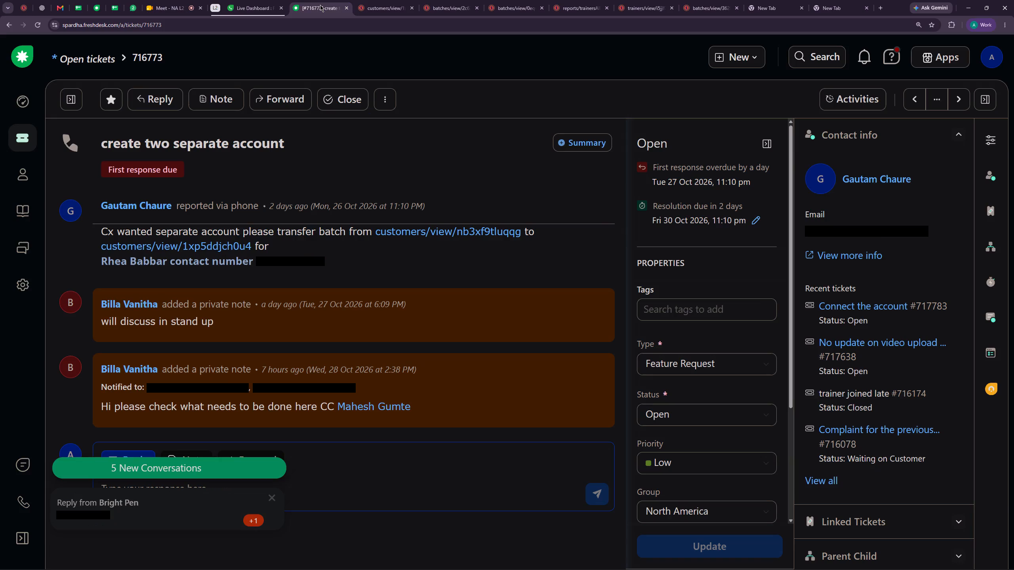
left_click(391, 266)
left_click(386, 0)
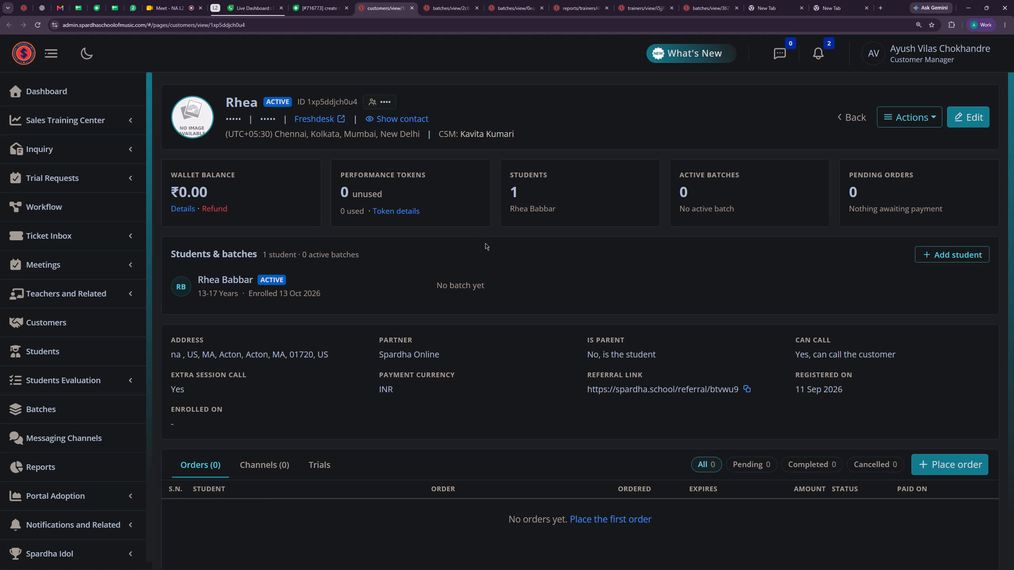
left_click(446, 0)
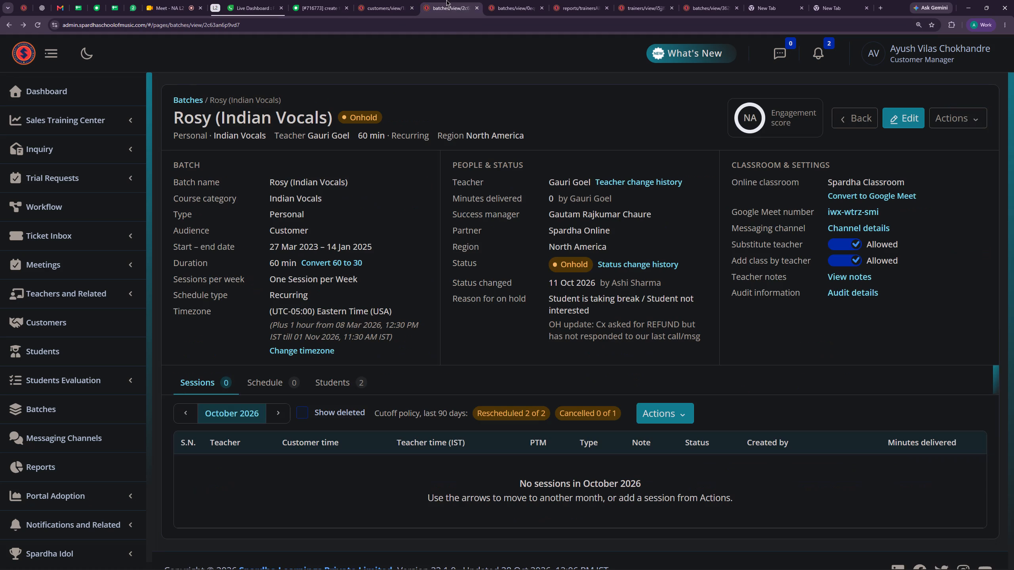
left_click(384, 7)
left_click(505, 4)
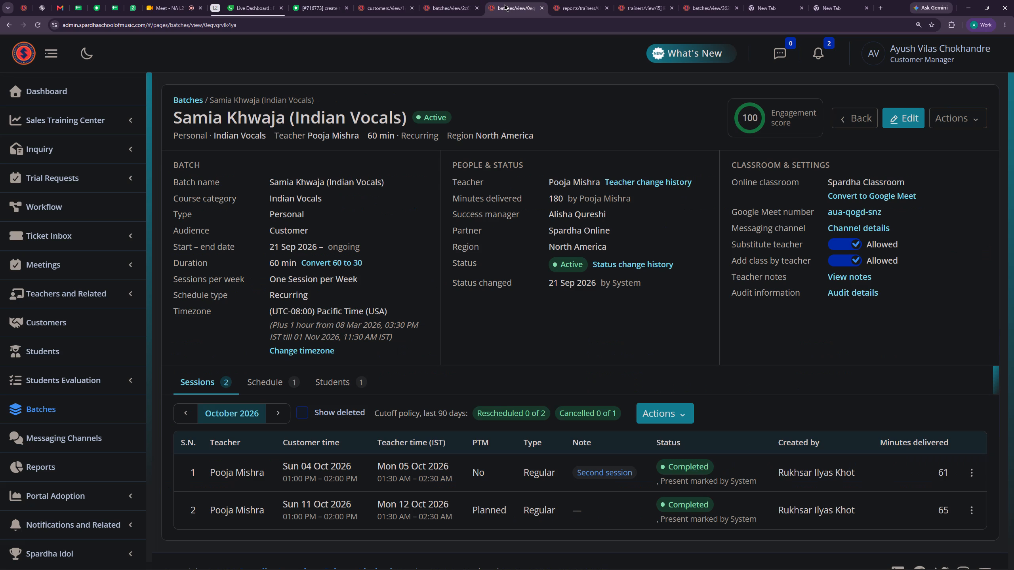
left_click(442, 1)
left_click(398, 1)
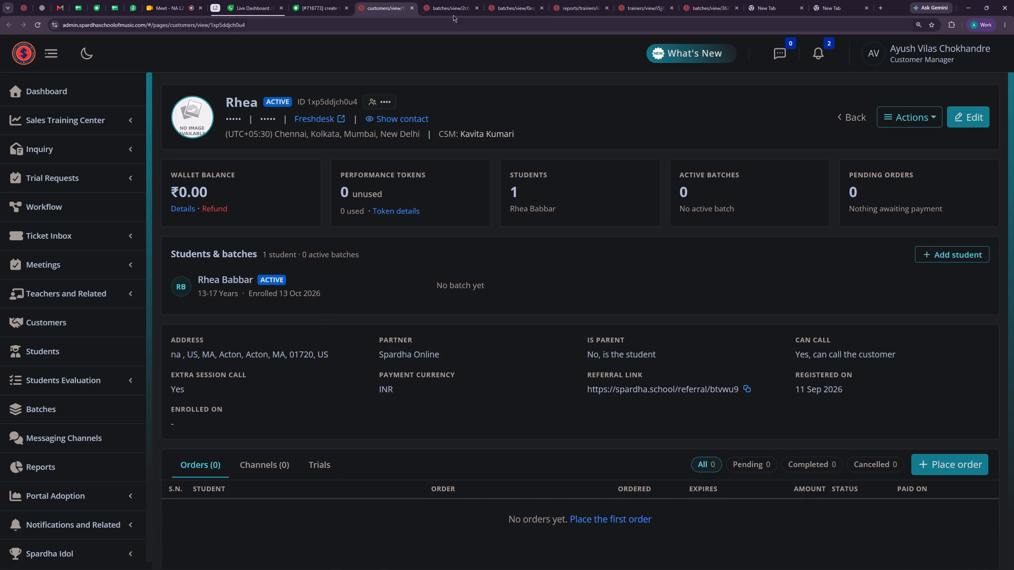
left_click(458, 5)
left_click(507, 4)
left_click(466, 0)
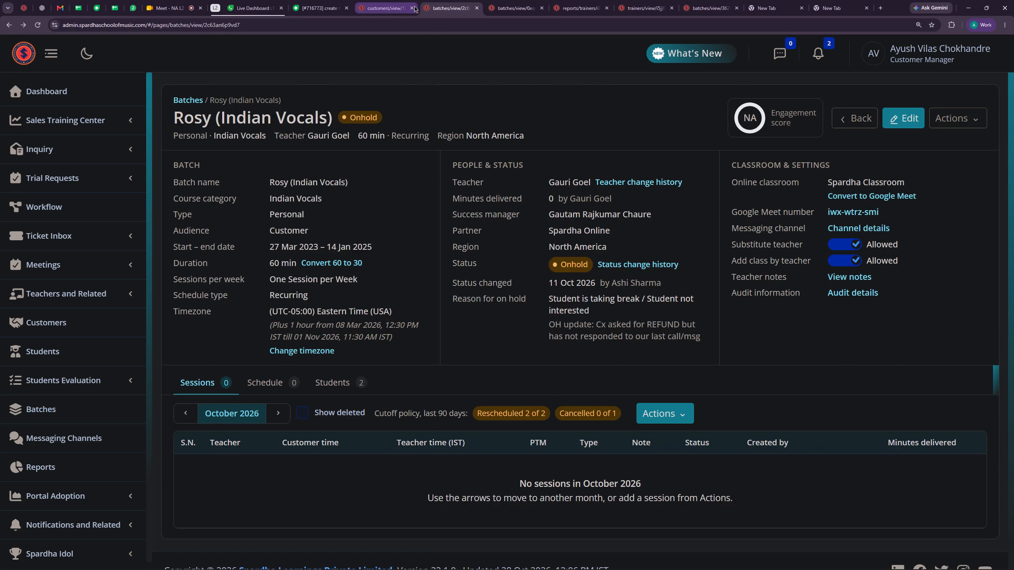
left_click(389, 6)
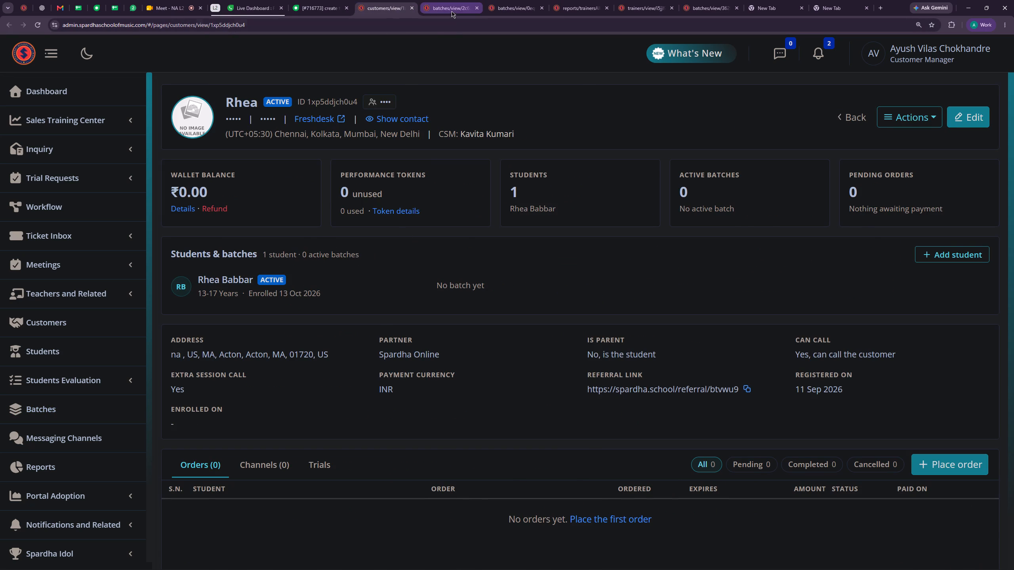
left_click(452, 11)
left_click(506, 4)
left_click(461, 5)
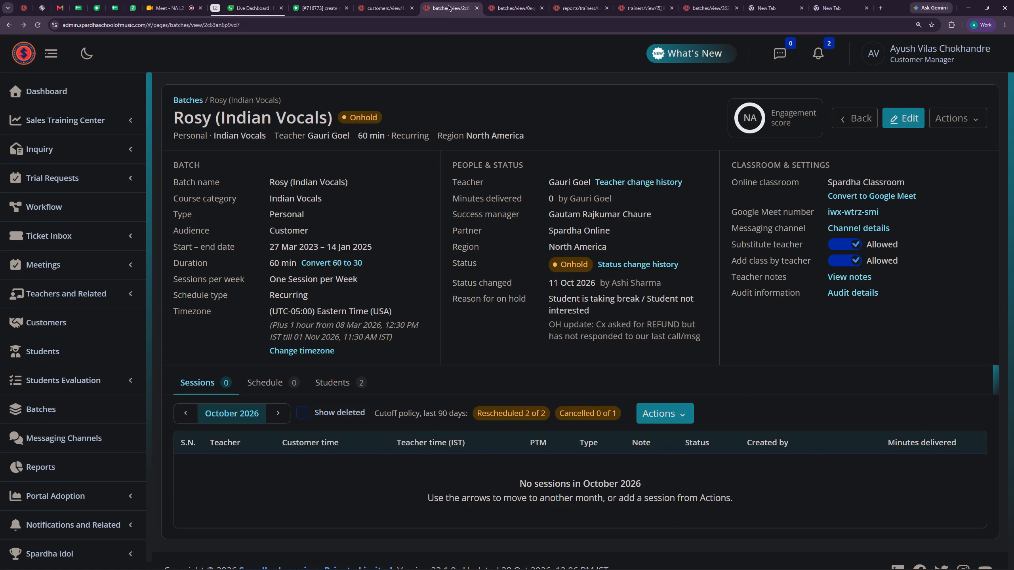
Return from Rosy's batch to the source customer account and review its students and batches.
left_click_drag(515, 112, 518, 122)
left_click(515, 5)
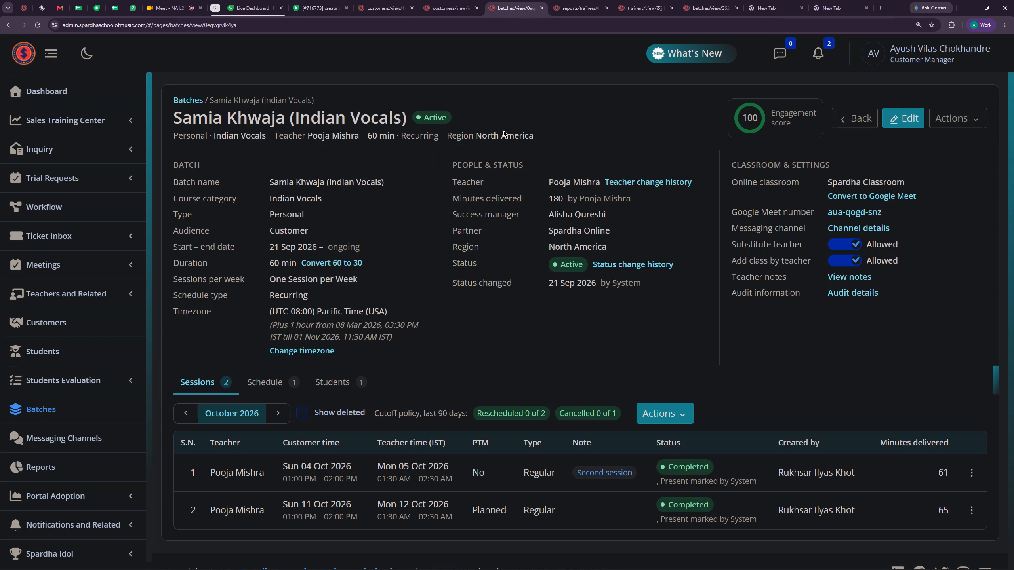
left_click(455, 8)
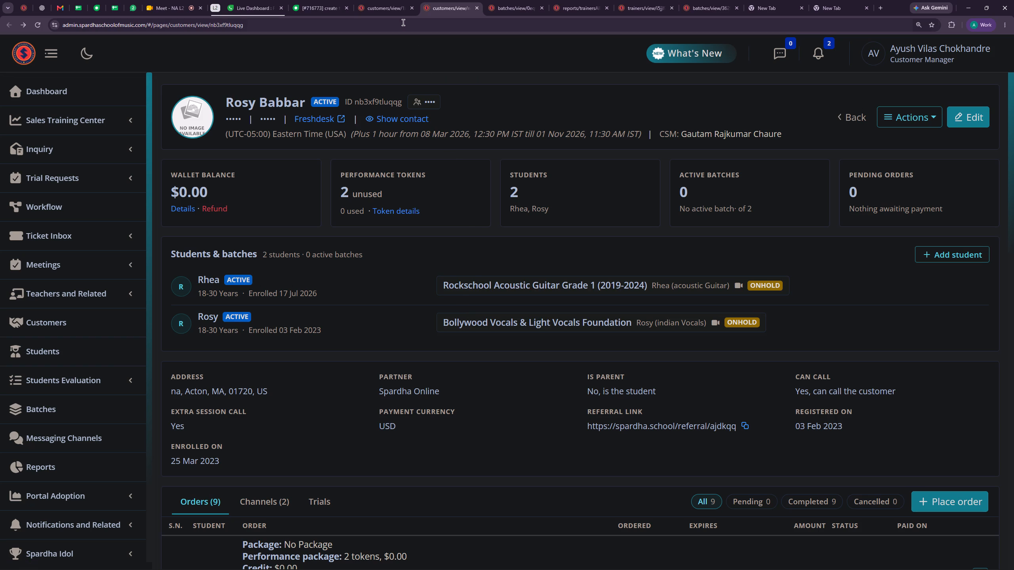
Open the Add student form from Rhea's destination account, examine its fields, and return to the account without saving.
left_click(395, 0)
left_click(937, 258)
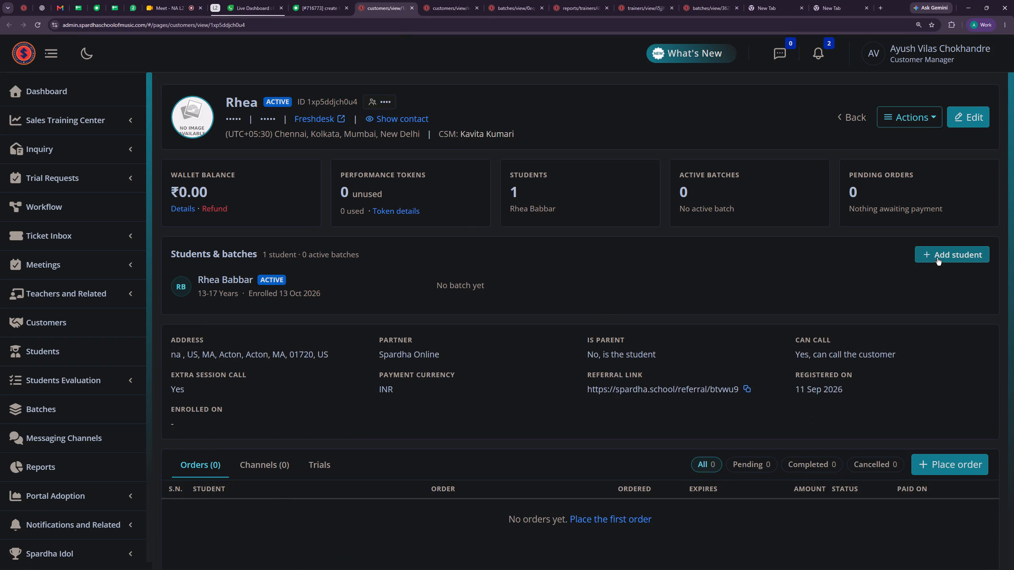
scroll(405, 246, "down", 5)
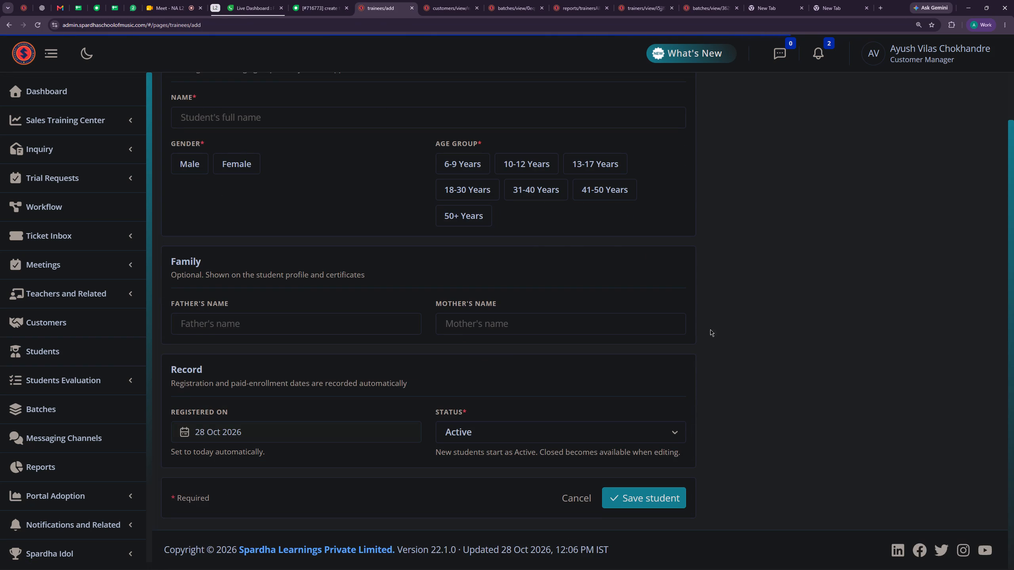
scroll(727, 324, "up", 2)
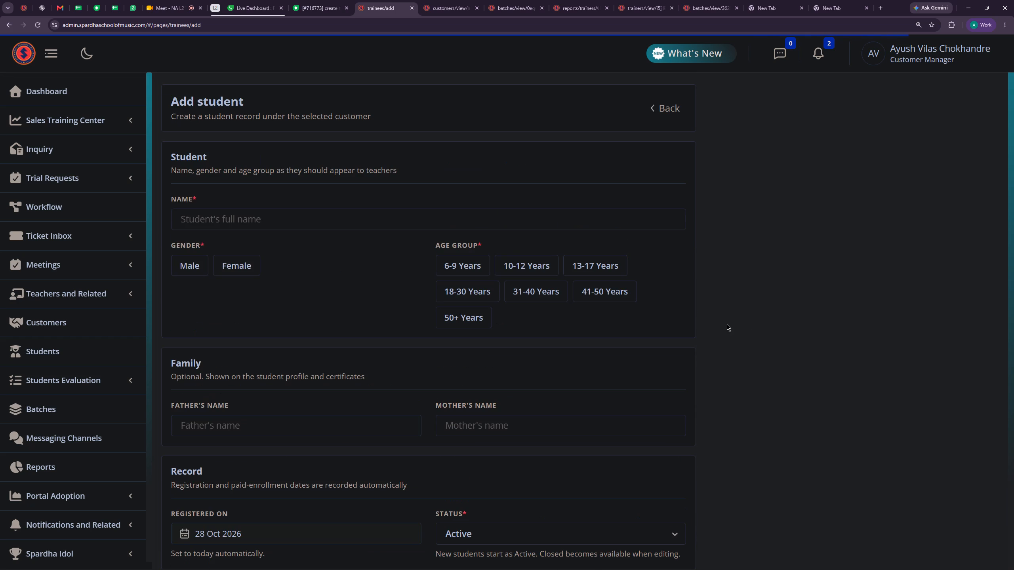
scroll(727, 324, "up", 1)
left_click(758, 310)
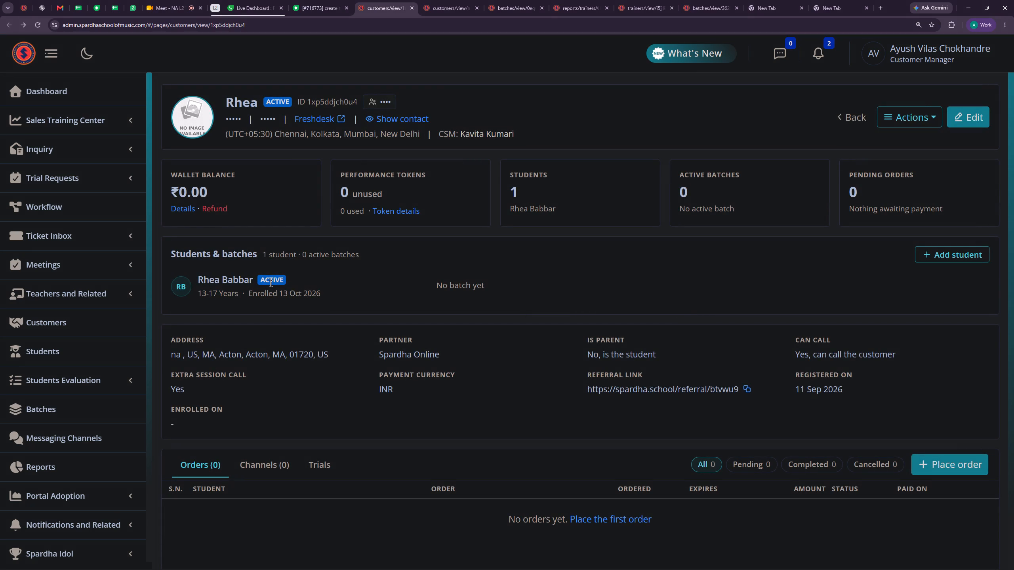
left_click(318, 2)
left_click(916, 100)
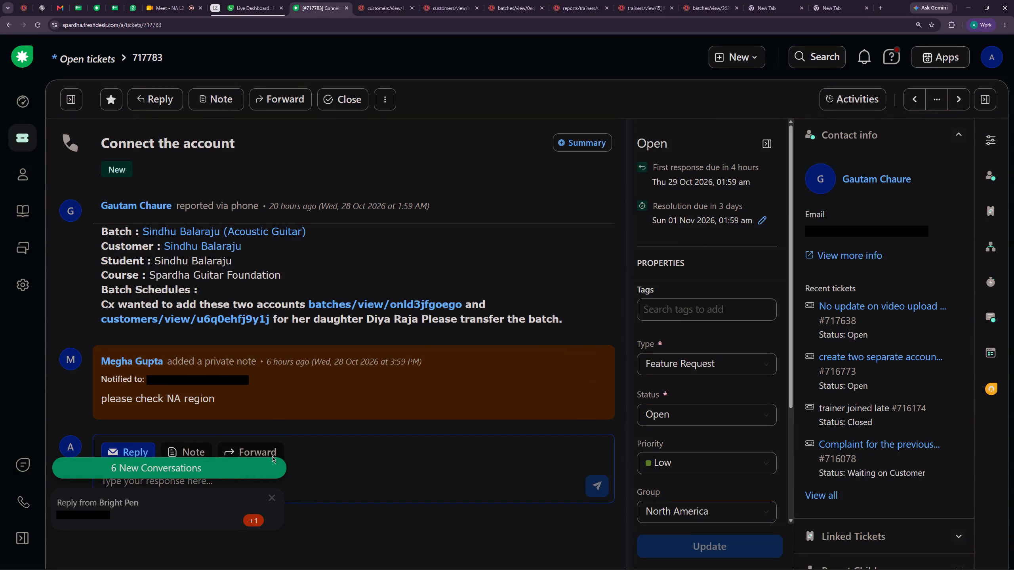
left_click(270, 492)
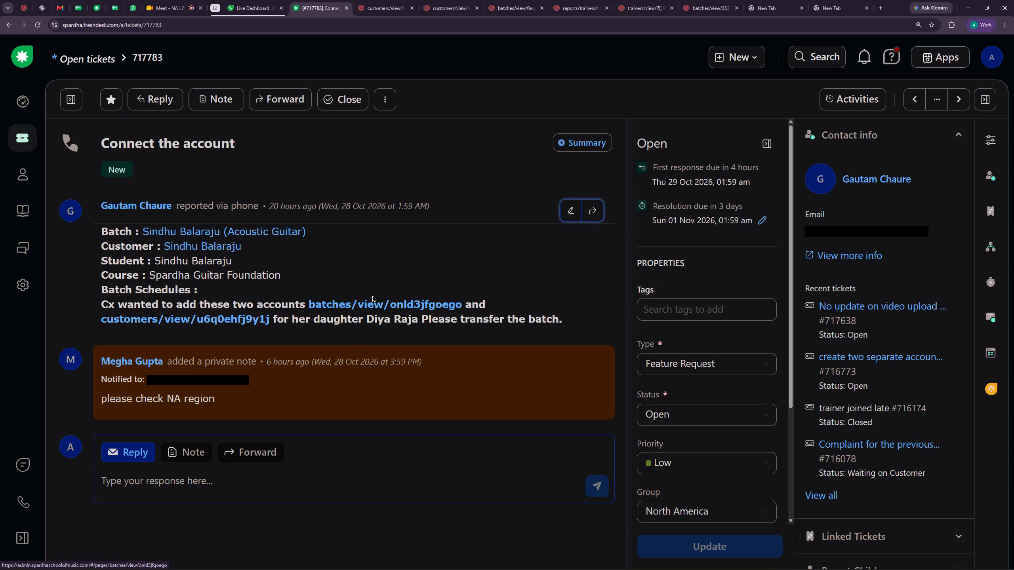
left_click(371, 308)
left_click(377, 306)
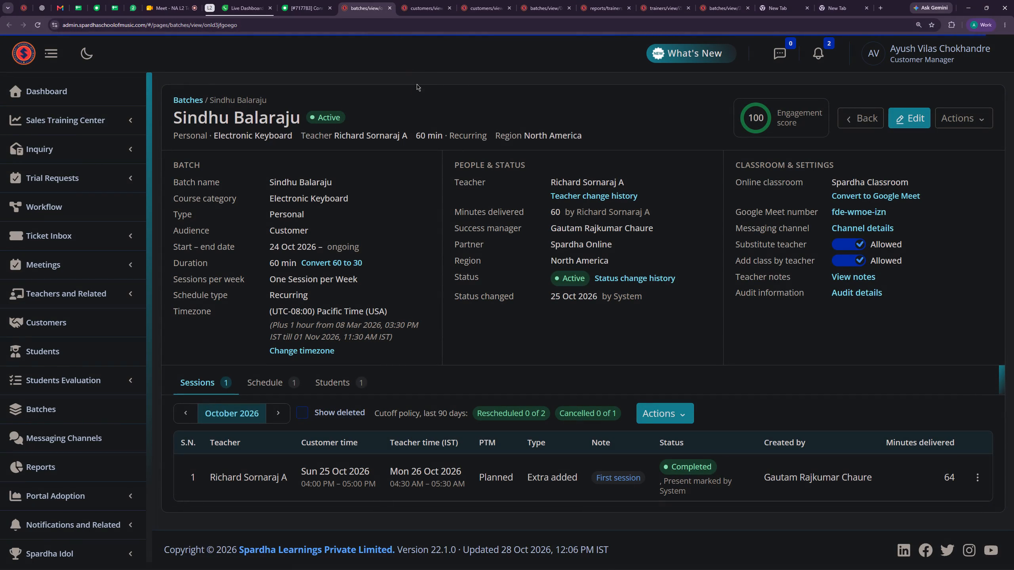
left_click(309, 8)
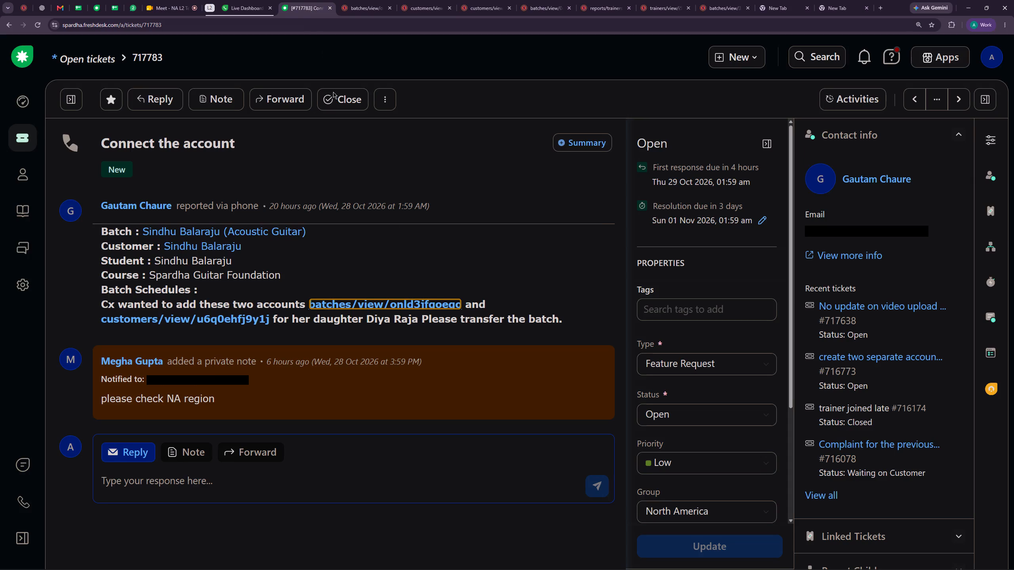
left_click(429, 265)
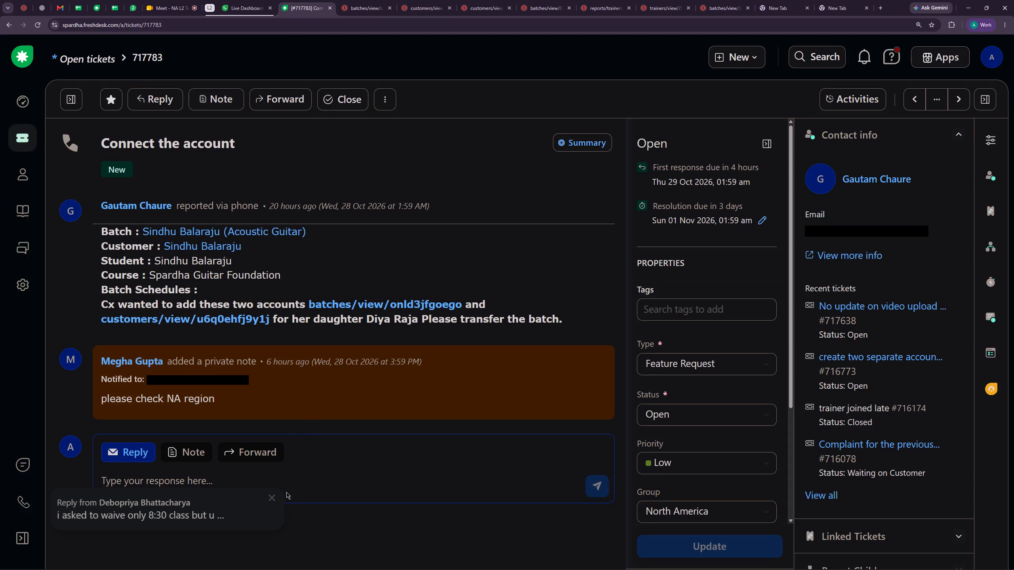
left_click(276, 495)
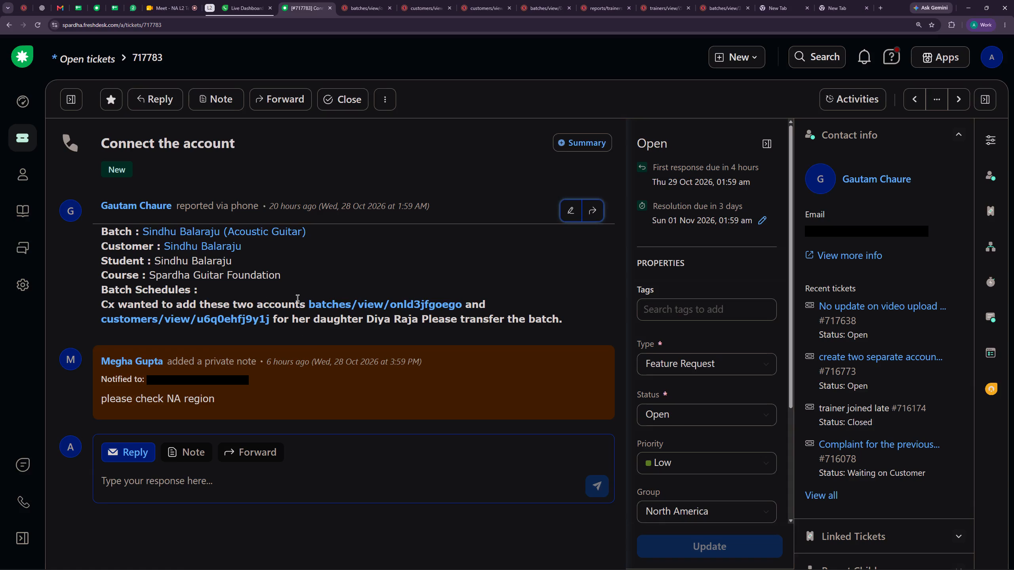
left_click(201, 319)
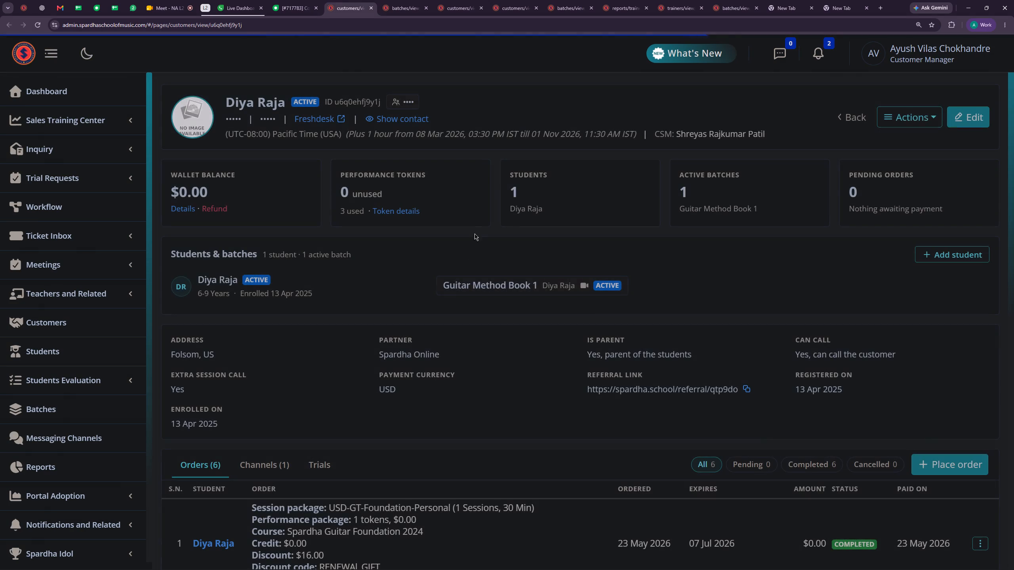
left_click(313, 2)
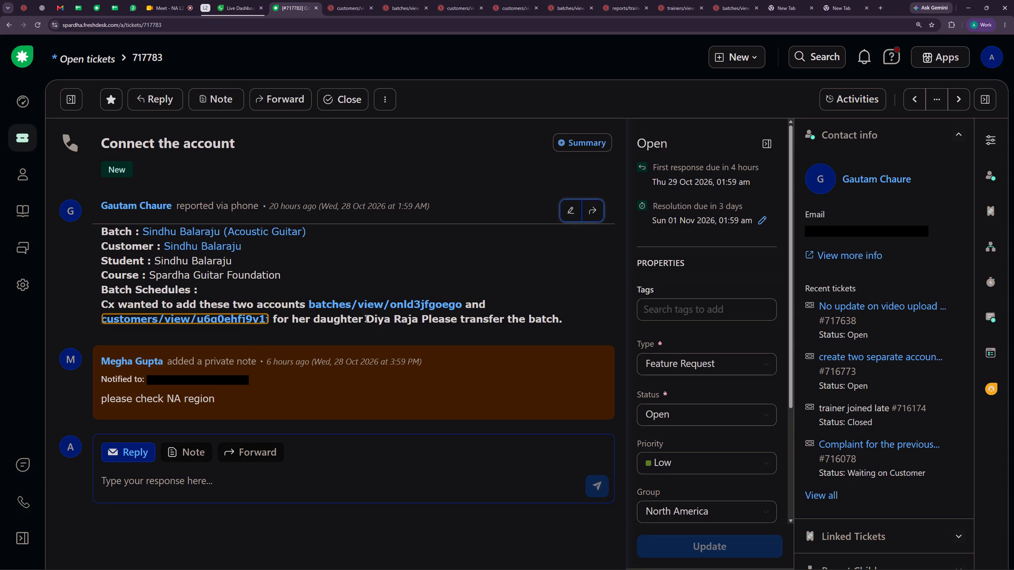
left_click_drag(361, 317, 424, 317)
left_click(468, 331)
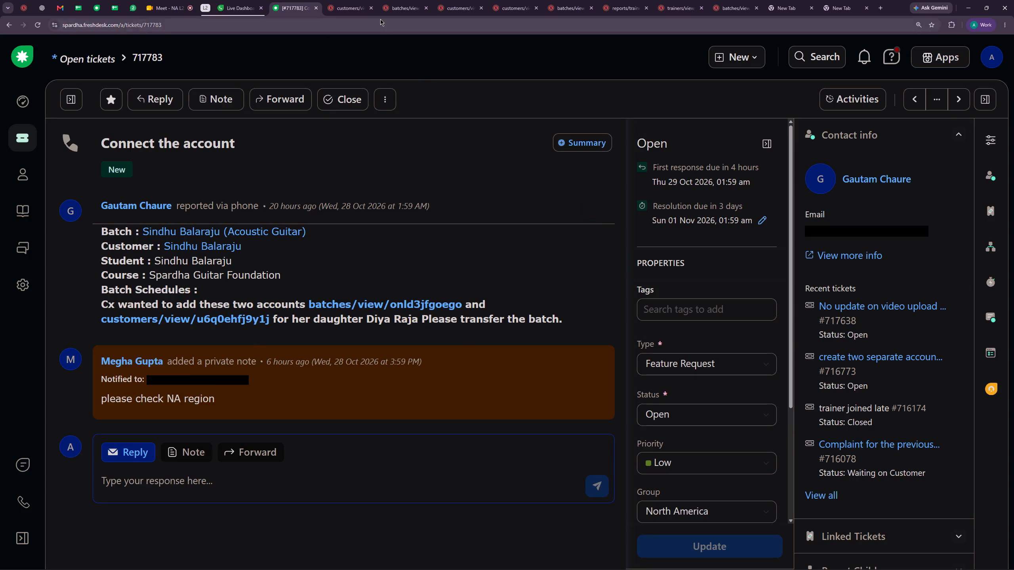
left_click(352, 0)
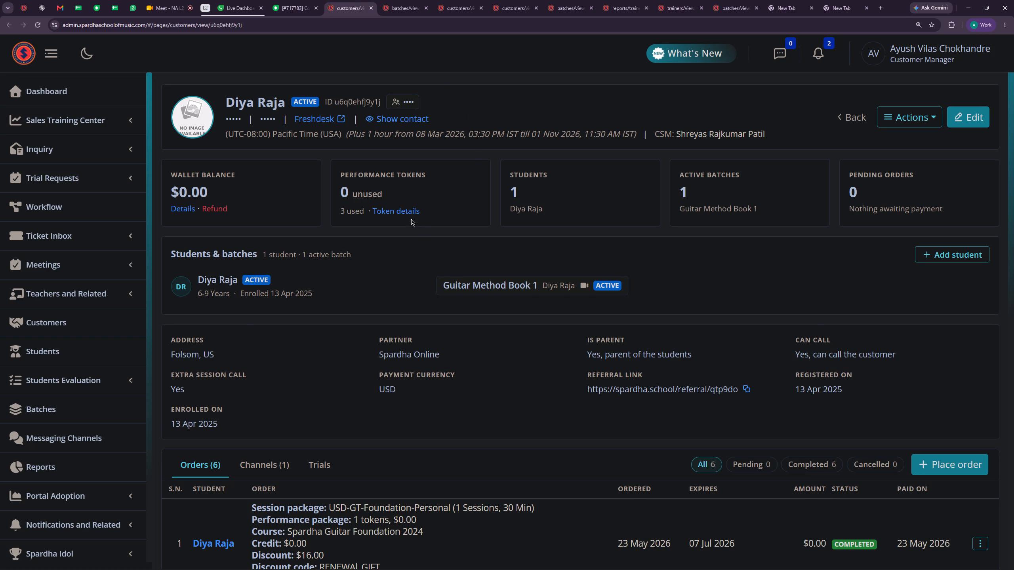
left_click(294, 0)
left_click(454, 250)
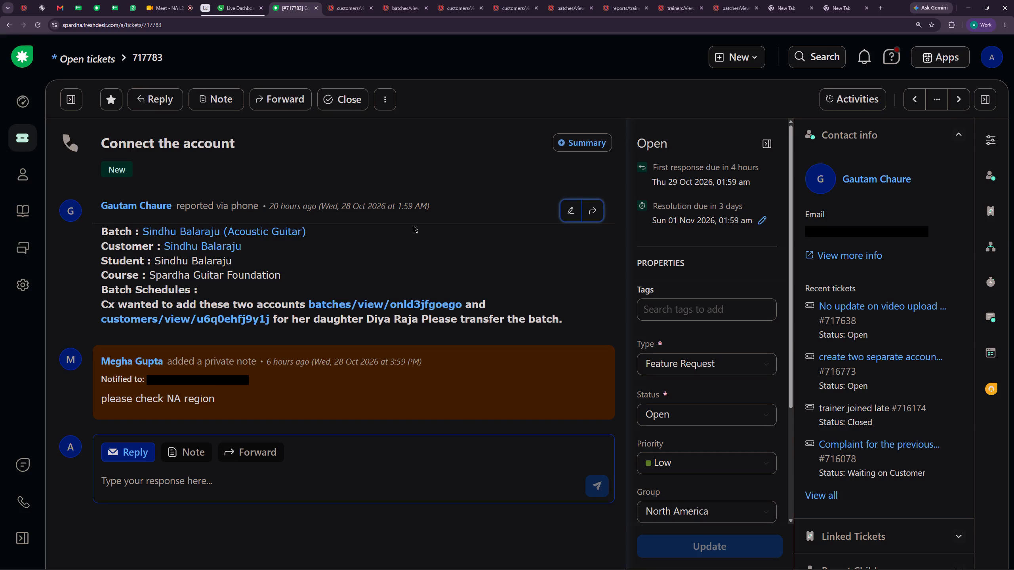
left_click(354, 9)
left_click(393, 4)
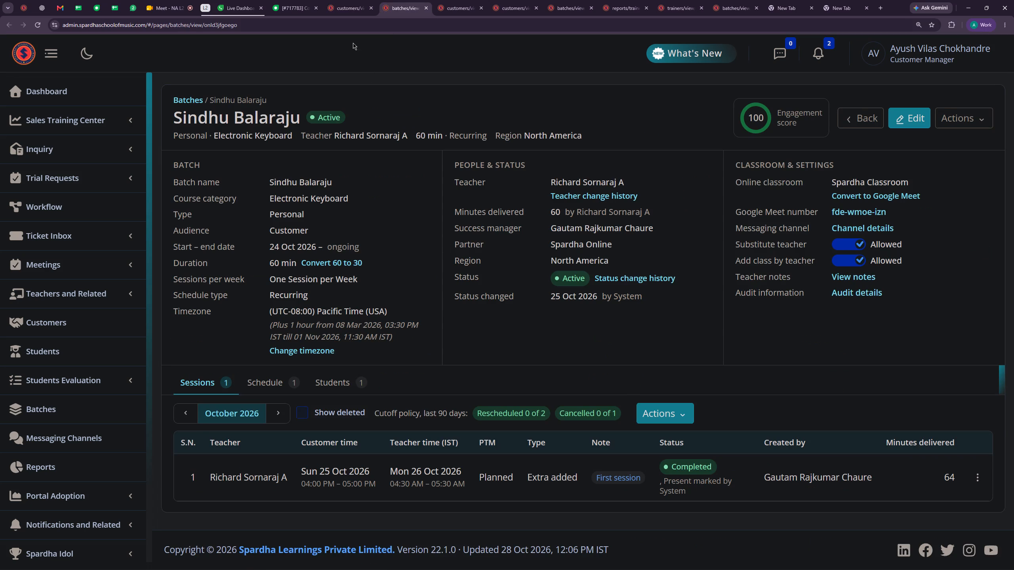
left_click(341, 0)
left_click(304, 1)
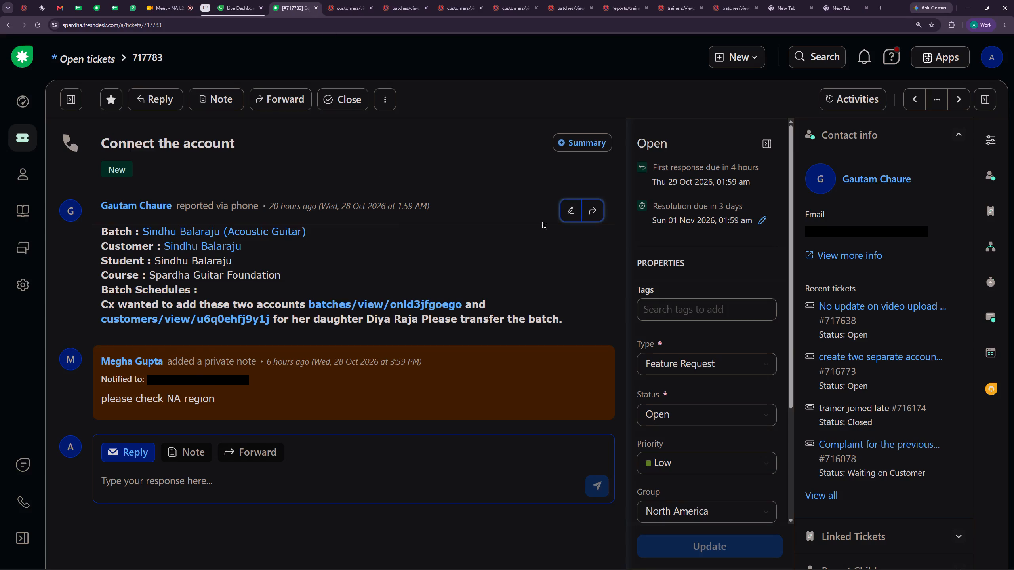
left_click_drag(99, 205, 169, 205)
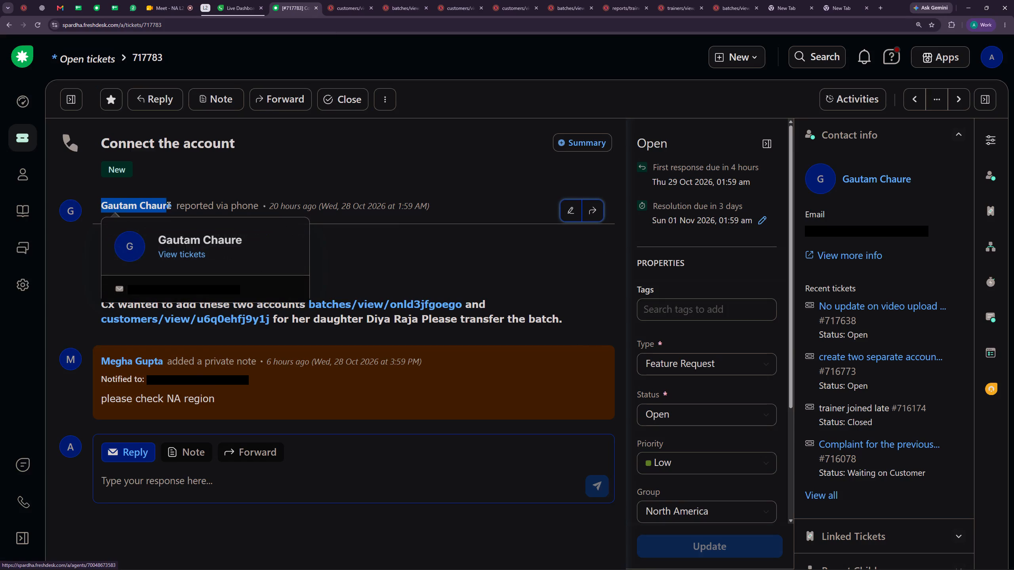
Read the account connection and batch transfer request in ticket 717783, dismissing the chat reply notification.
left_click_drag(169, 205, 173, 205)
left_click(327, 162)
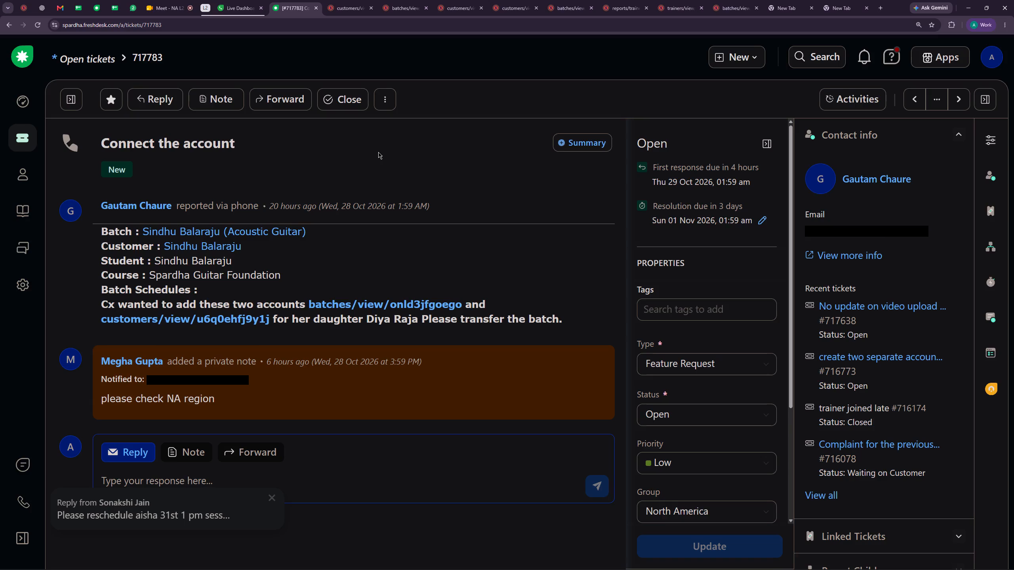
left_click(276, 500)
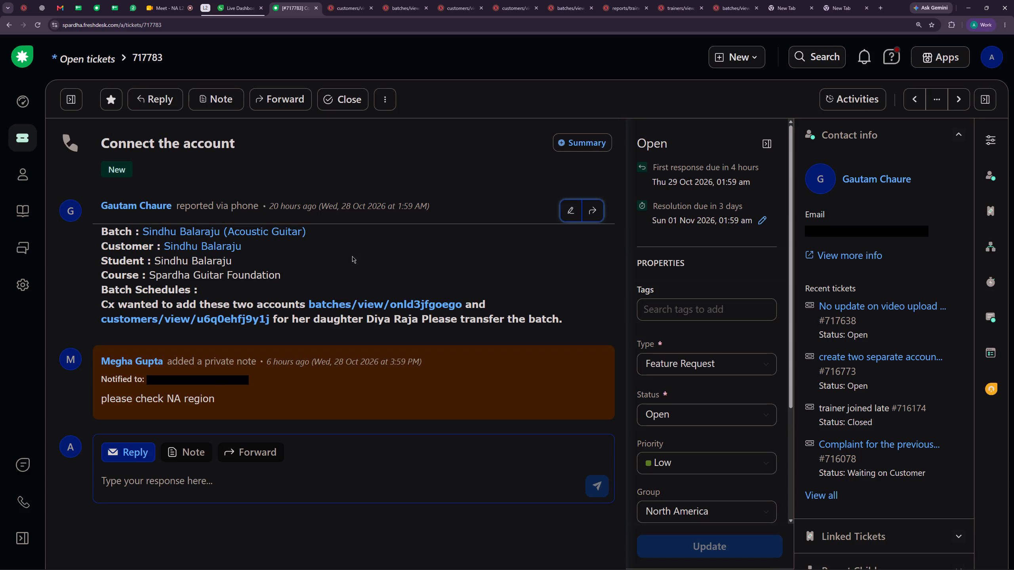
Switch to the Gmail mailbox.
left_click(64, 6)
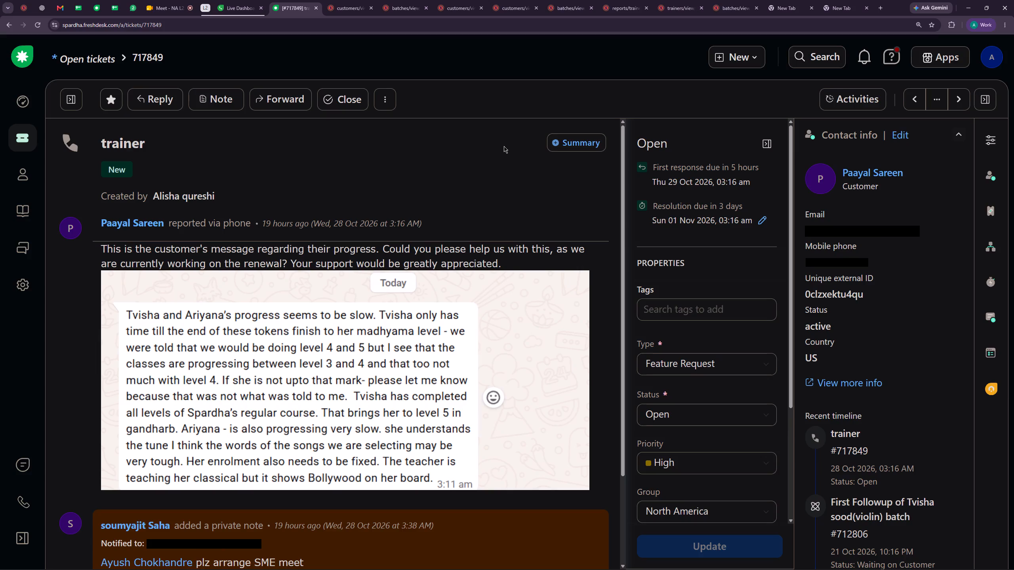
scroll(461, 115, "down", 5)
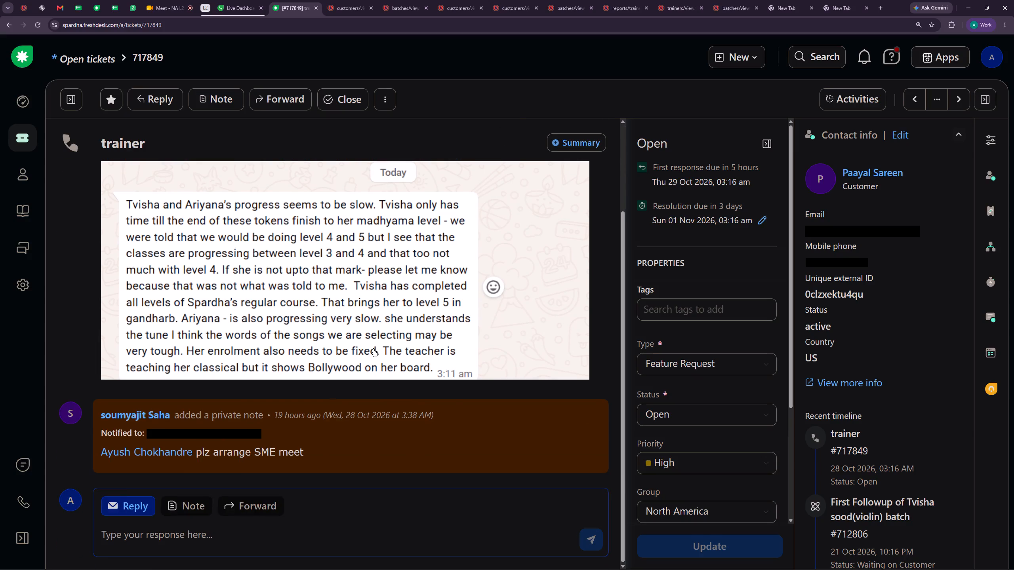
scroll(371, 410, "up", 2)
scroll(339, 395, "down", 3)
scroll(416, 414, "up", 2)
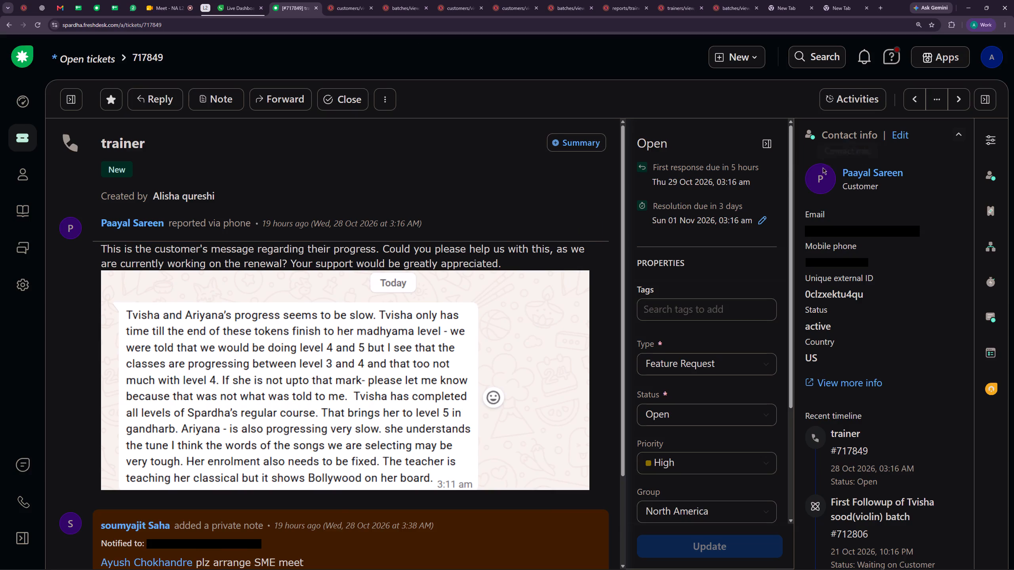
scroll(553, 183, "down", 4)
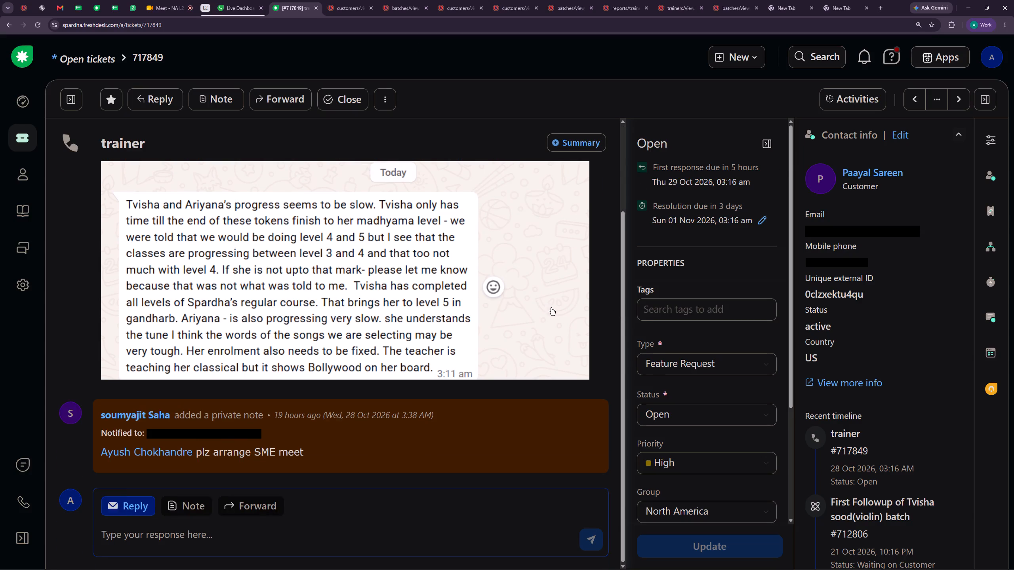
left_click(709, 369)
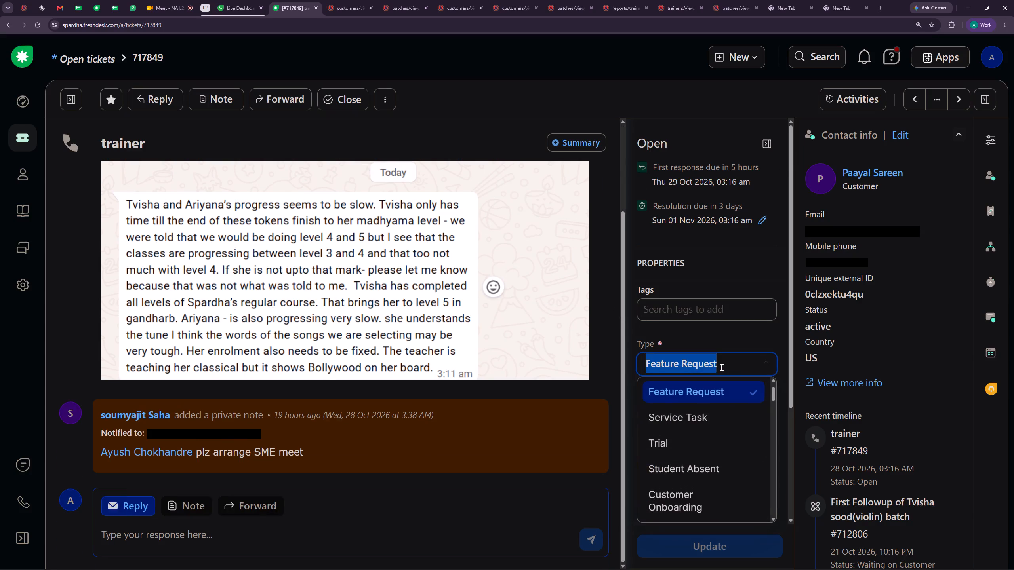
left_click(729, 368)
scroll(486, 298, "up", 6)
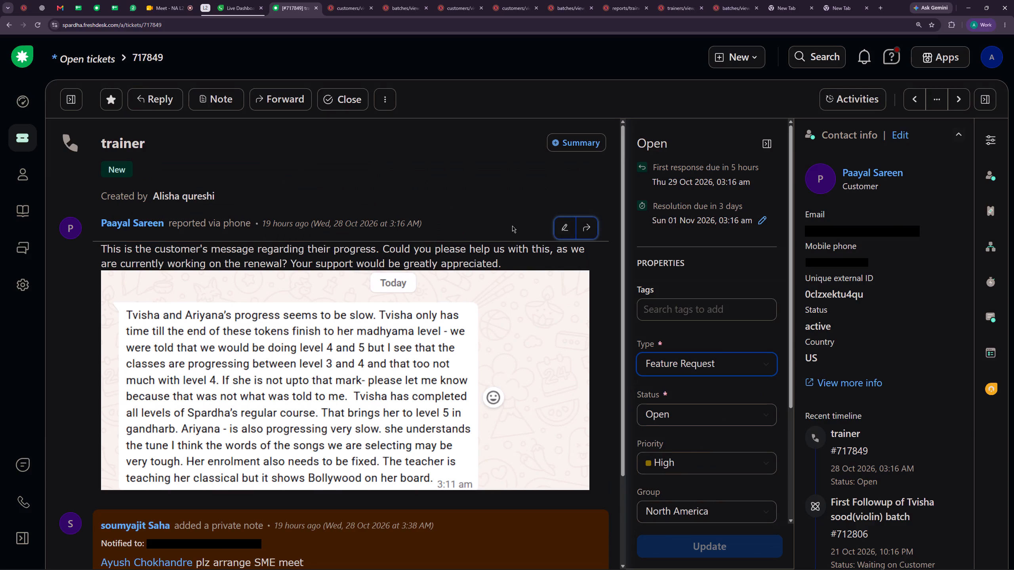
scroll(444, 321, "down", 6)
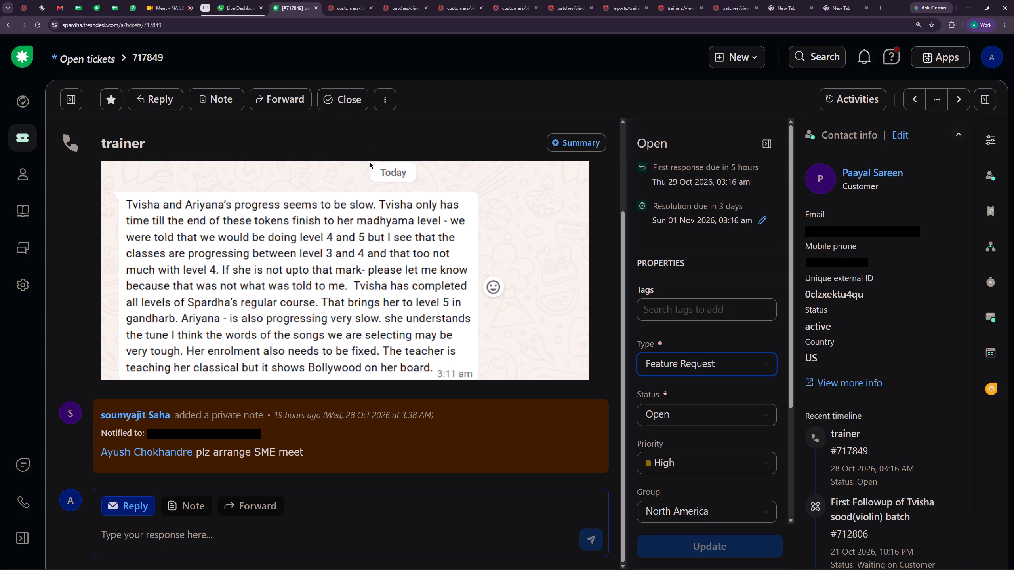
left_click(915, 102)
scroll(463, 313, "down", 5)
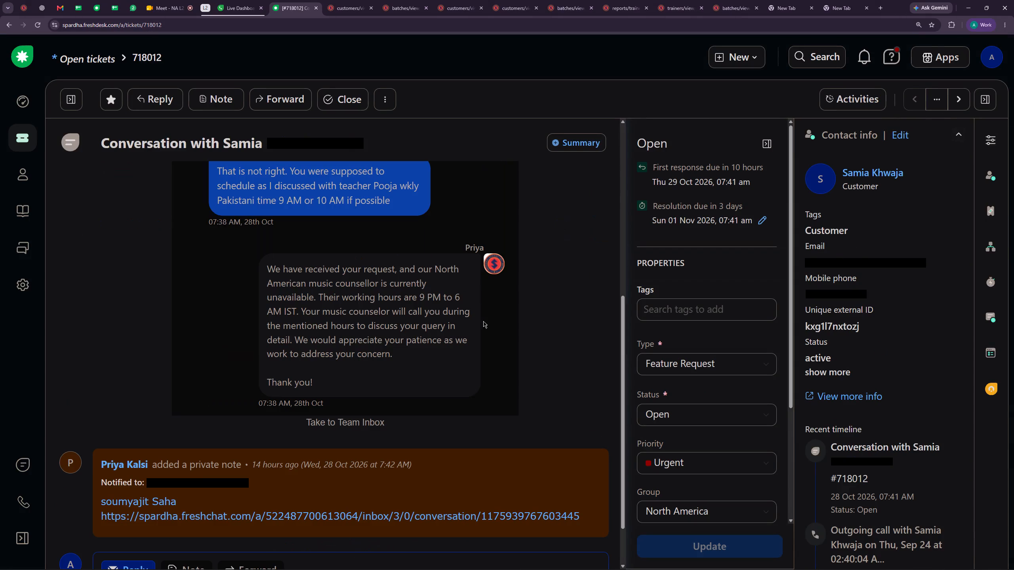
left_click(961, 101)
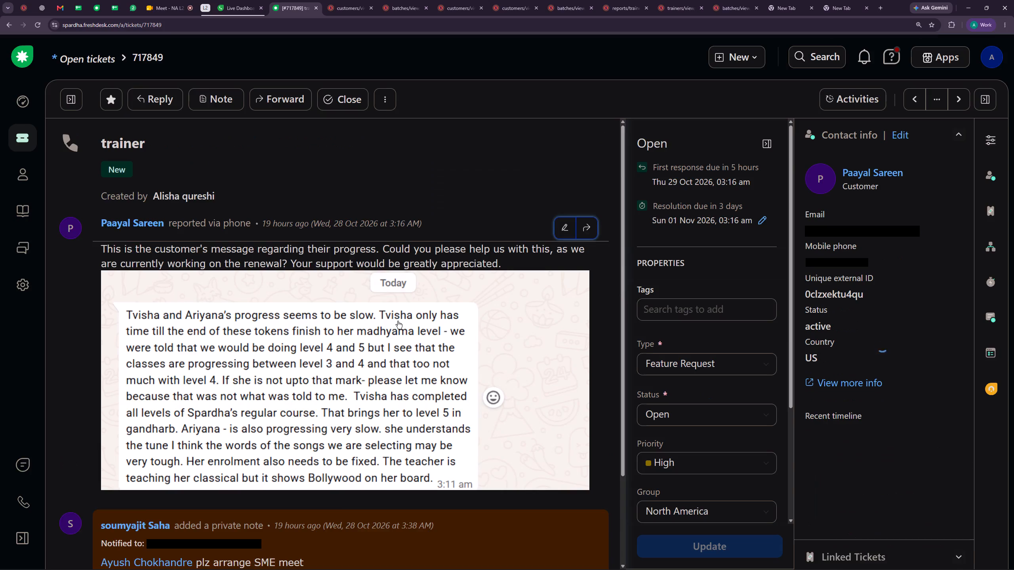
scroll(416, 349, "down", 4)
scroll(428, 346, "up", 1)
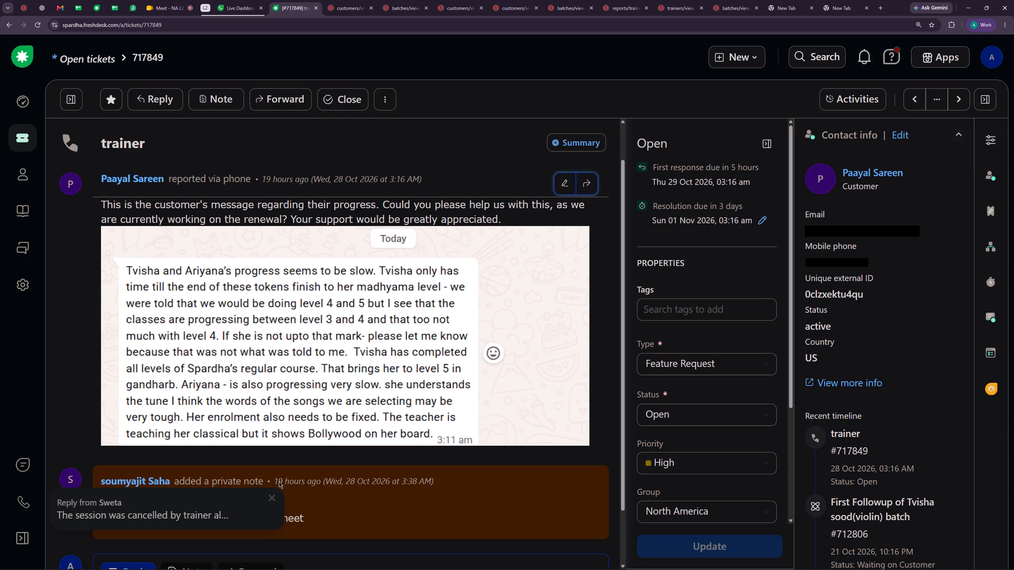
left_click(271, 499)
scroll(428, 407, "down", 1)
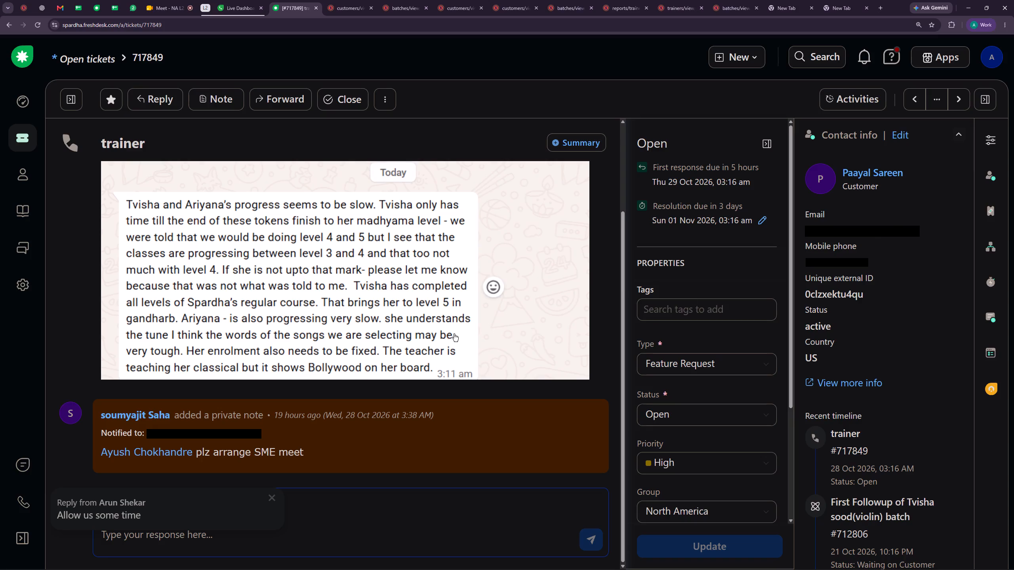
scroll(453, 333, "up", 3)
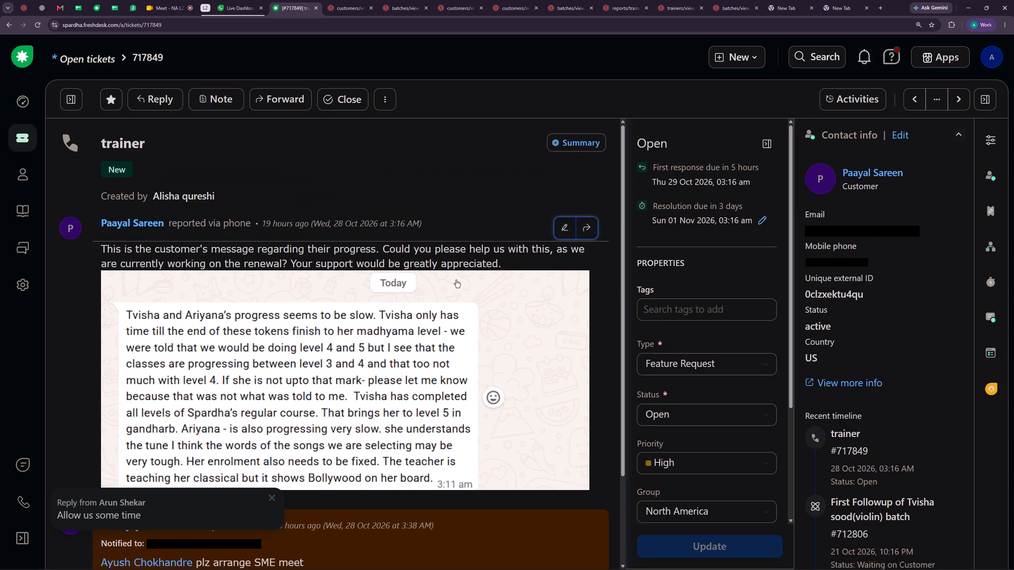
left_click(915, 97)
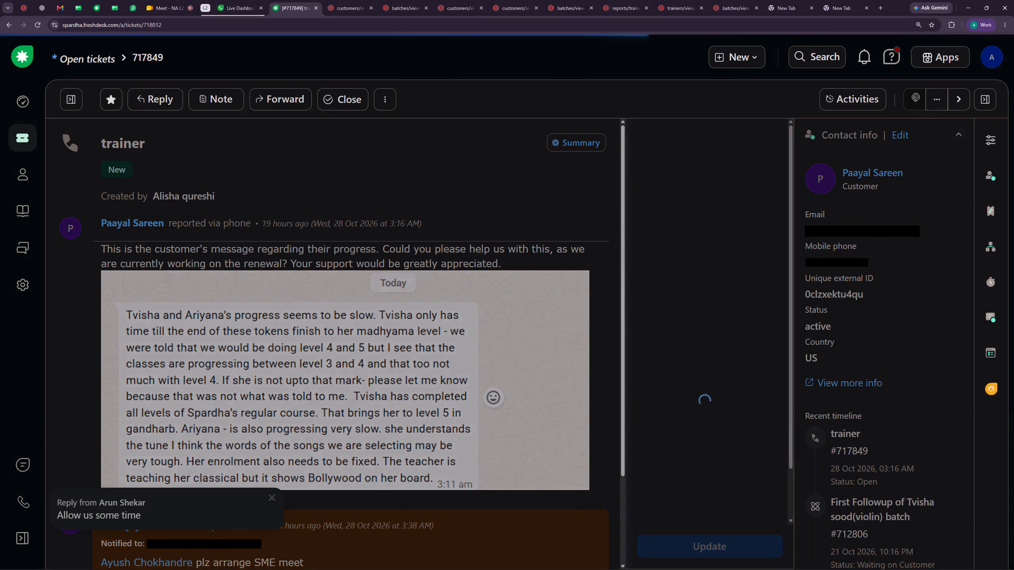
scroll(539, 319, "down", 6)
scroll(491, 335, "up", 2)
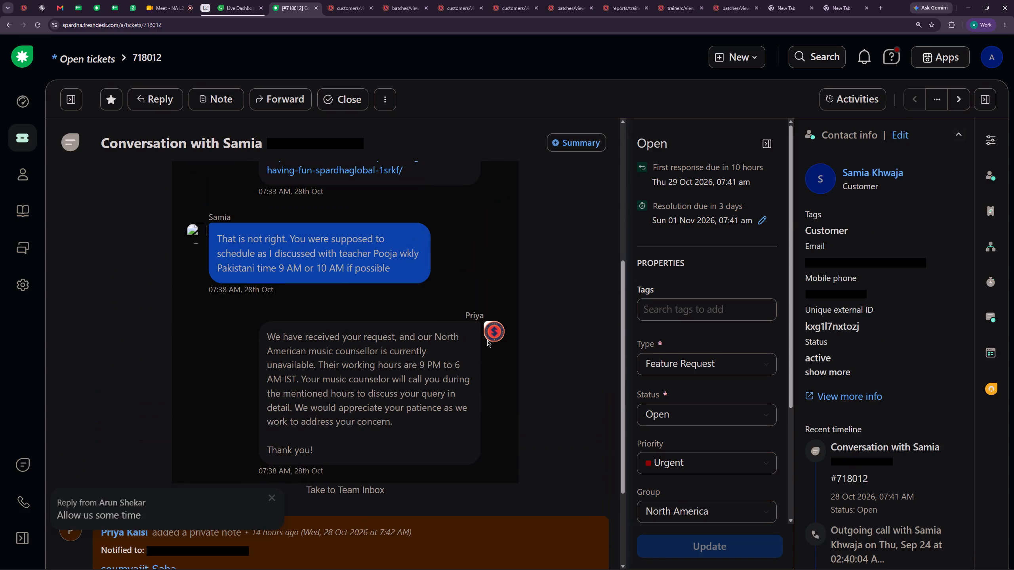
scroll(182, 210, "up", 4)
scroll(369, 248, "up", 3)
scroll(419, 247, "down", 6)
scroll(345, 302, "up", 2)
left_click_drag(219, 269, 329, 269)
left_click(38, 258)
scroll(502, 373, "down", 6)
scroll(510, 402, "up", 2)
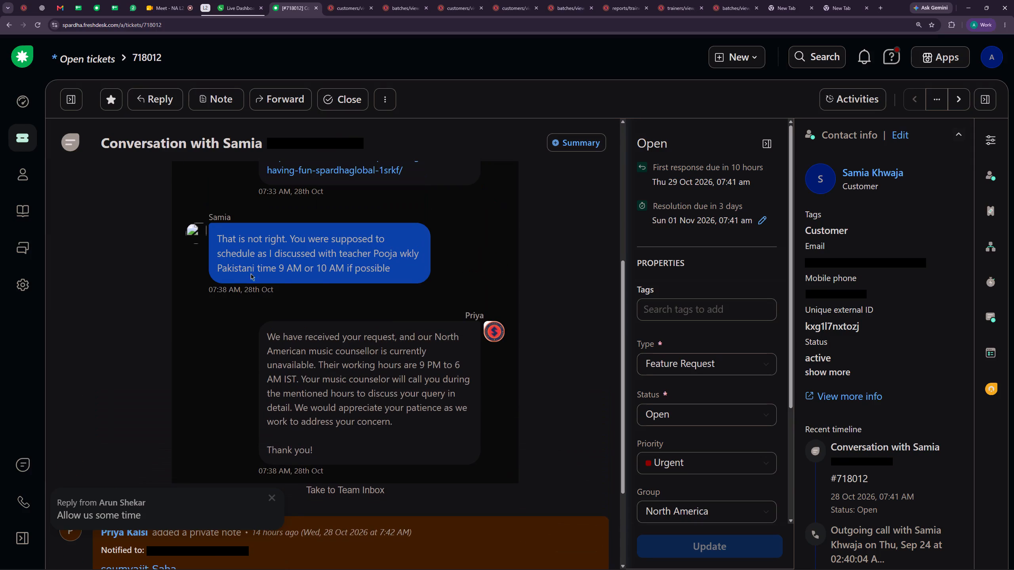
scroll(463, 300, "up", 4)
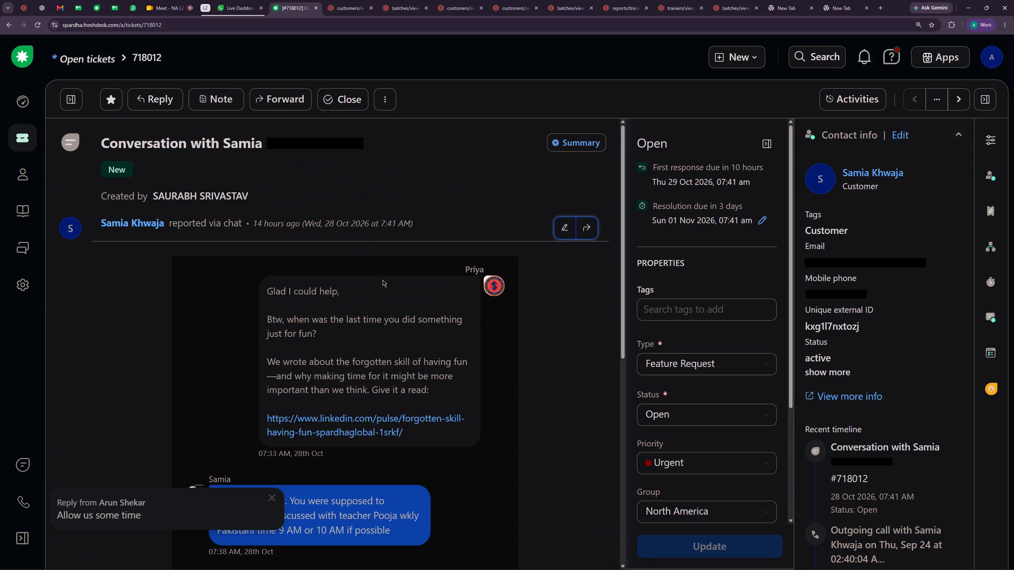
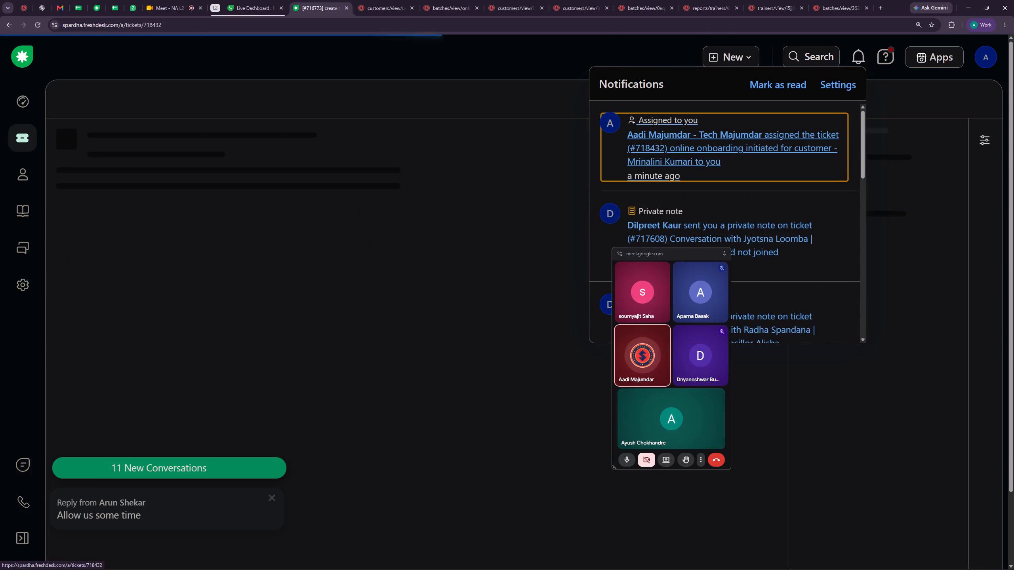
Read through the newly assigned online onboarding ticket 718432, covering the welcome email and the customer support call script note.
scroll(413, 251, "down", 3)
scroll(415, 265, "up", 1)
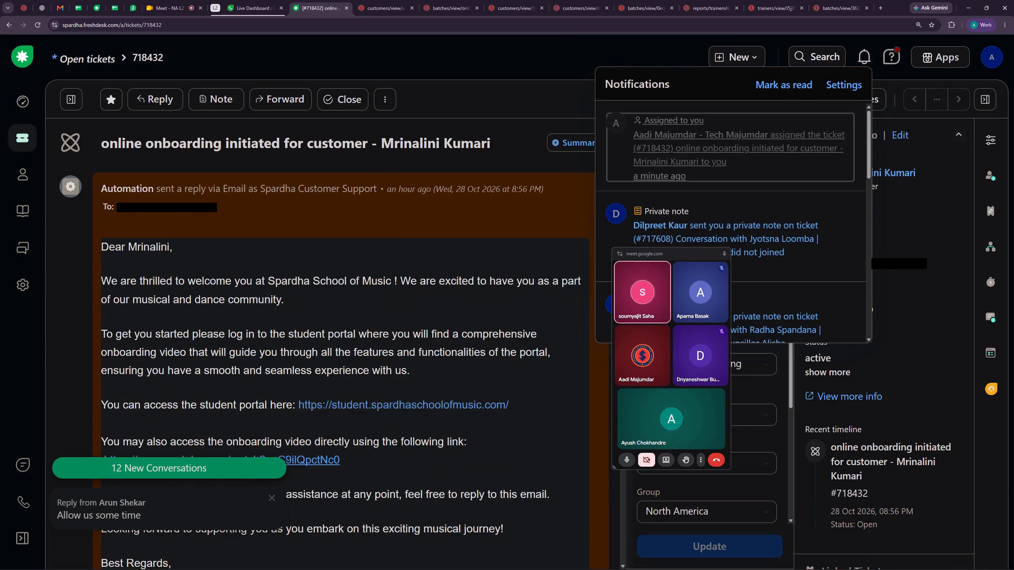
scroll(419, 259, "down", 4)
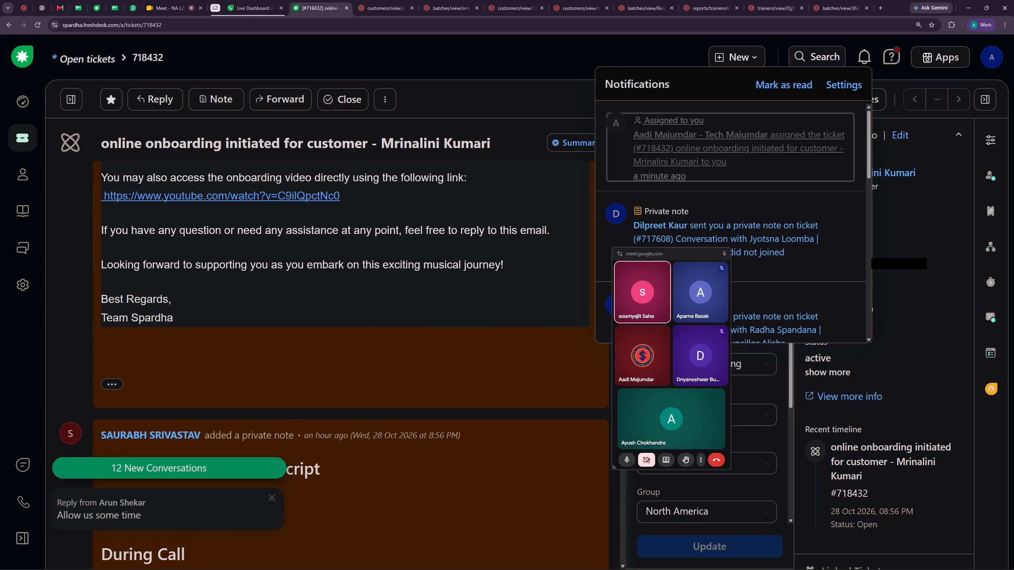
scroll(409, 266, "up", 3)
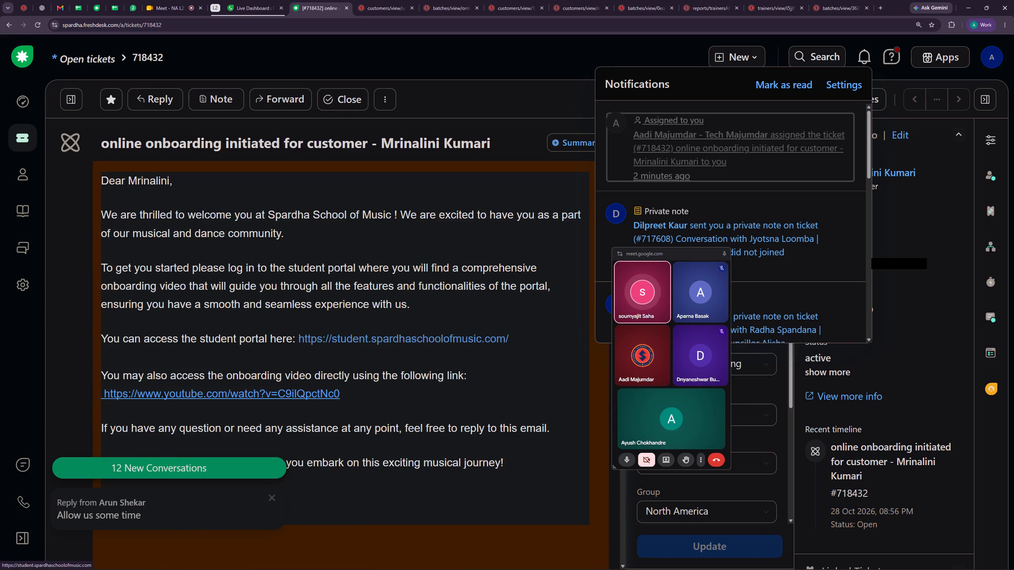
scroll(408, 267, "up", 2)
scroll(416, 265, "down", 8)
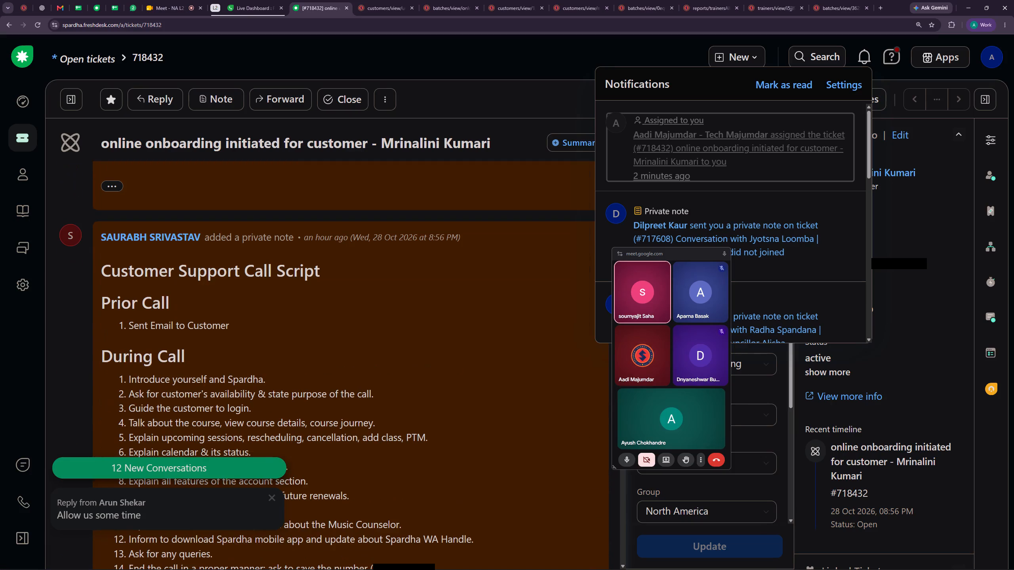
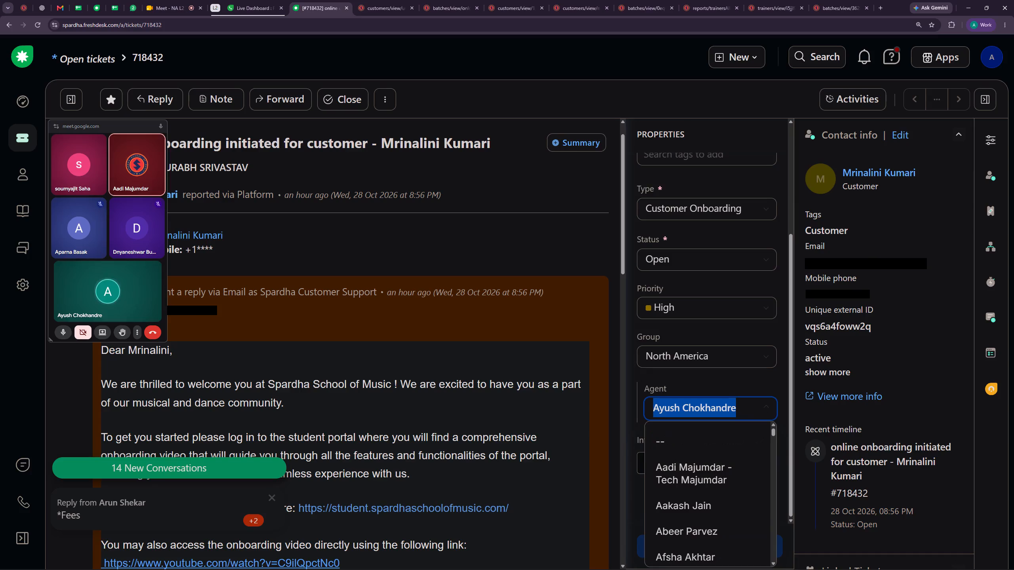
Reassign customer onboarding ticket 718432 to the agent Dnyaneshwar and save the ticket properties.
key("d")
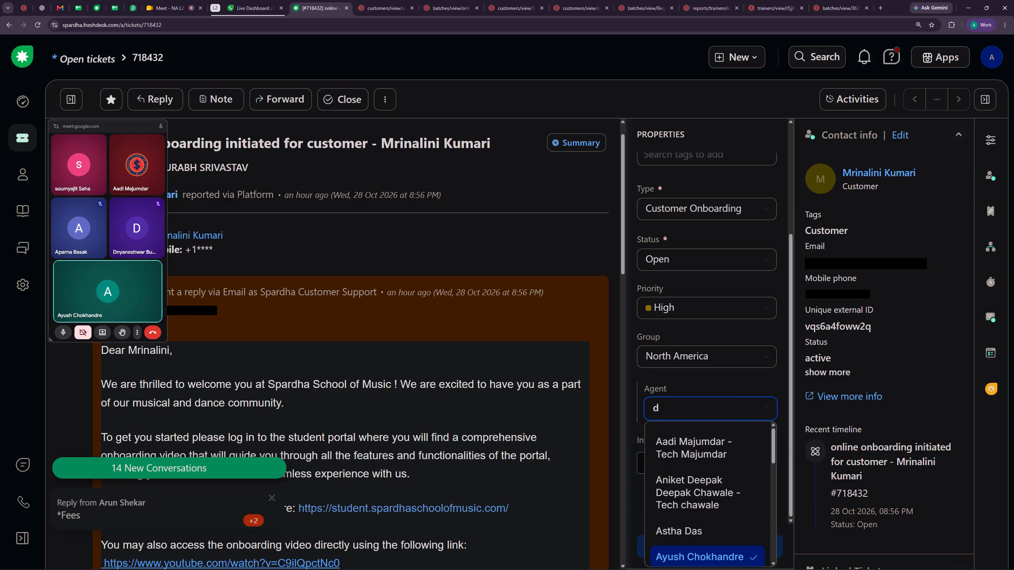
key("y")
key("BackSpace")
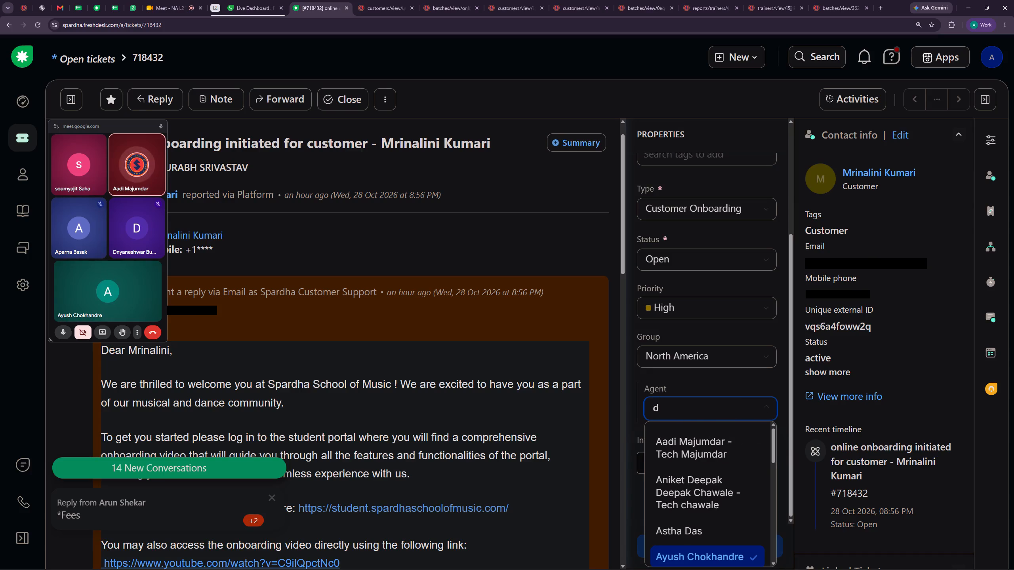
type("ny")
left_click(696, 445)
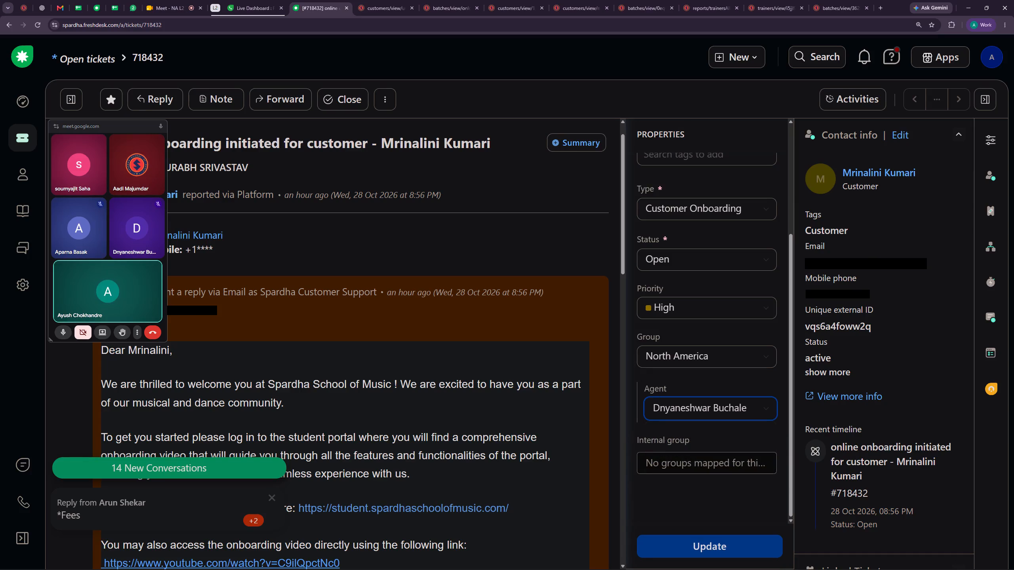
left_click(711, 540)
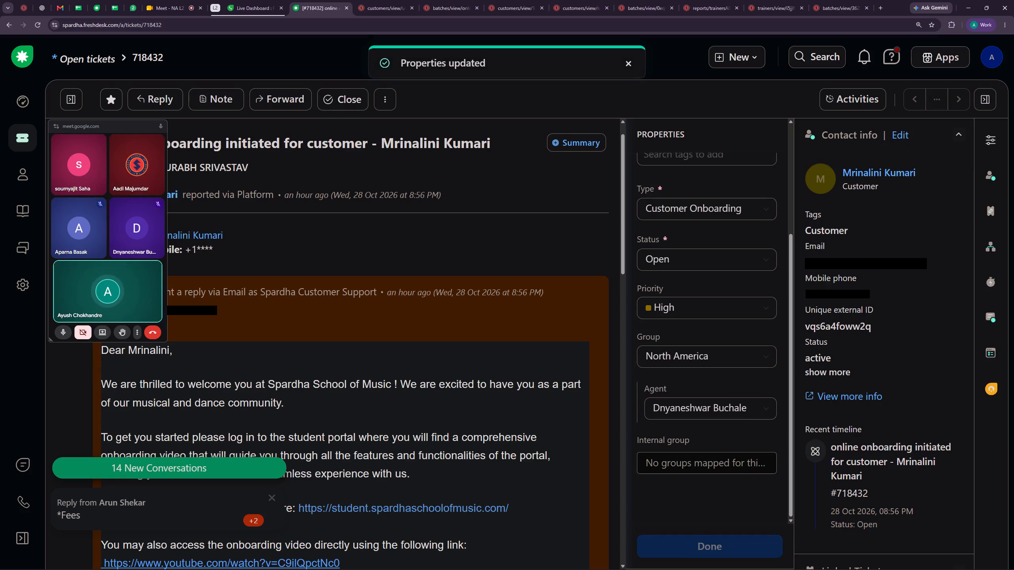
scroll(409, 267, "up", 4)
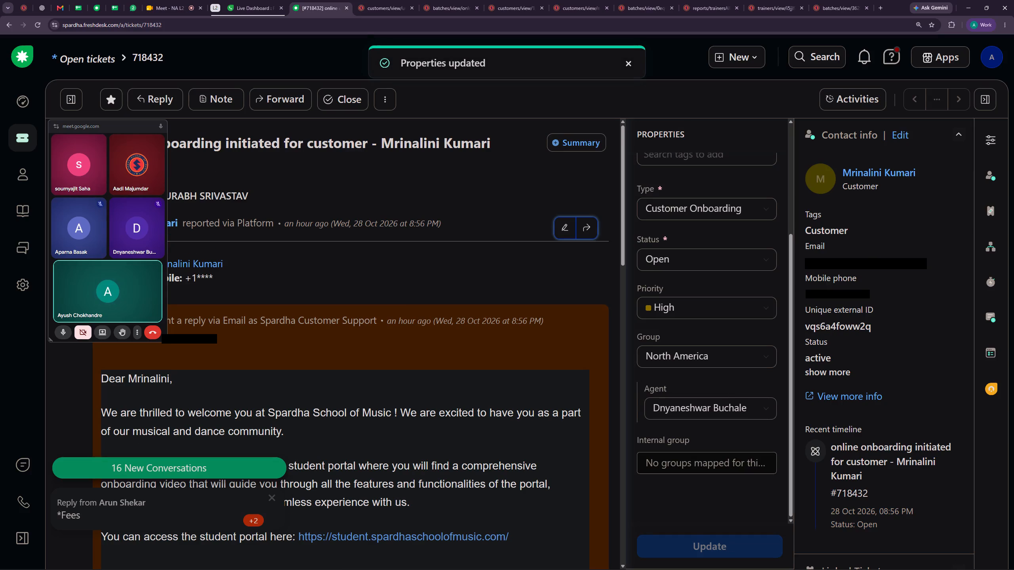
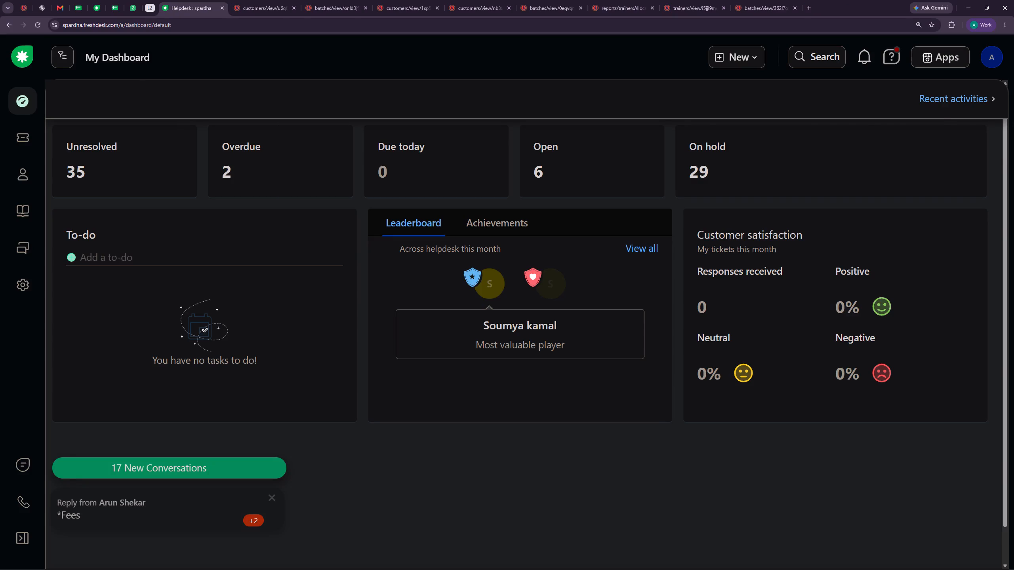
Switch to Freshcaller and change the agent status from Team Standup Meet to Available.
left_click(151, 6)
left_click(184, 6)
left_click(860, 51)
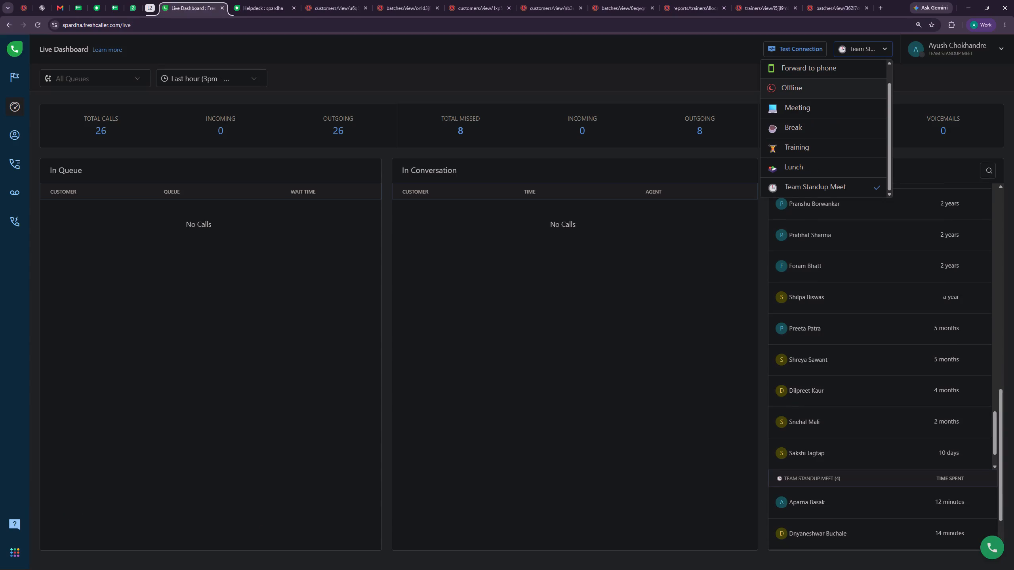
scroll(820, 93, "up", 2)
left_click(822, 107)
left_click(865, 44)
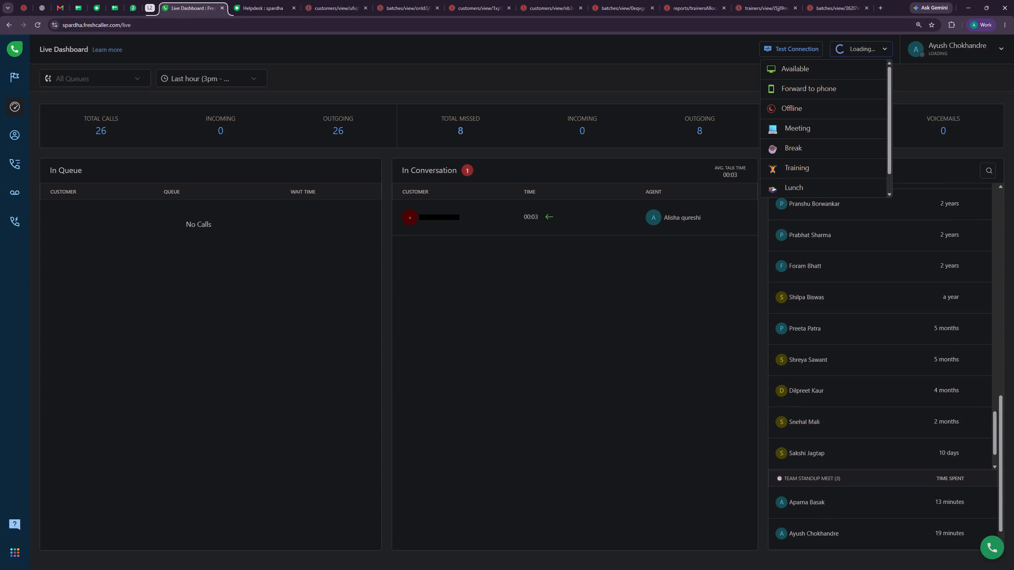
left_click(817, 70)
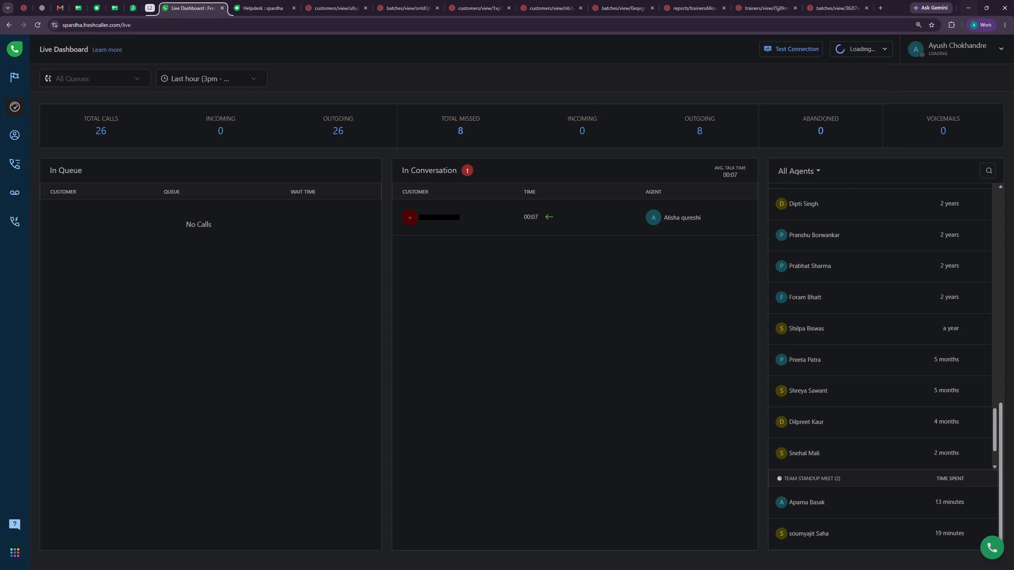
Minimise the browser, close the Notepad window on the desktop, and open the YouTube app.
left_click(962, 6)
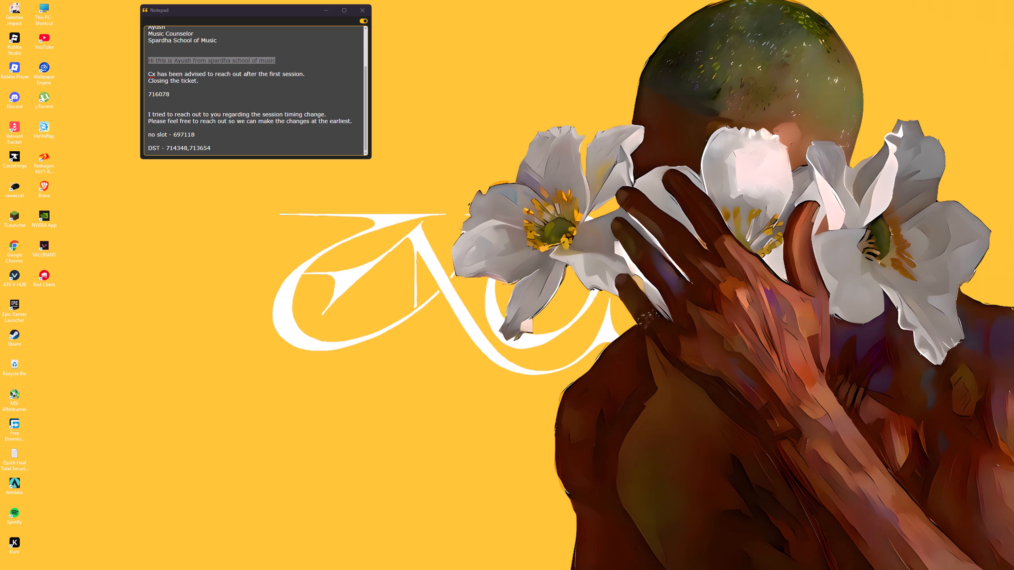
left_click(364, 5)
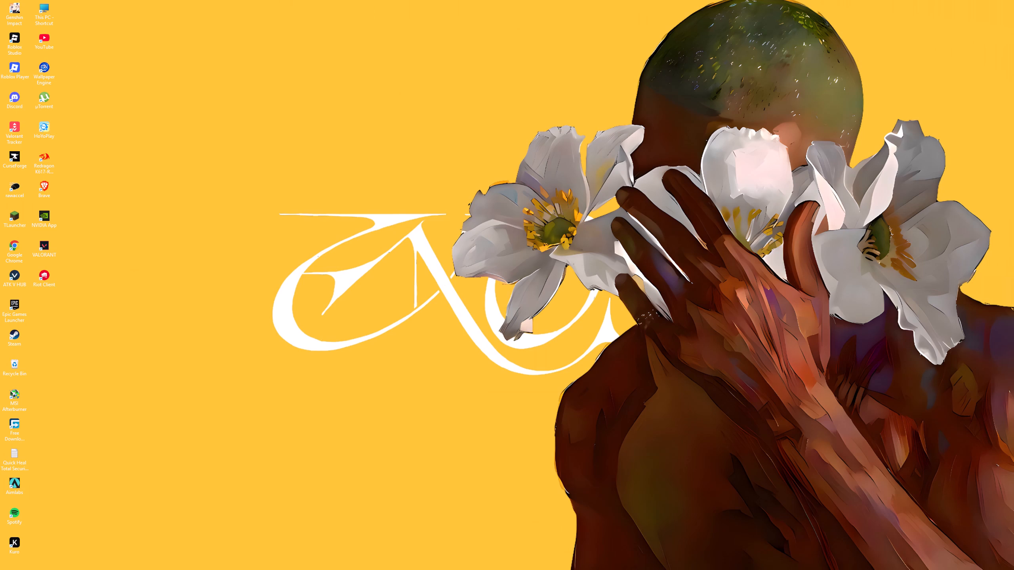
double_click(45, 37)
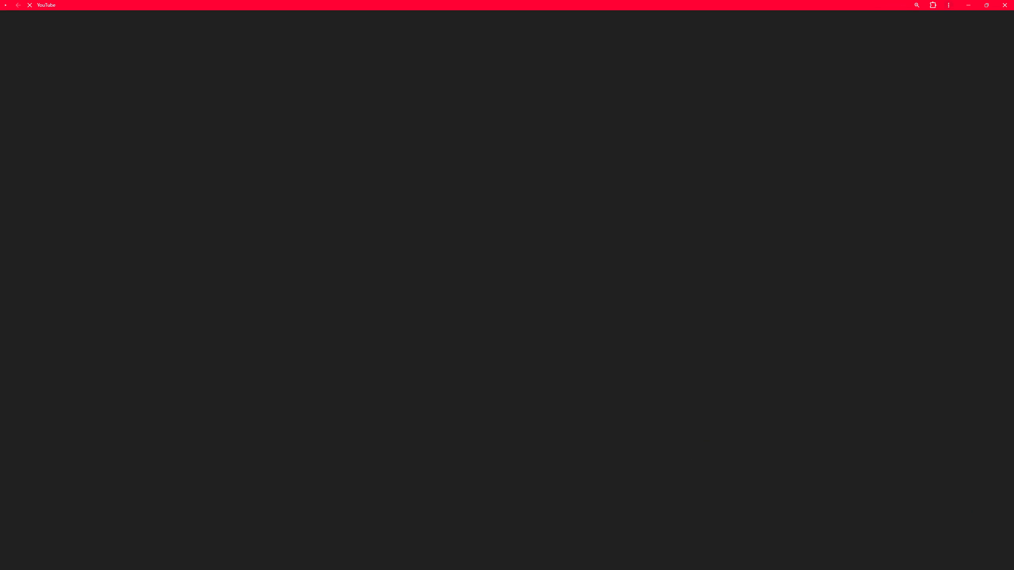
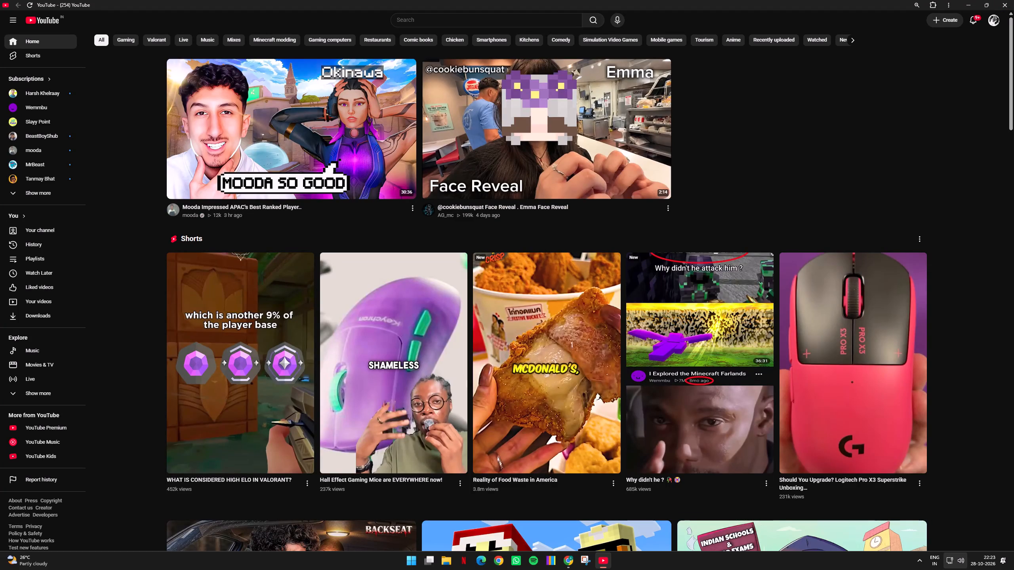
Switch the system sound output to XV272U X1 (NVIDIA High Definition Audio).
left_click(959, 555)
left_click(1002, 514)
left_click(945, 451)
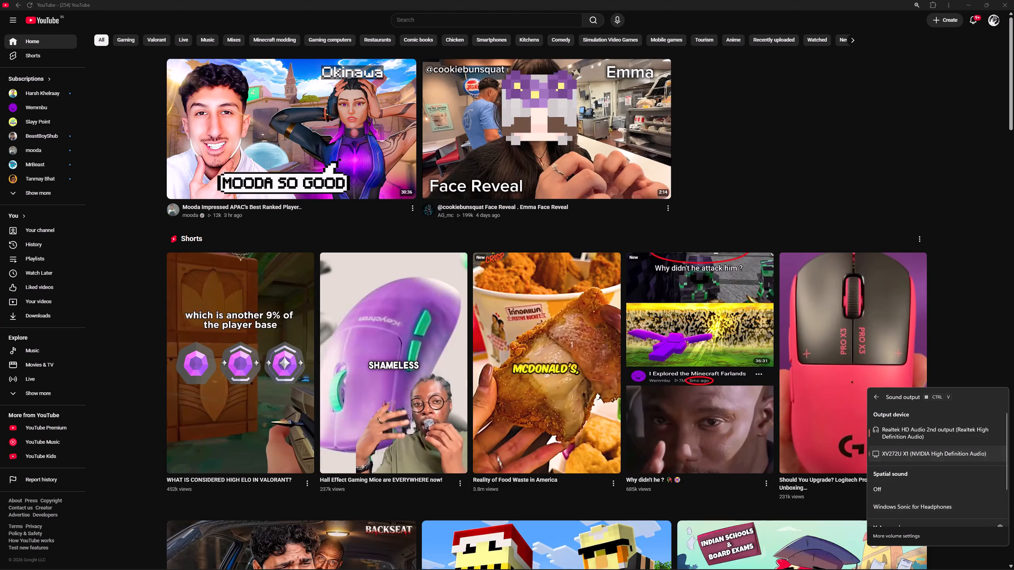
left_click(972, 268)
Play the YouTube video "My Taxi Passengers Are Total Crazy | Backseat Horror" in full screen and adjust its volume.
scroll(486, 363, "down", 6)
left_click(285, 193)
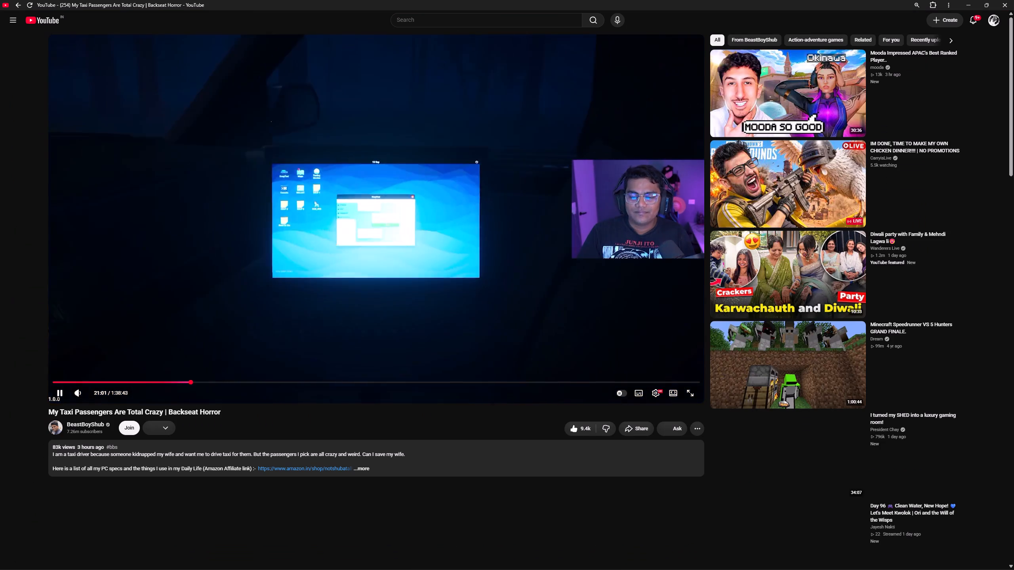
left_click(687, 394)
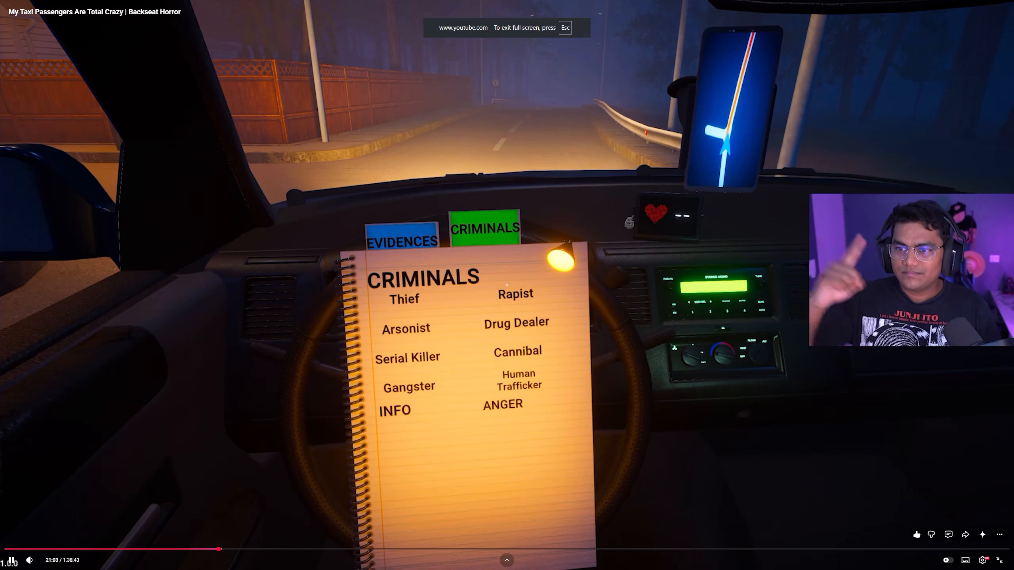
left_click(43, 558)
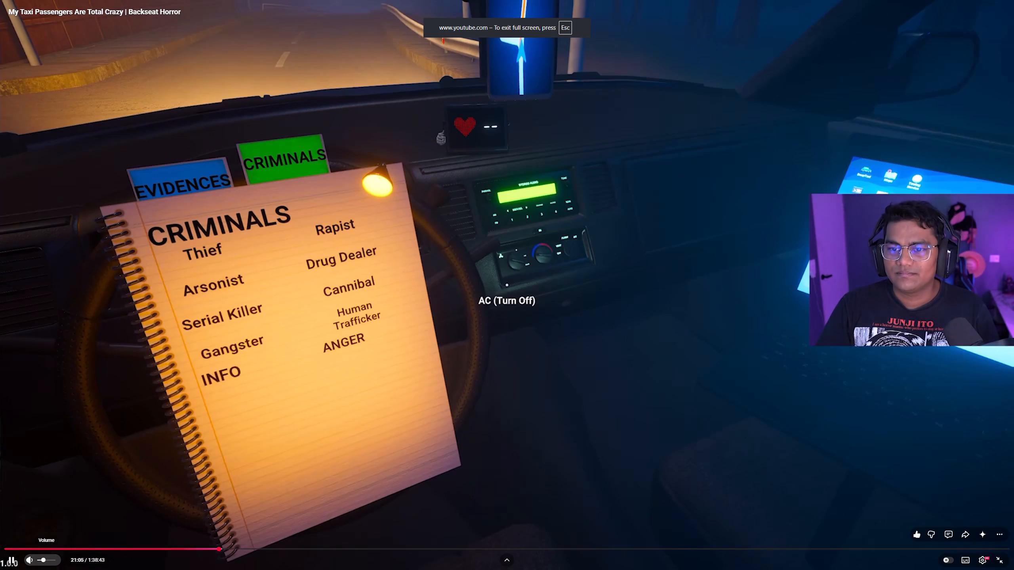
key("alt+Tab")
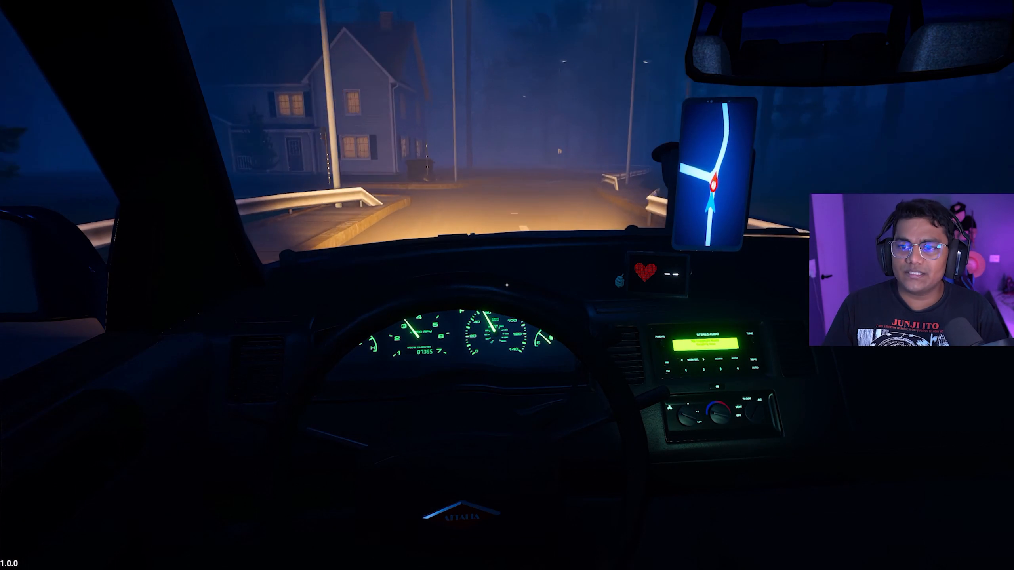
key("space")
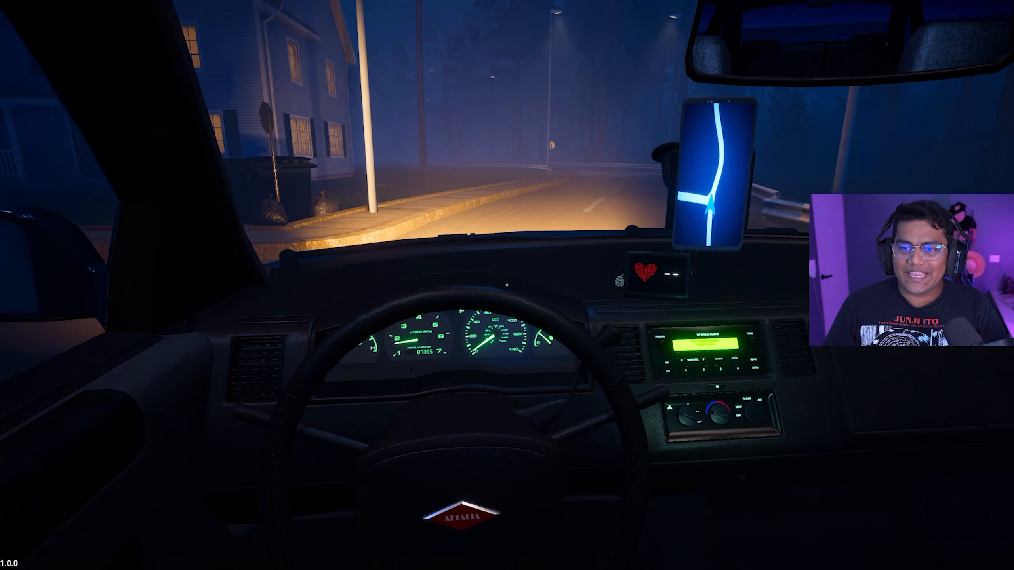
Return to Gmail chat and answer the incoming Google Meet call from Aadi.
key("alt+Tab")
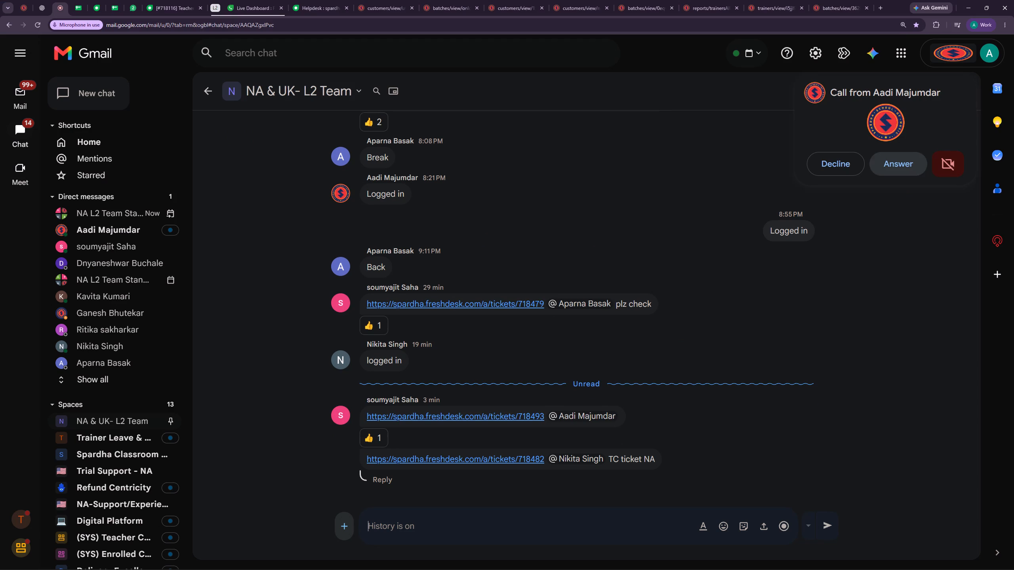
left_click(900, 163)
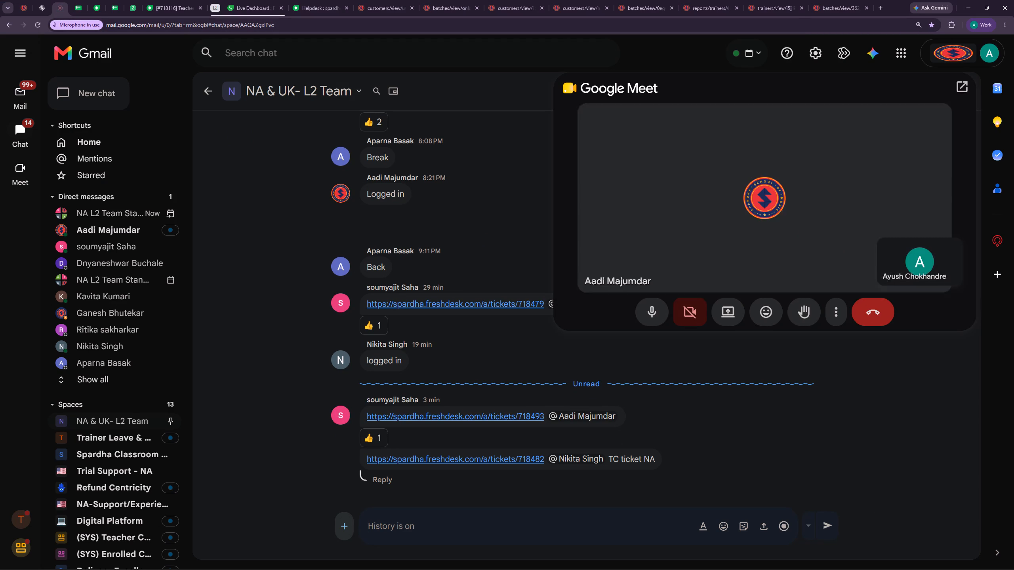
Switch the system sound output to Realtek HD Audio 2nd output.
left_click(958, 566)
left_click(995, 514)
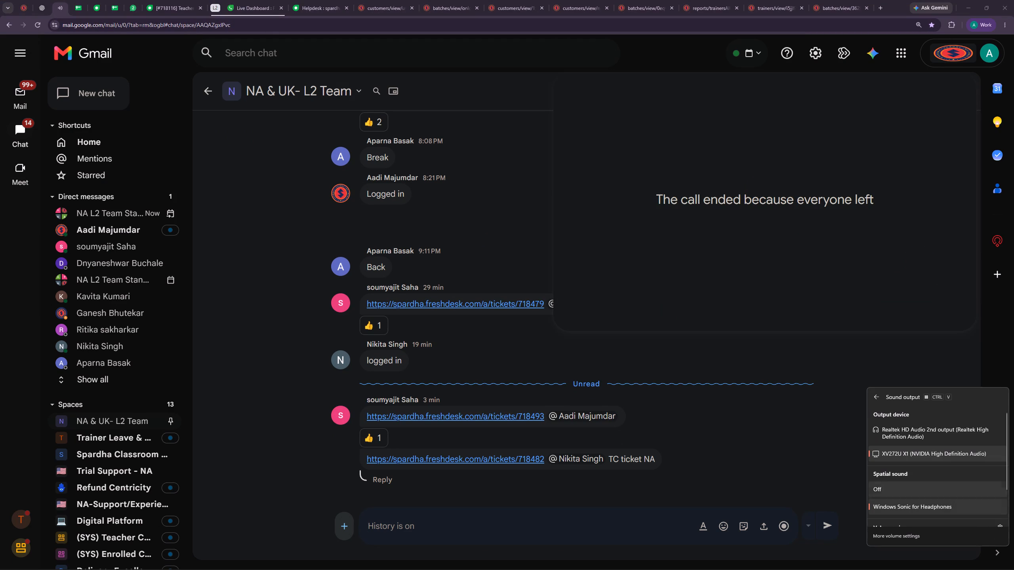
left_click(928, 433)
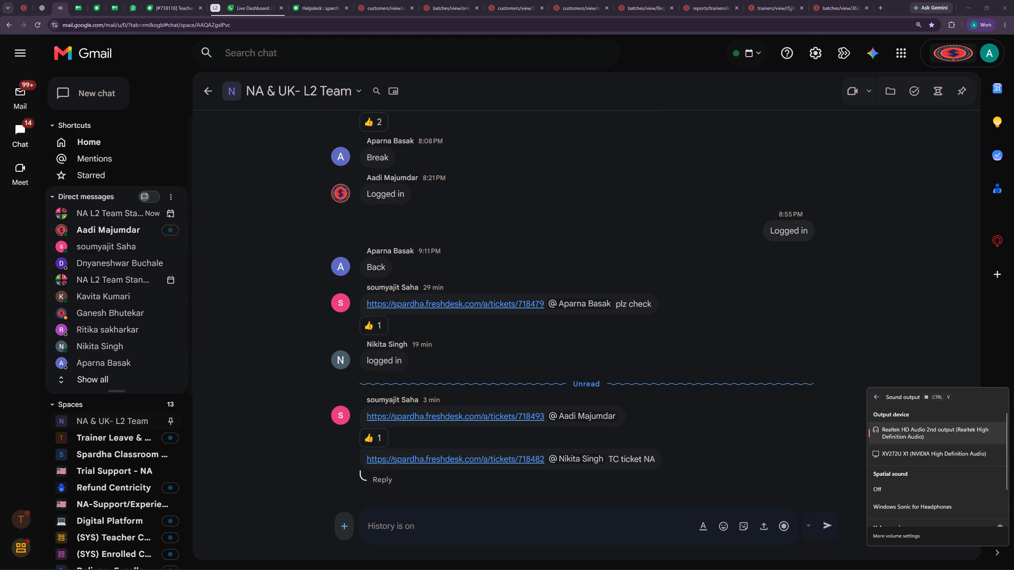